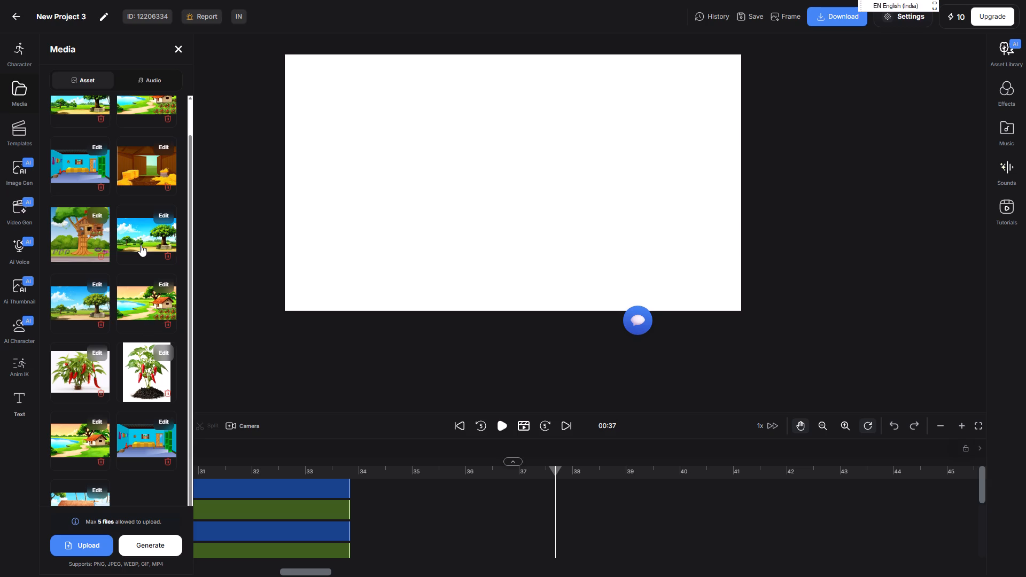
scroll(141, 245, down, 3)
scroll(91, 471, down, 4)
scroll(69, 431, down, 5)
click(72, 495)
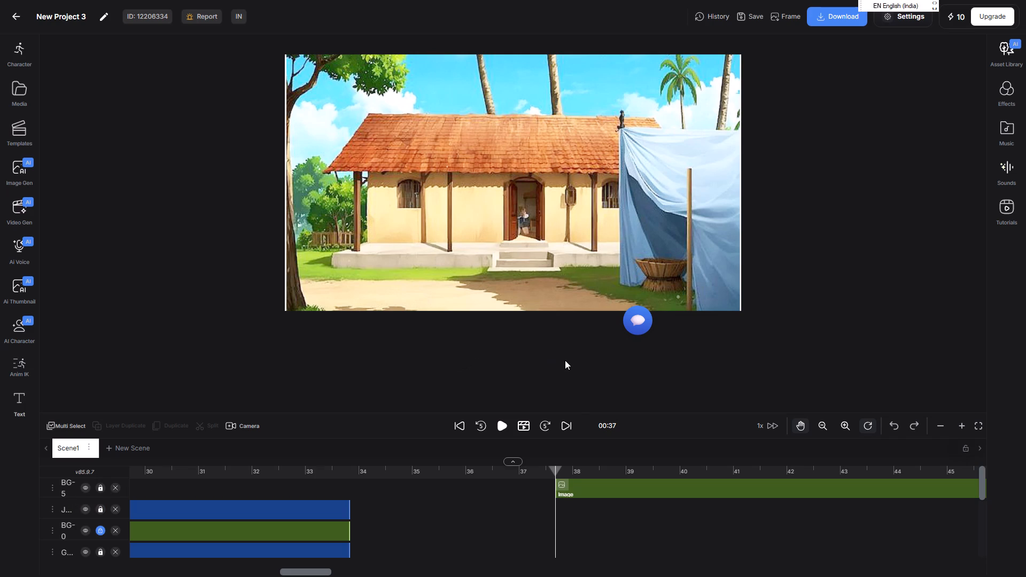
Move the house background clip onto the BG-0 track, starting at 33.84 s directly after the existing clip.
drag(419, 531, 444, 534)
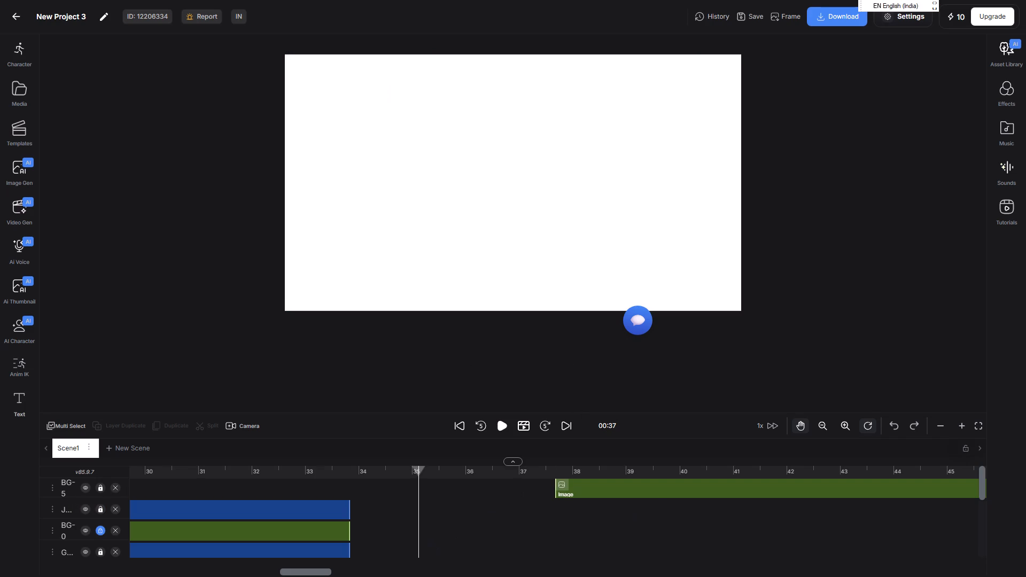
drag(654, 496, 456, 505)
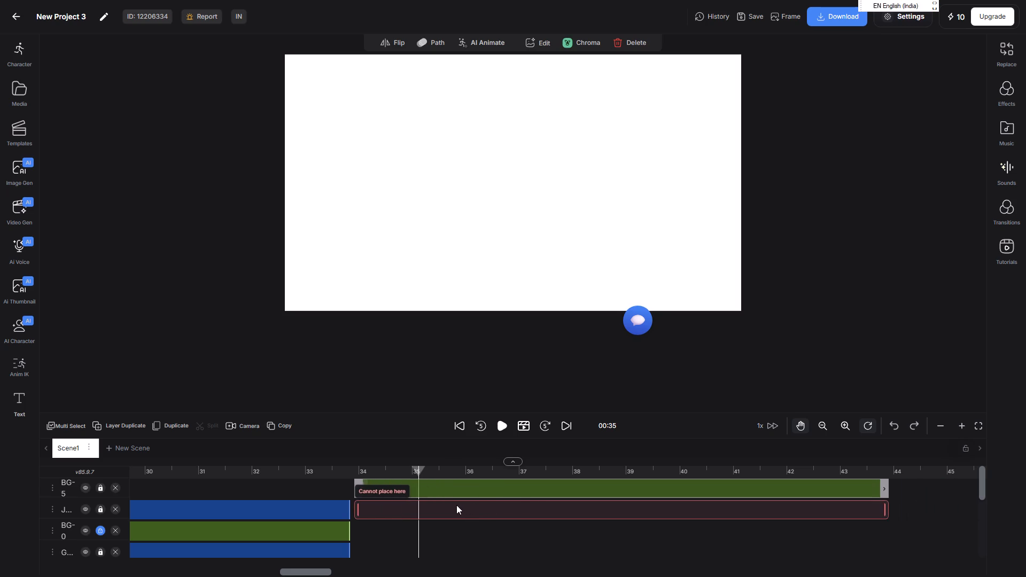
drag(456, 505, 458, 538)
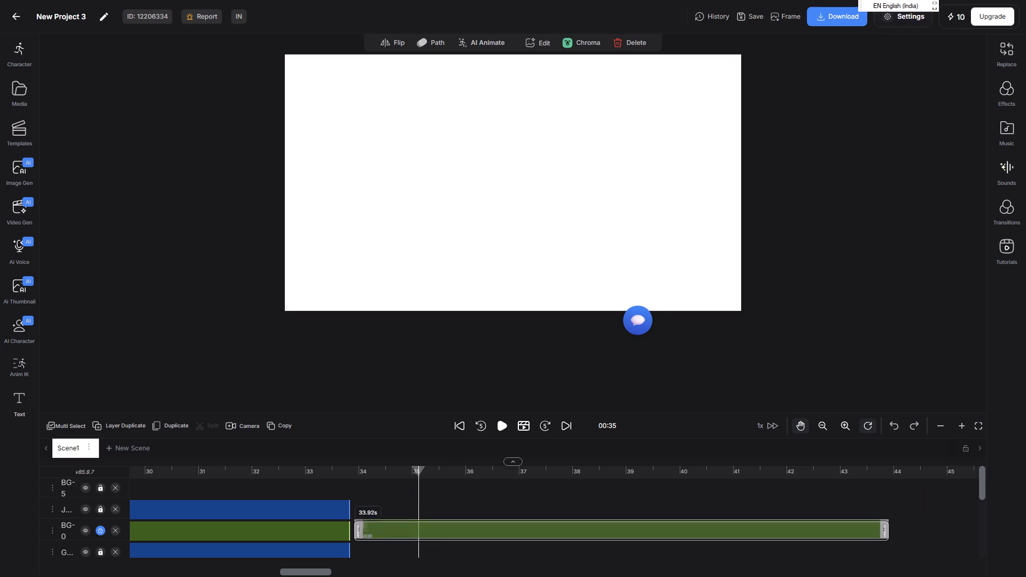
drag(458, 538, 445, 538)
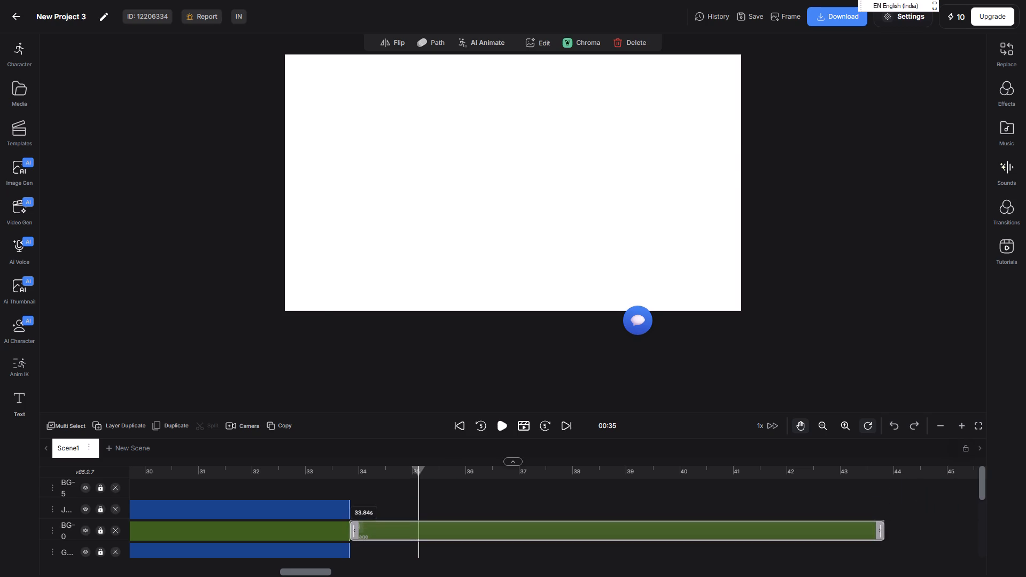
drag(363, 373, 473, 375)
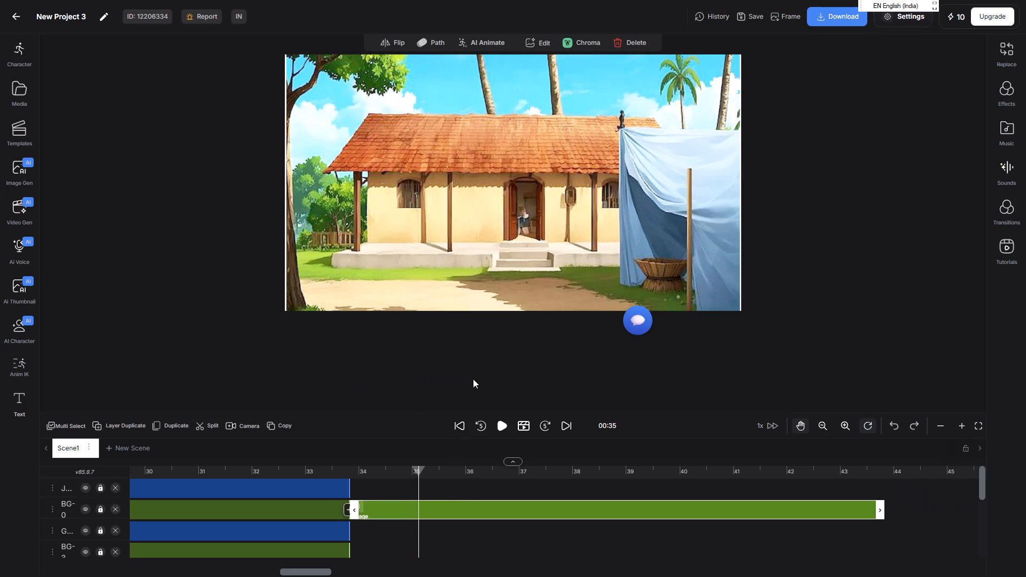
Play and scrub through the change from the egg-cart scene to the house scene, from about 31 to 35 seconds.
drag(416, 467, 263, 477)
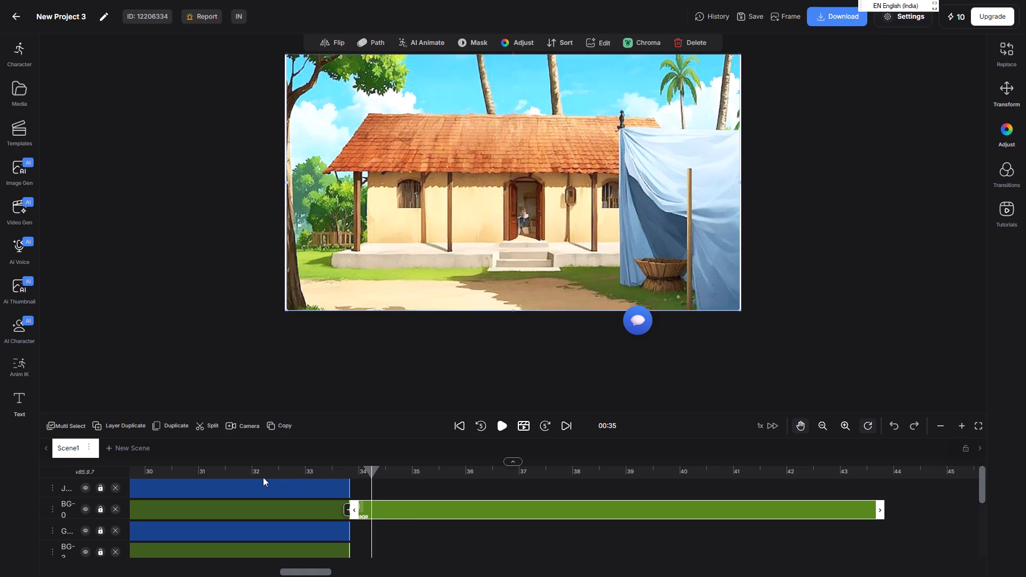
drag(263, 477, 236, 480)
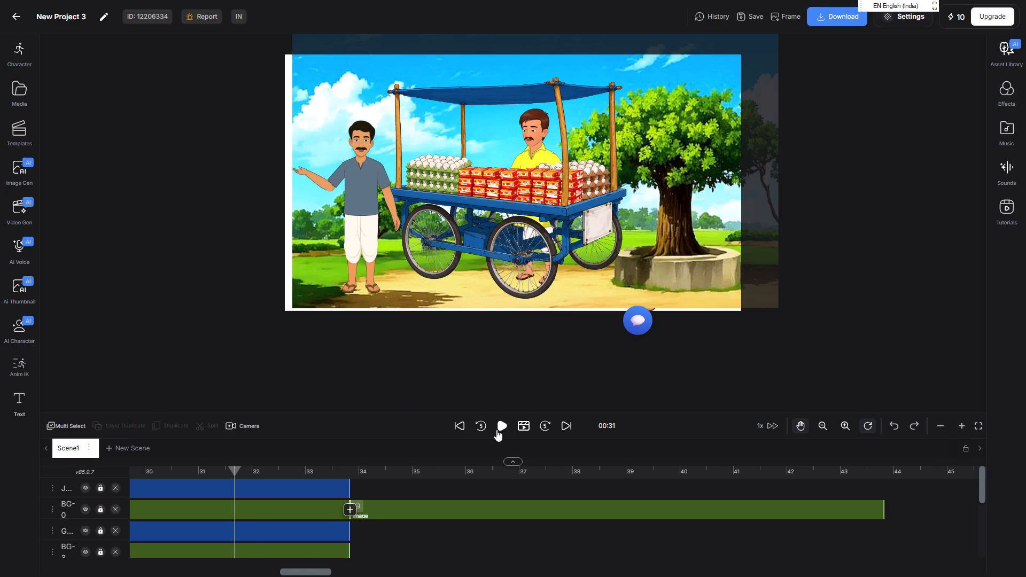
click(496, 426)
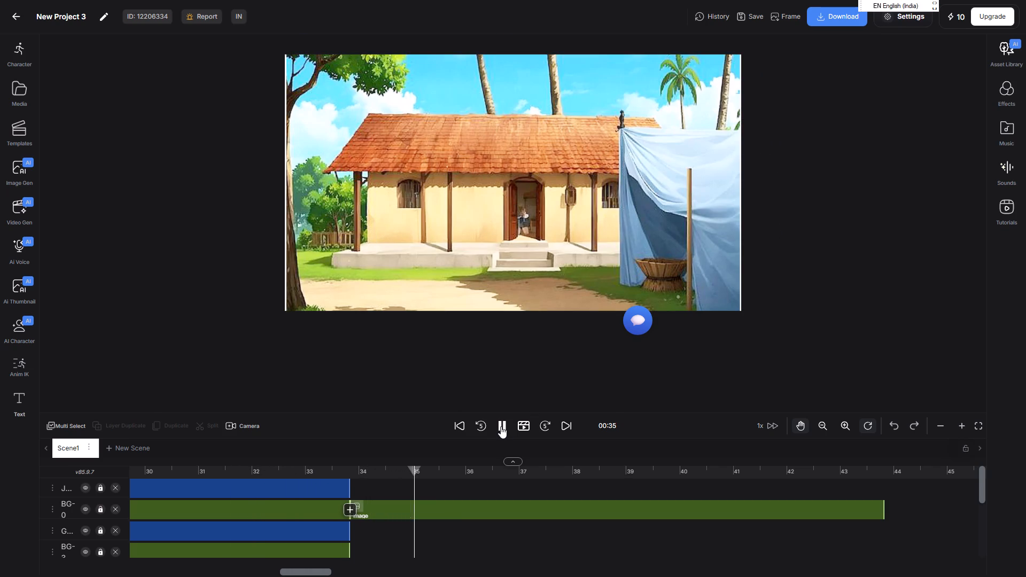
click(501, 426)
drag(453, 468, 278, 477)
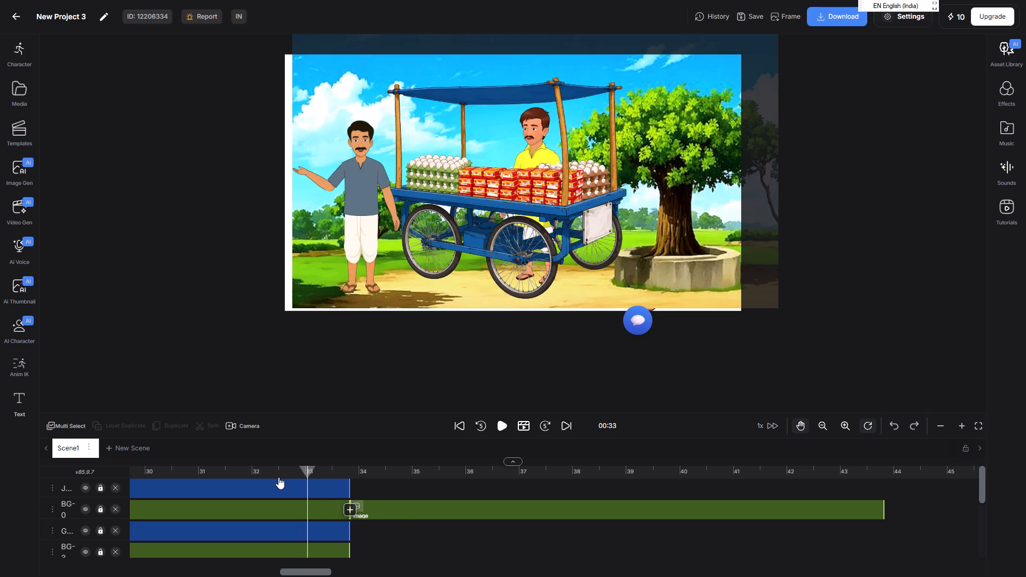
drag(278, 477, 352, 478)
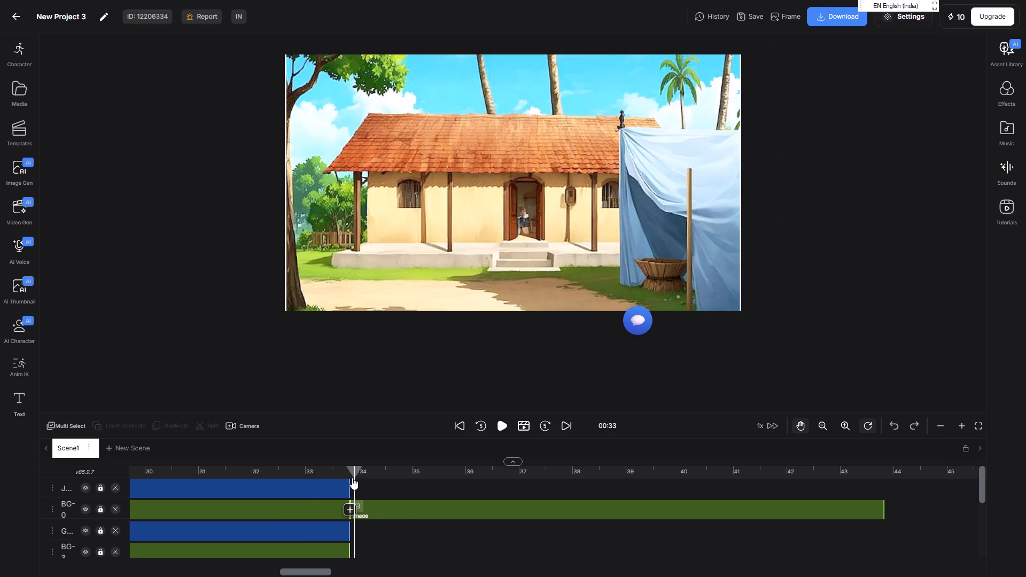
drag(352, 478, 347, 478)
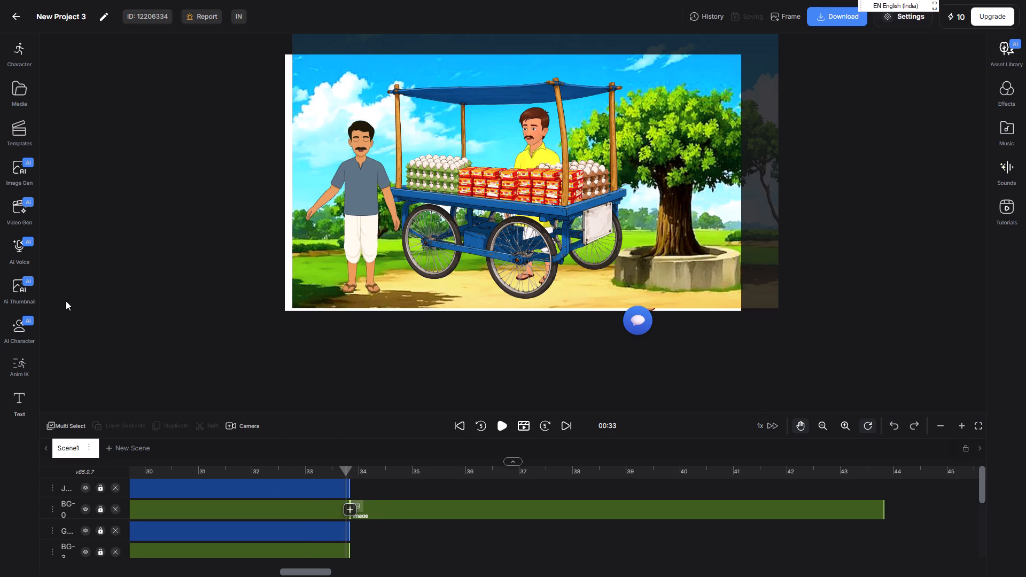
click(497, 425)
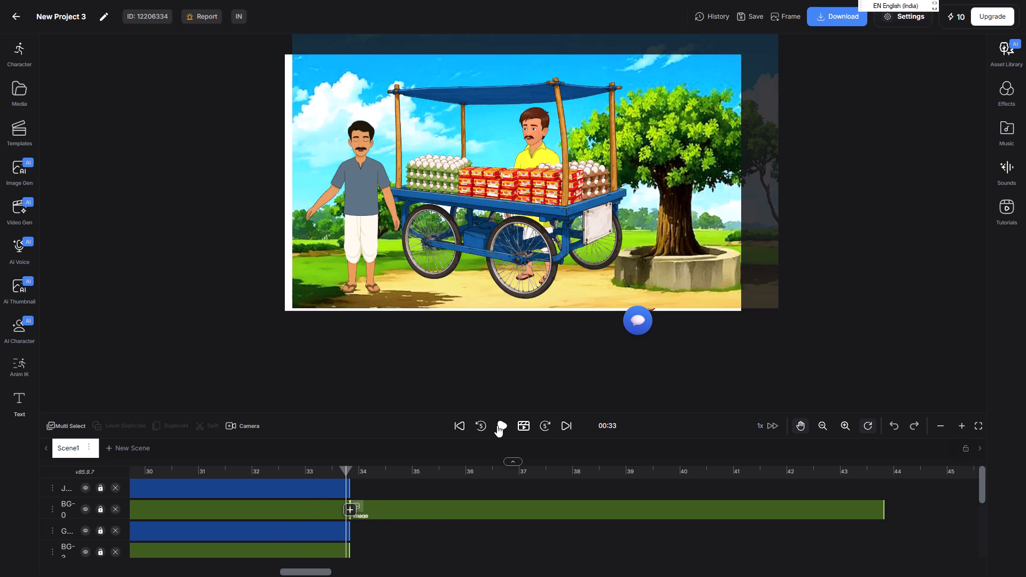
Add Village Boy2 in the green T-shirt to the house scene at about 34 s, using the 3/4 front Sitting Crossed Leg animation.
click(497, 425)
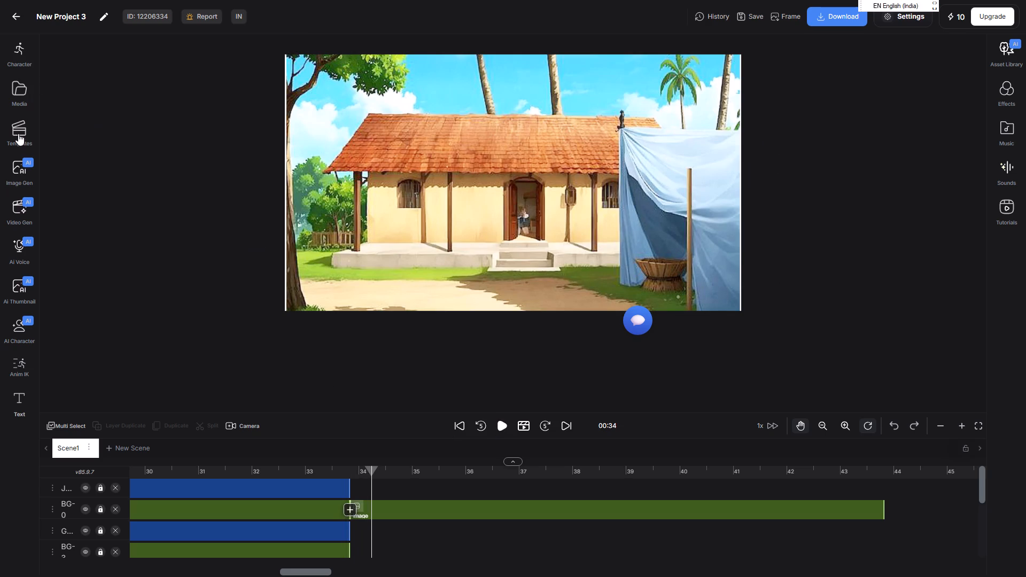
click(22, 44)
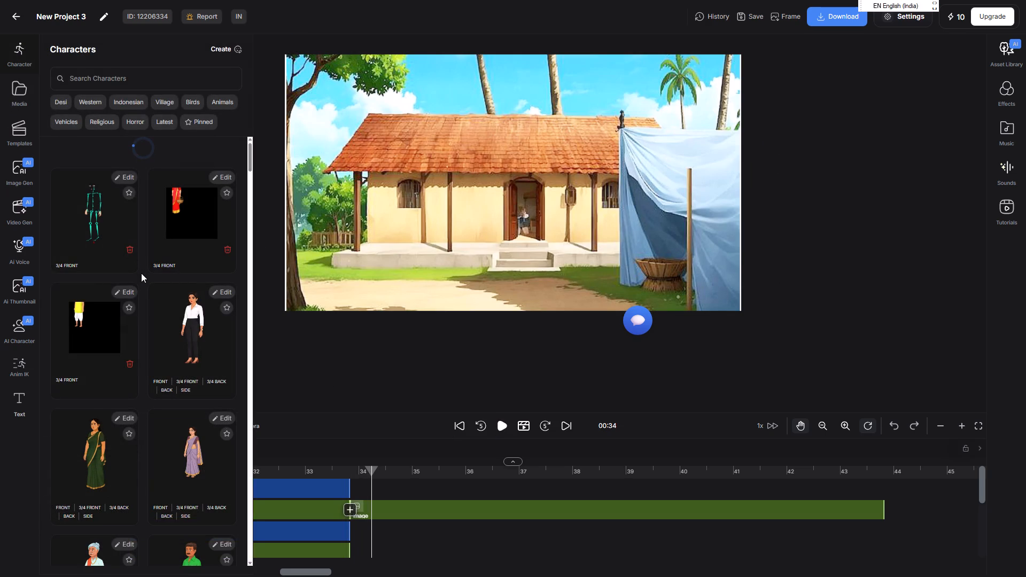
scroll(250, 297, down, 3)
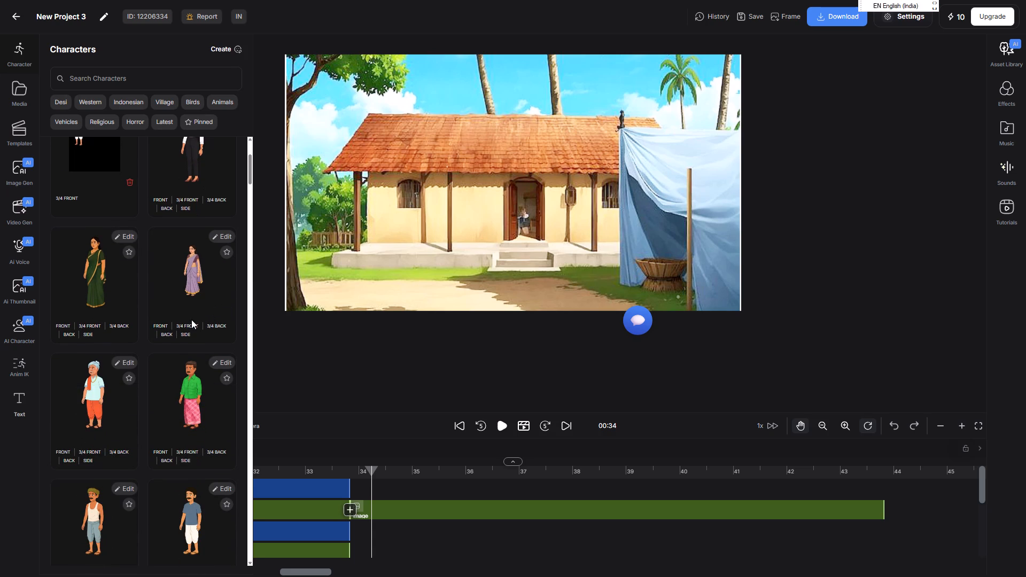
scroll(191, 319, down, 4)
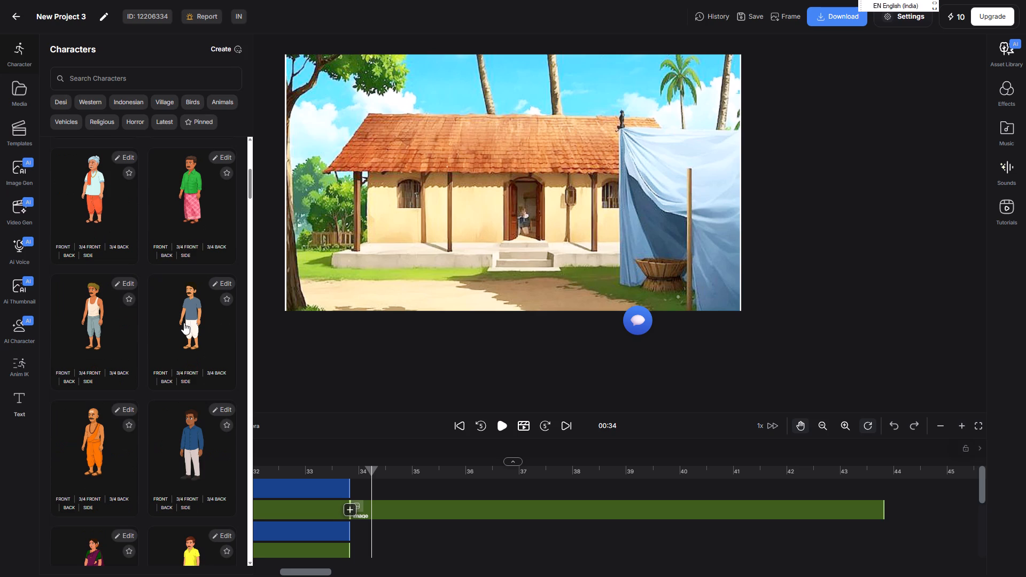
scroll(184, 323, down, 4)
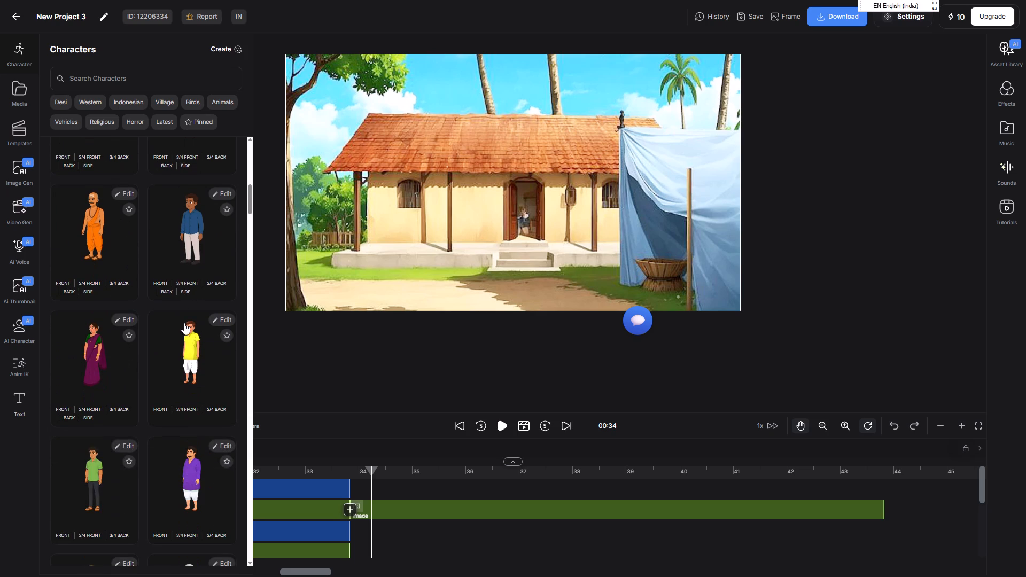
scroll(184, 323, down, 3)
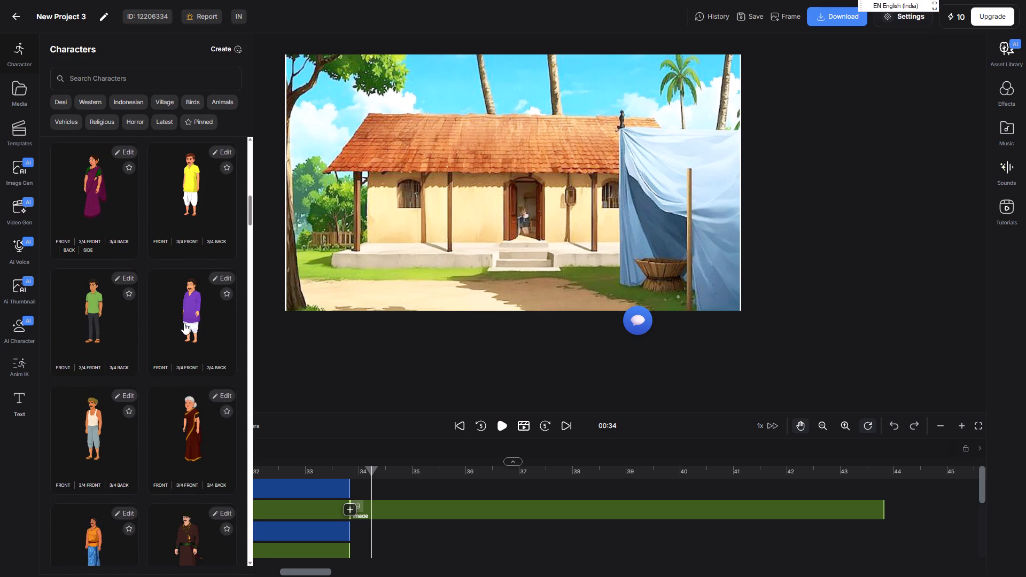
scroll(184, 323, down, 8)
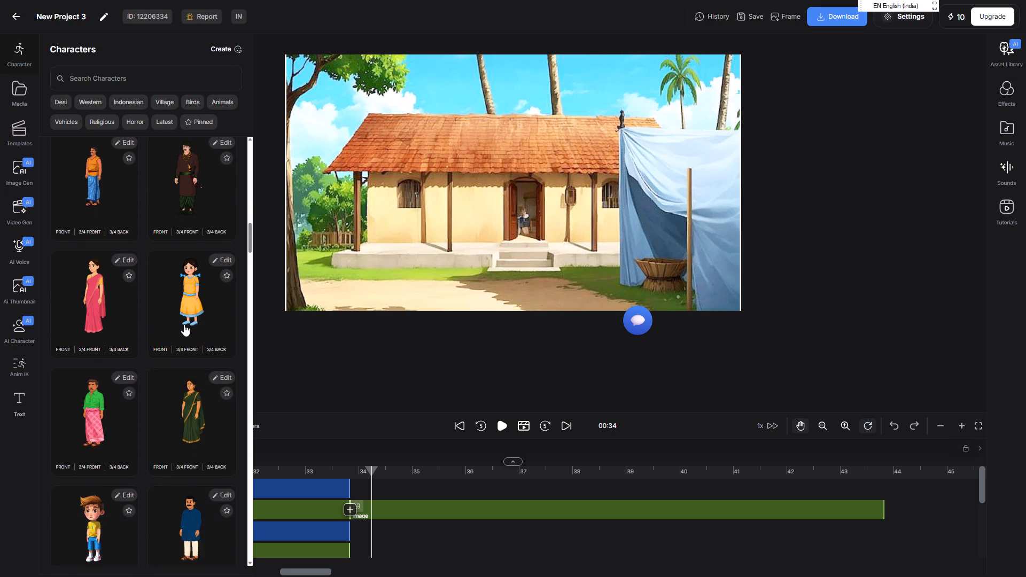
scroll(184, 324, up, 11)
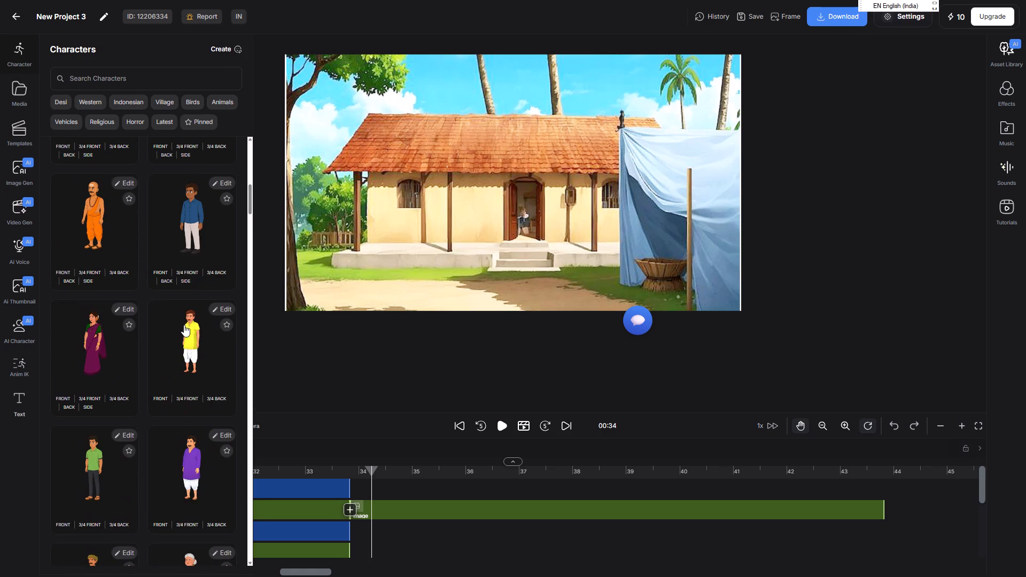
scroll(97, 341, up, 1)
scroll(97, 341, down, 2)
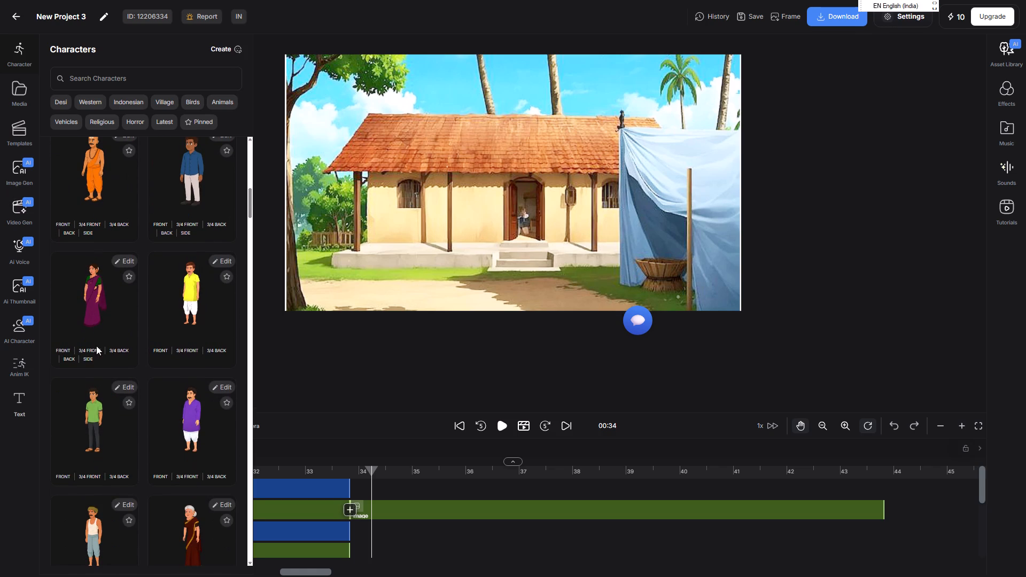
click(85, 421)
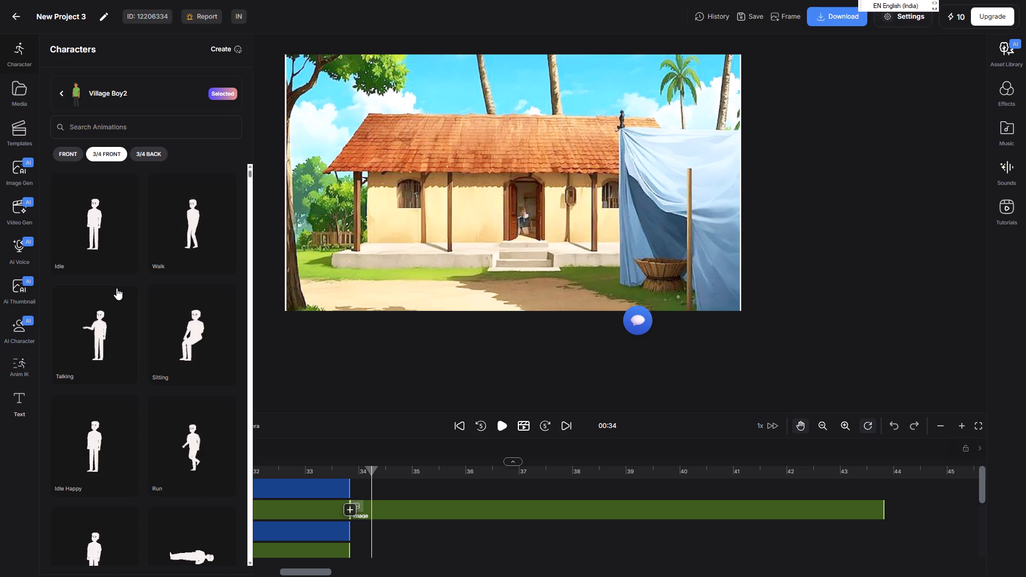
scroll(118, 349, down, 3)
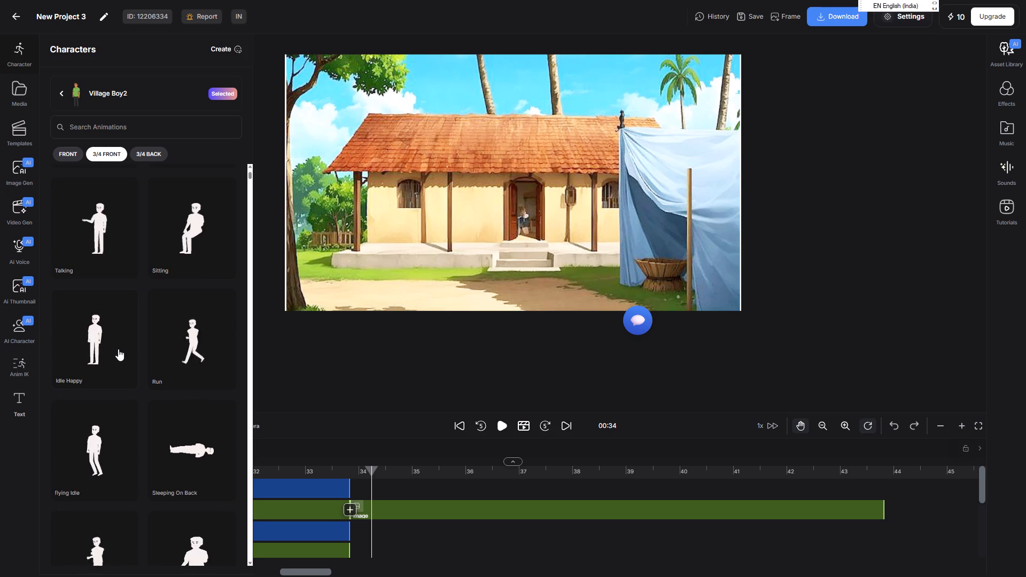
scroll(118, 349, down, 2)
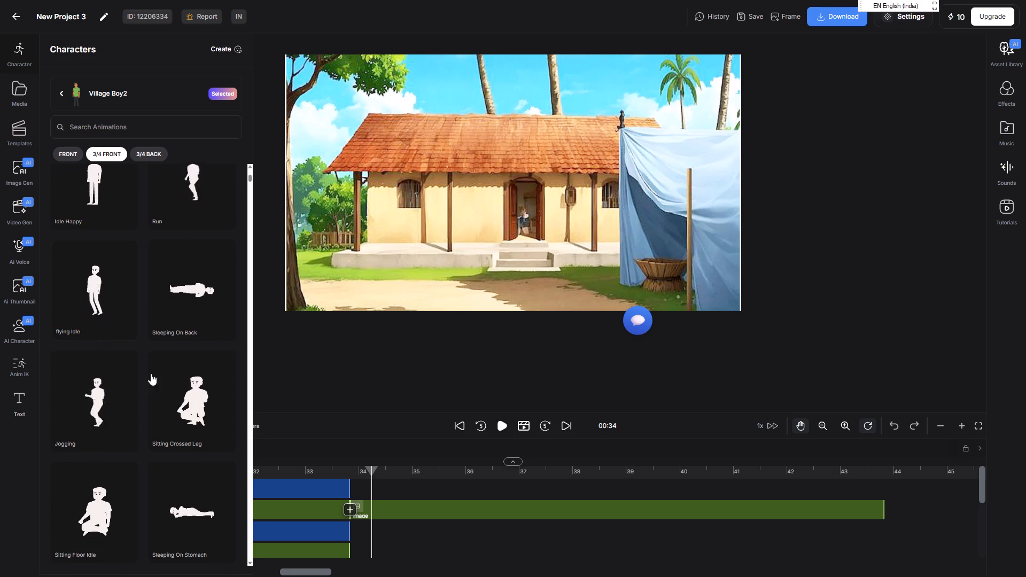
scroll(190, 408, down, 2)
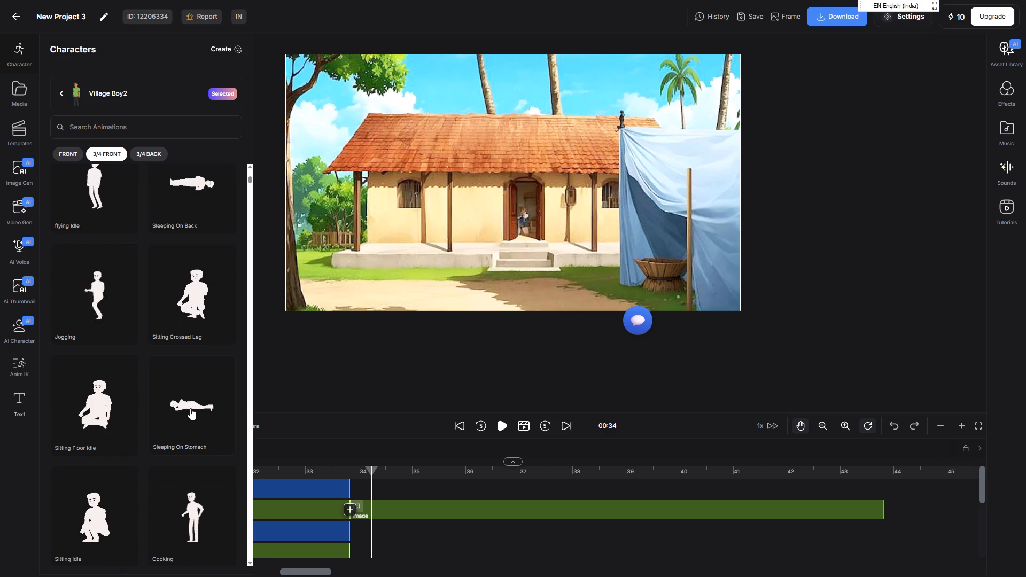
scroll(190, 408, up, 2)
click(190, 408)
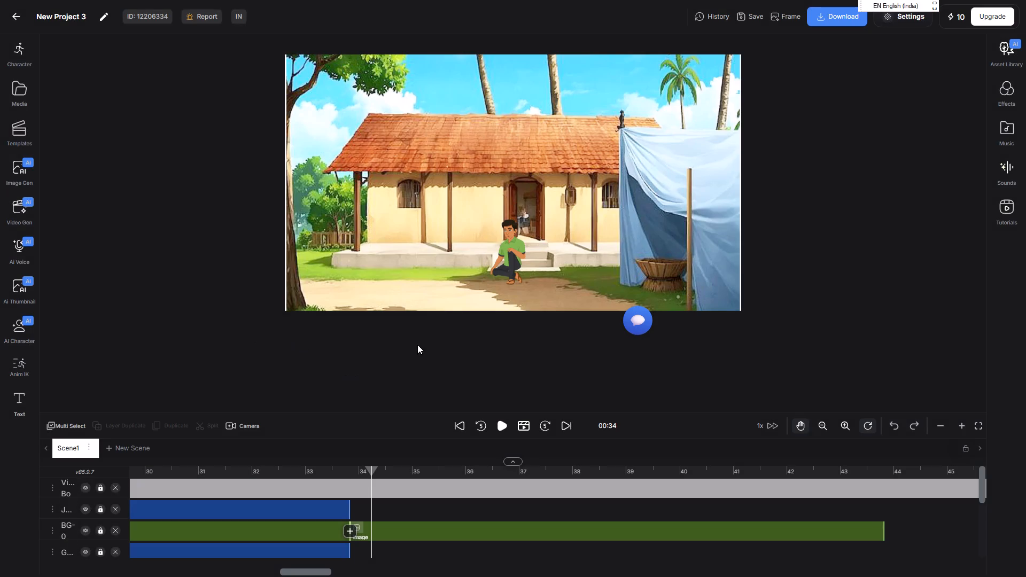
Shrink the crouching boy and place him on the veranda floor under the barred window nearest the wooden fence.
drag(513, 248, 483, 233)
drag(509, 233, 506, 207)
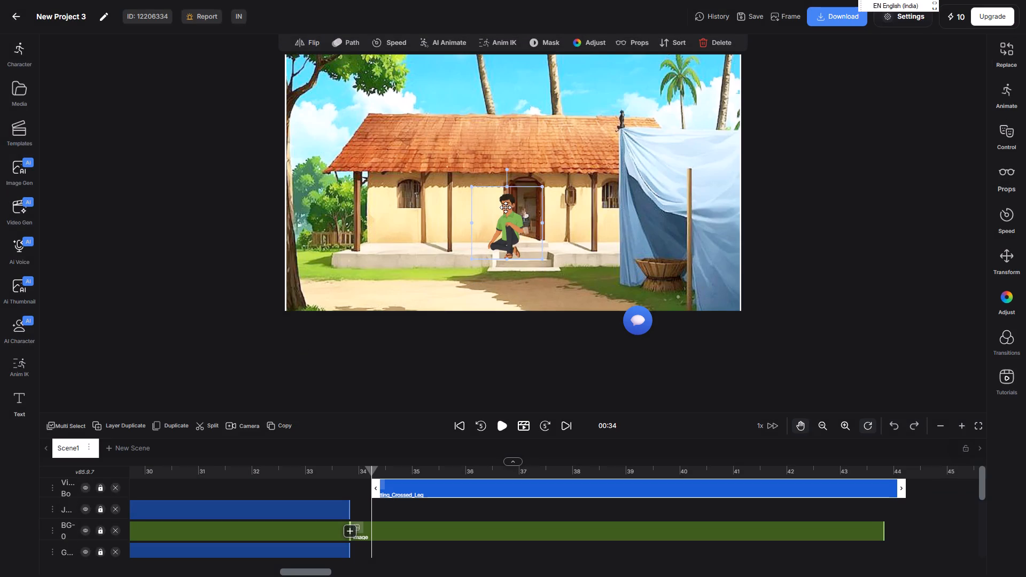
drag(506, 207, 399, 210)
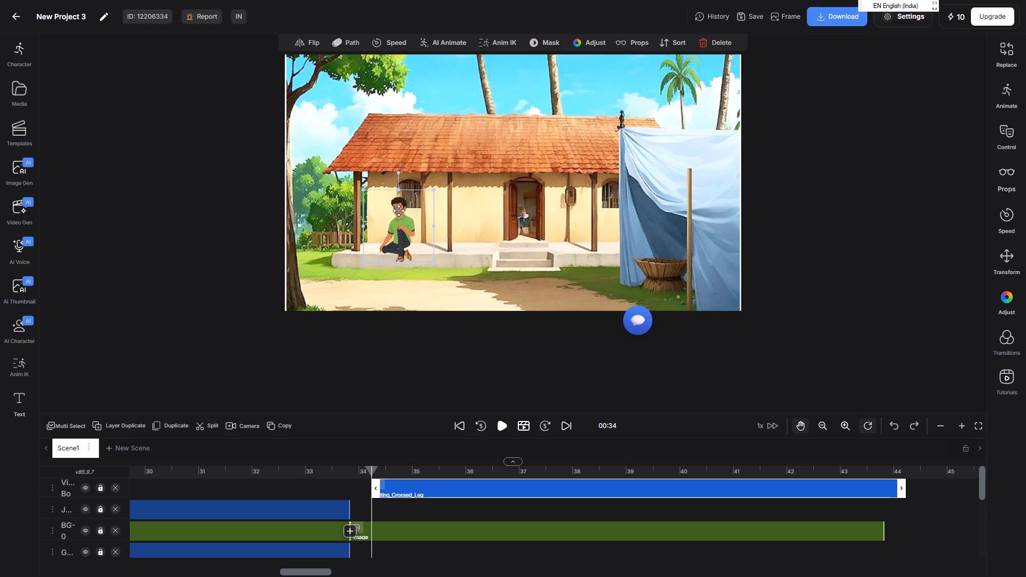
drag(399, 210, 399, 204)
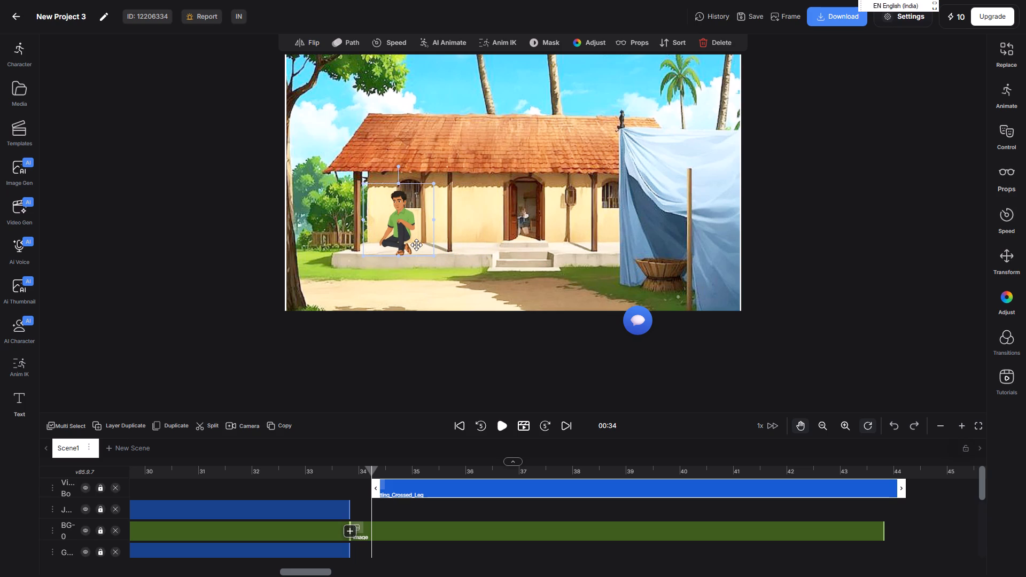
drag(434, 256, 427, 251)
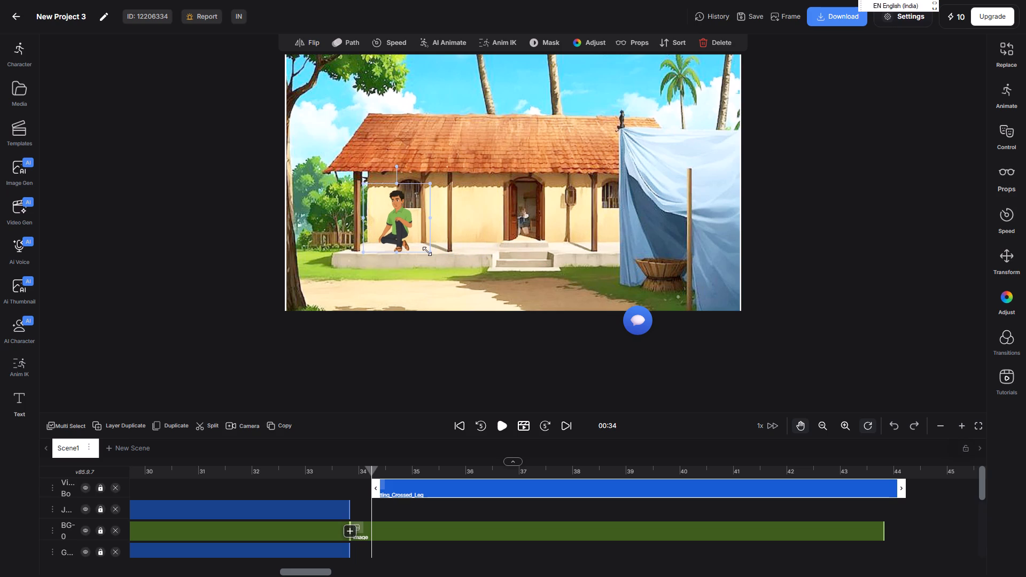
drag(427, 251, 423, 247)
drag(397, 210, 397, 219)
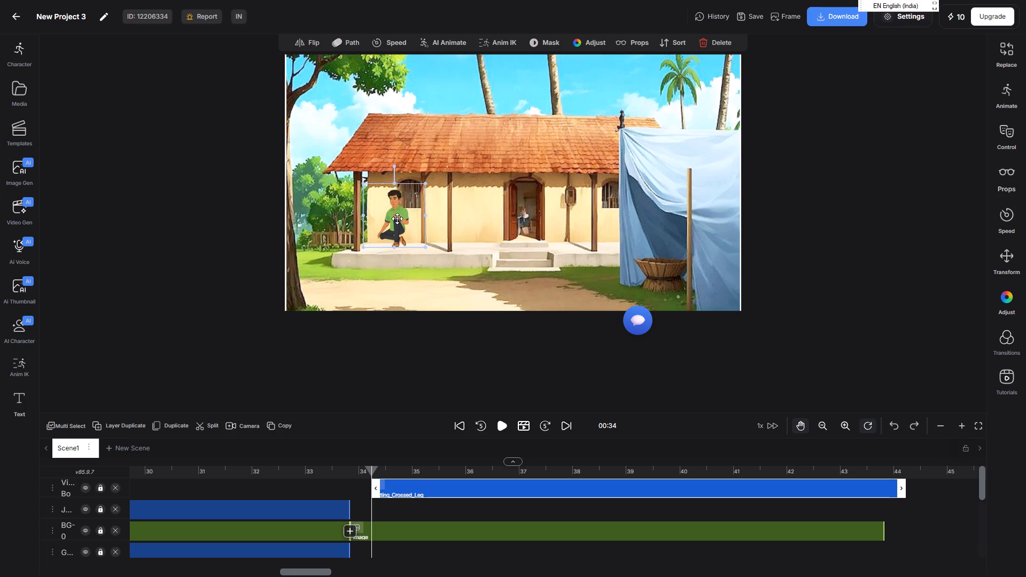
drag(397, 219, 397, 216)
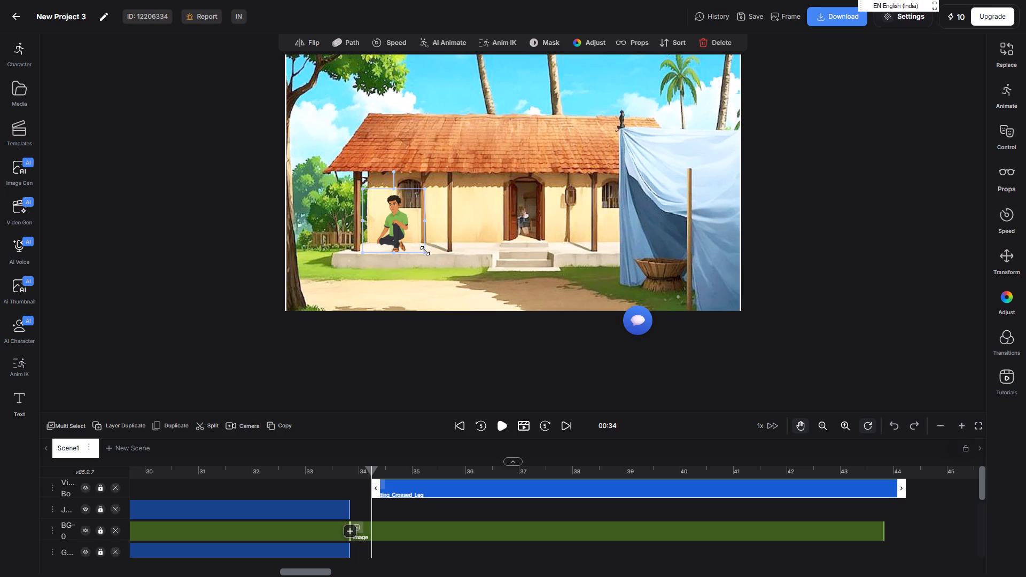
drag(425, 251, 415, 233)
drag(392, 221, 402, 234)
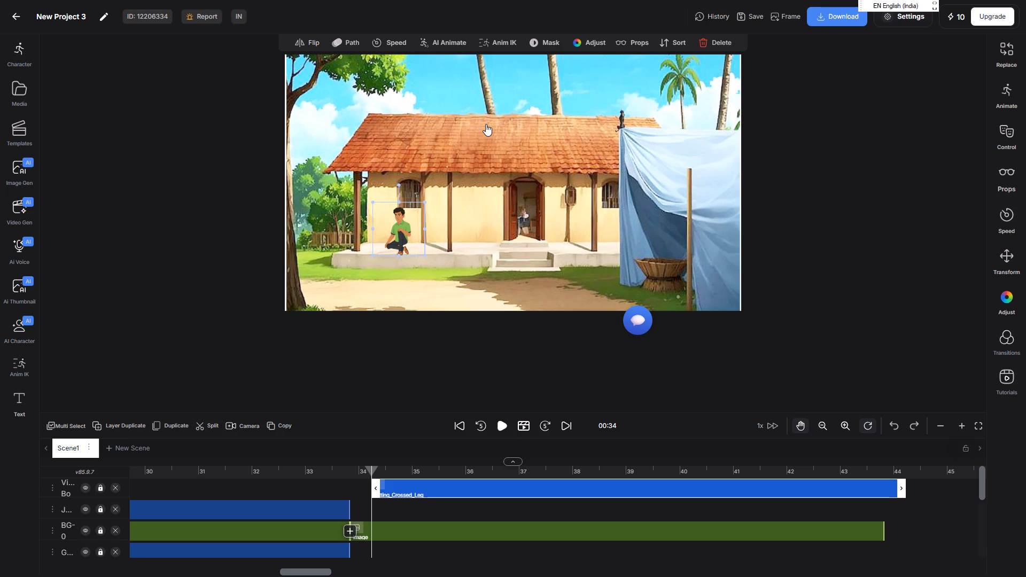
click(741, 305)
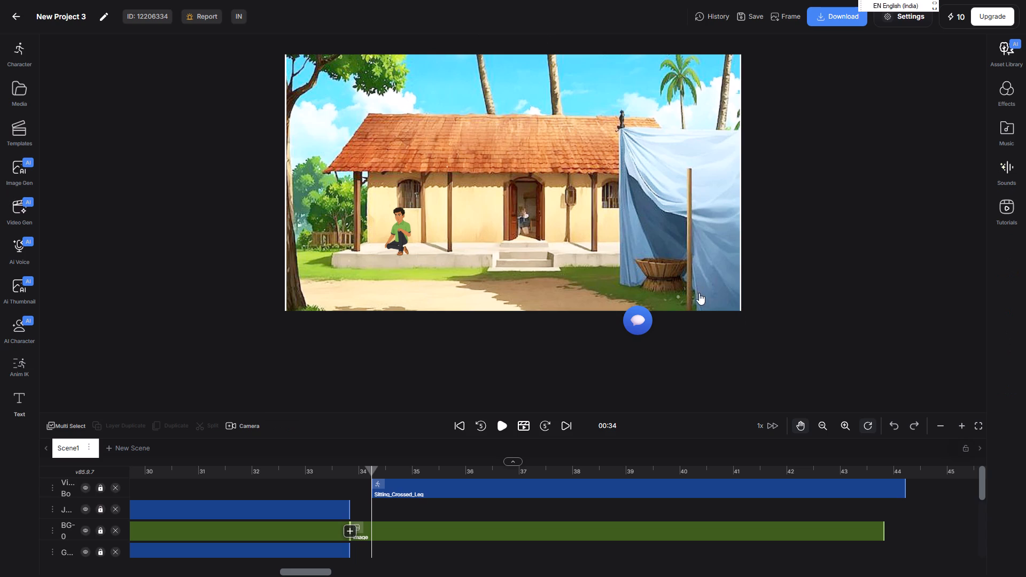
Play the house scene with the seated boy from about 34 to 37 seconds.
click(498, 419)
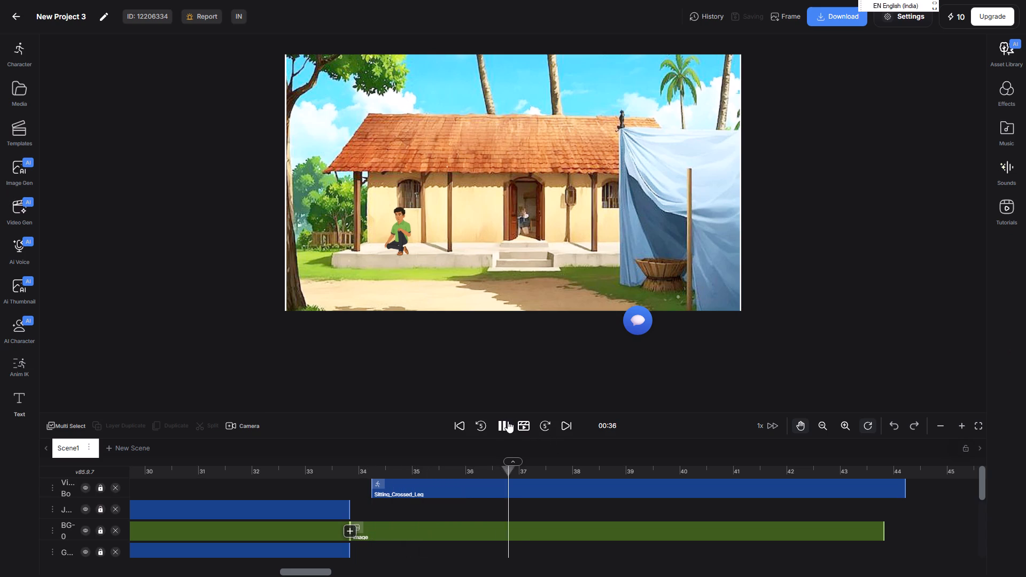
click(504, 421)
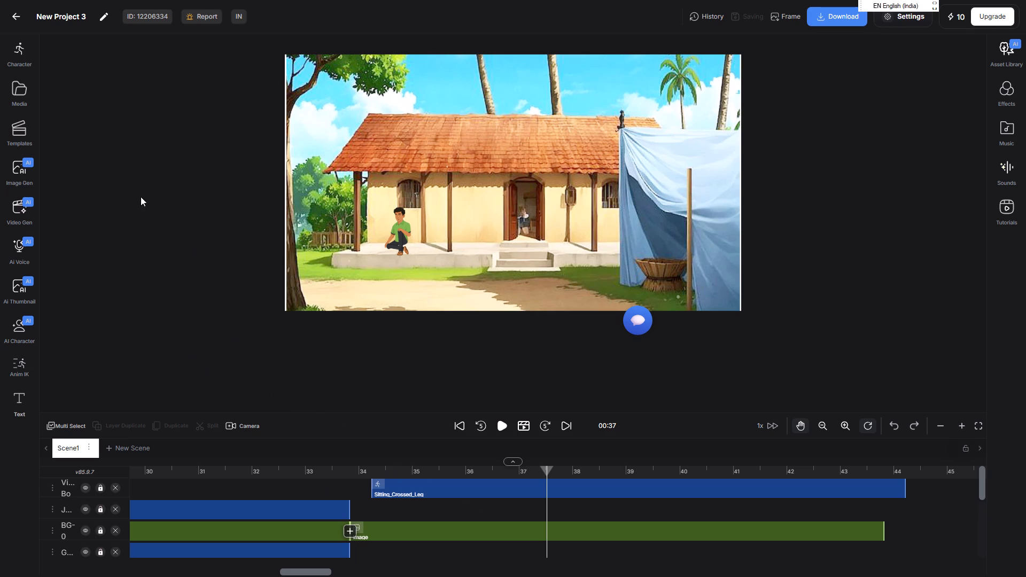
Add Jagdish, the moustached man in the grey-blue shirt, at about 37 s with the 3/4 front Animal Feeding MS animation.
click(19, 48)
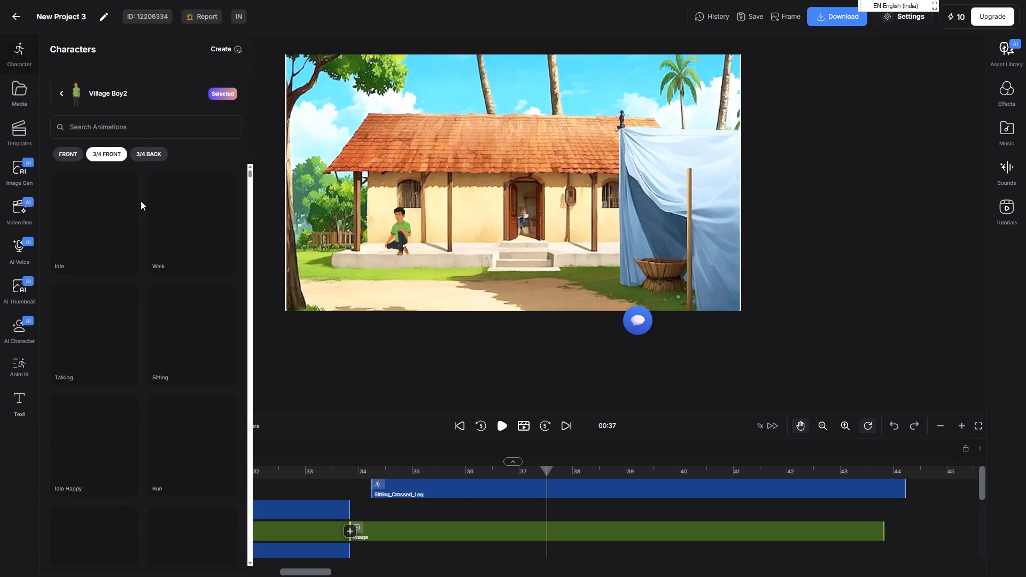
click(65, 92)
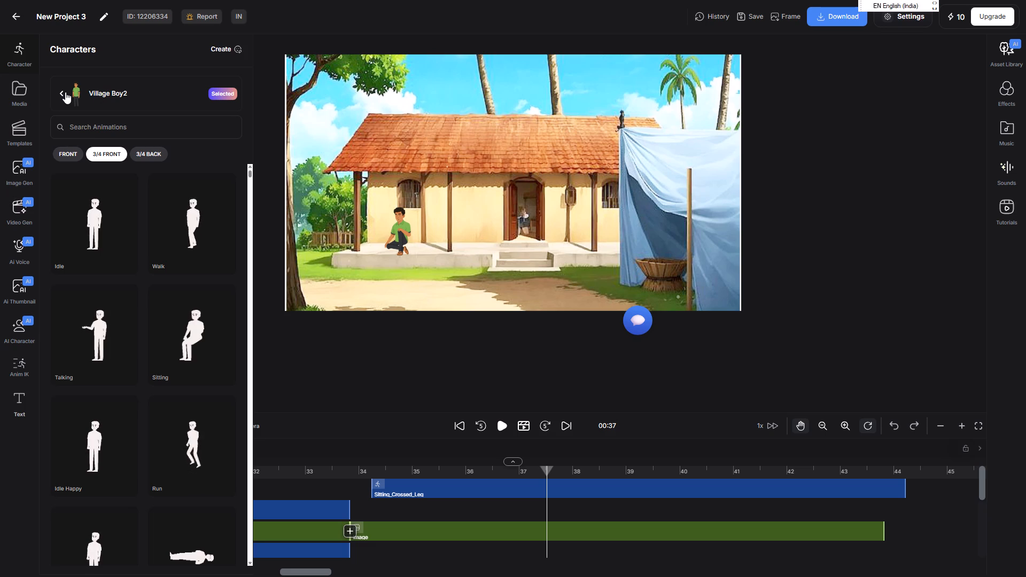
scroll(173, 240, down, 1)
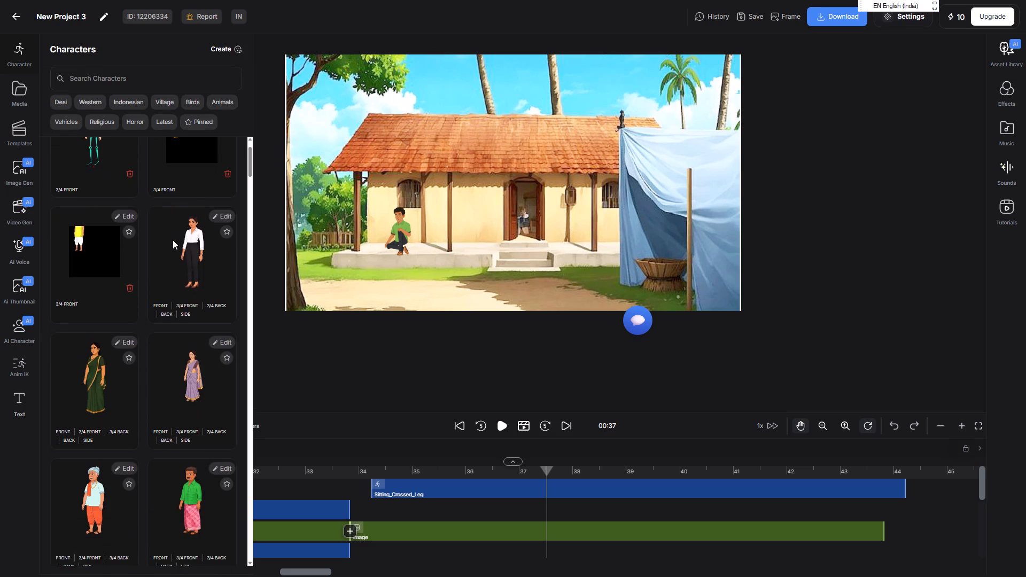
scroll(173, 240, down, 4)
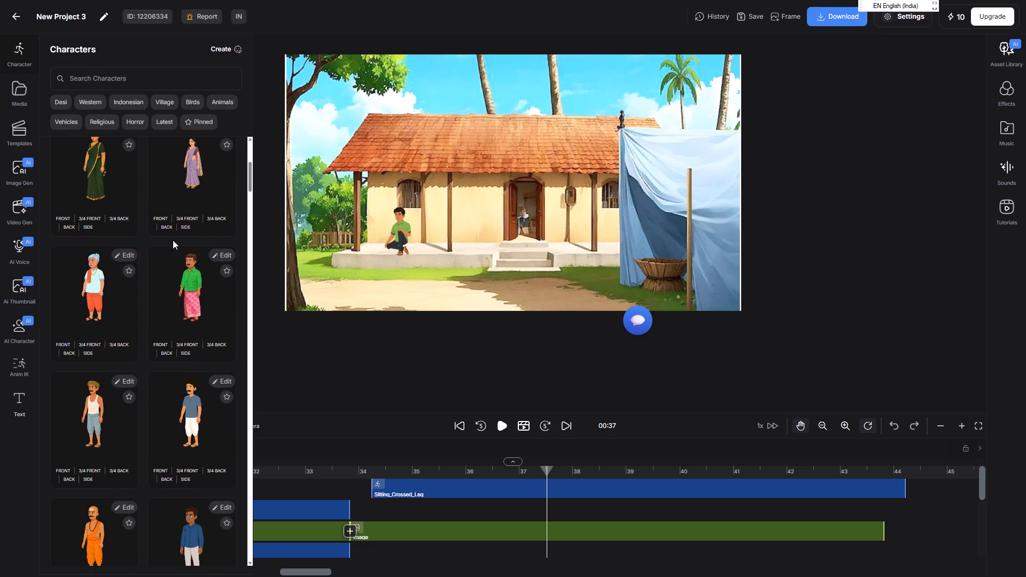
scroll(173, 240, down, 1)
click(181, 353)
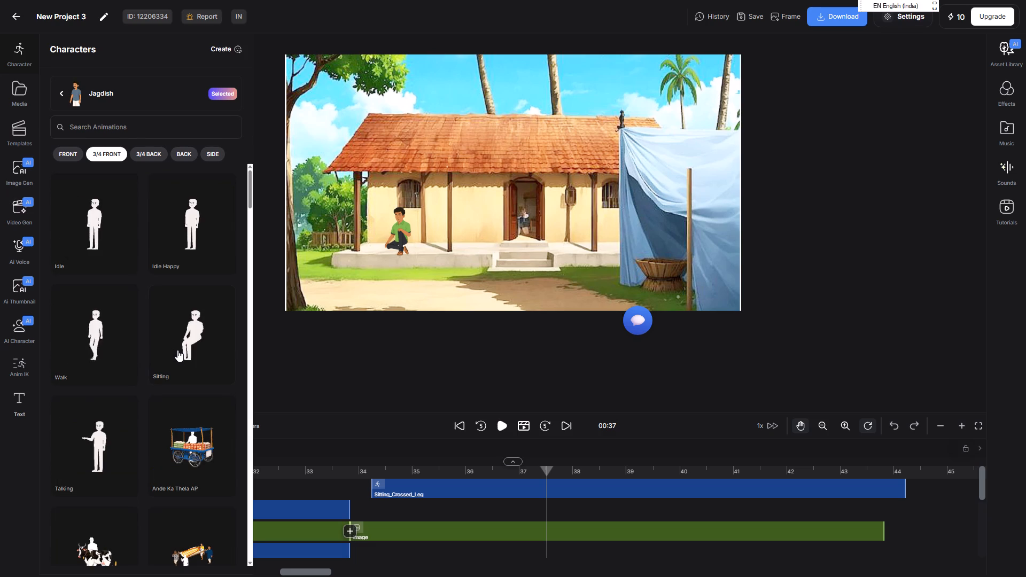
scroll(177, 350, down, 3)
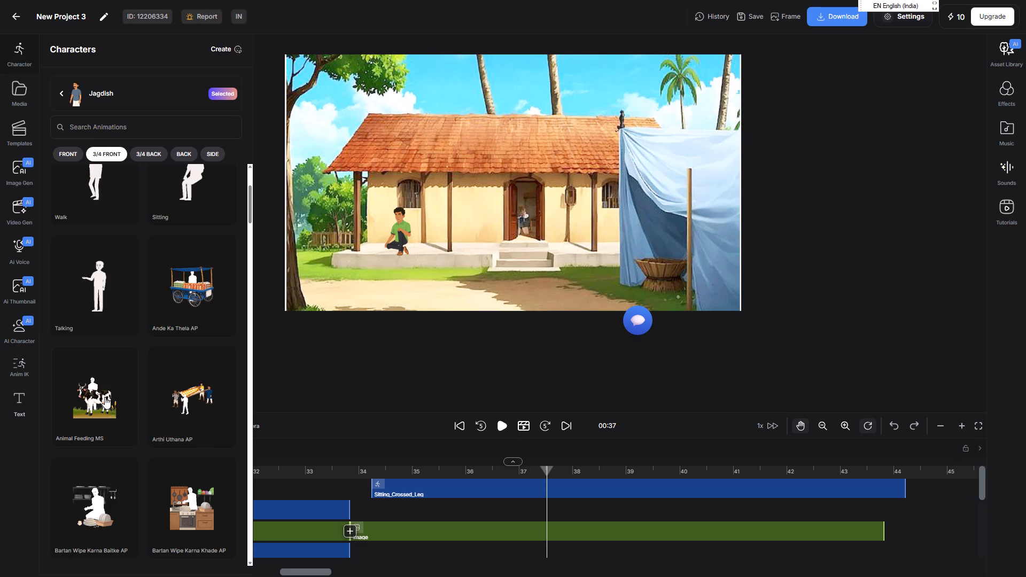
click(105, 397)
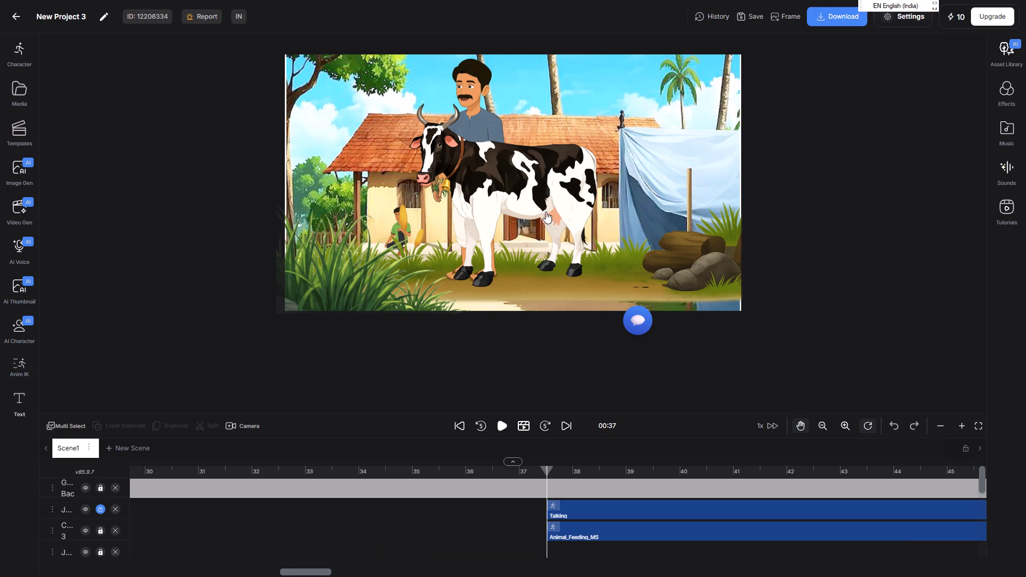
Shrink the ground image with grass, logs and rocks behind the cow so it ends near the woven basket.
drag(546, 212, 539, 241)
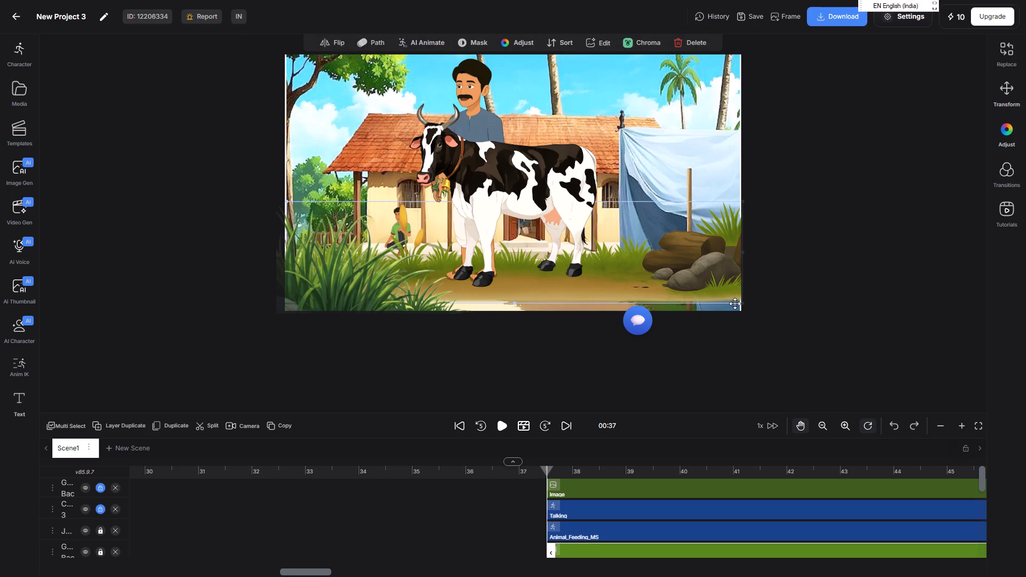
drag(742, 301, 628, 284)
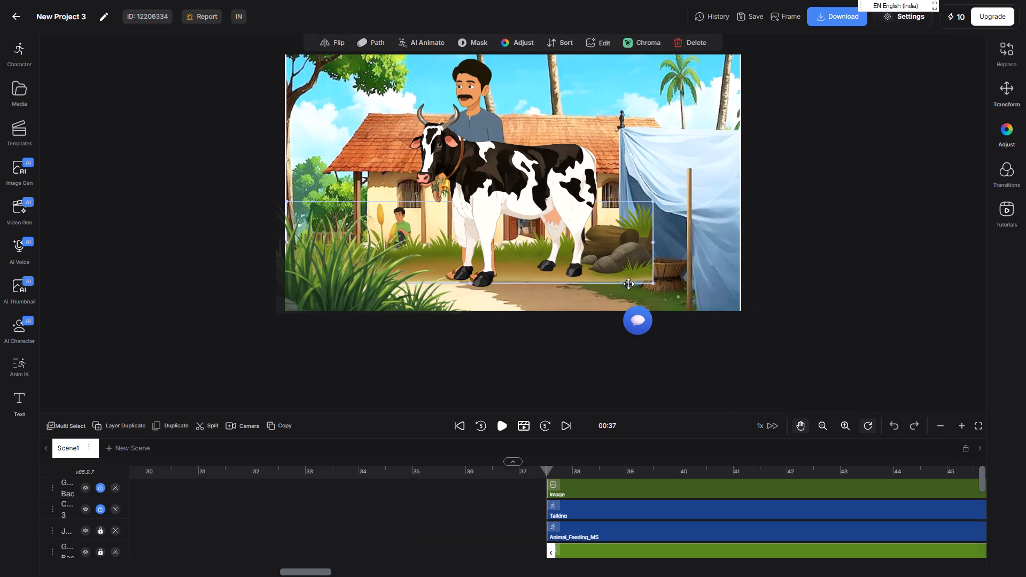
drag(628, 284, 623, 284)
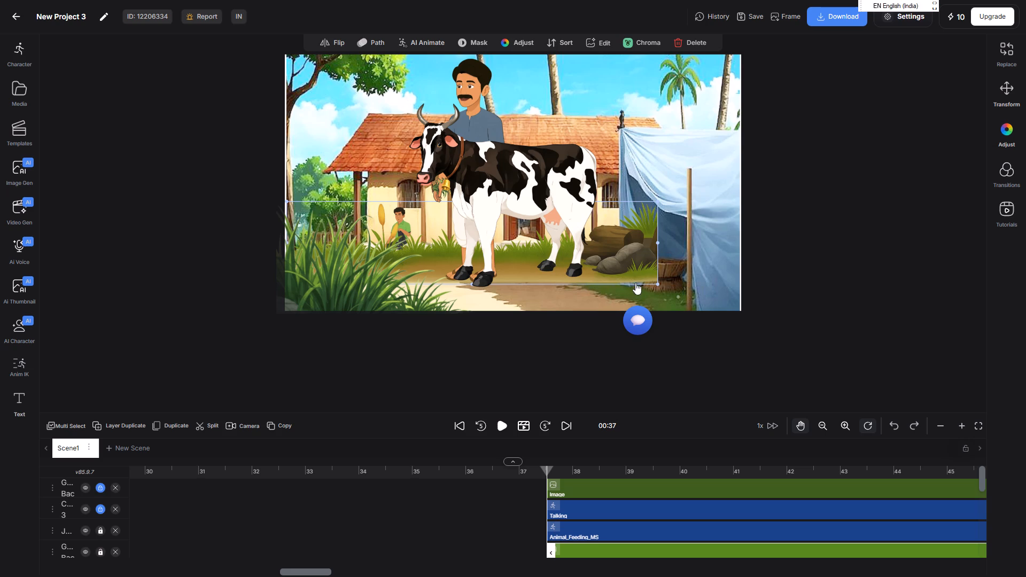
Shrink Jagdish and place him on the veranda behind the cow's head and shoulder.
click(508, 185)
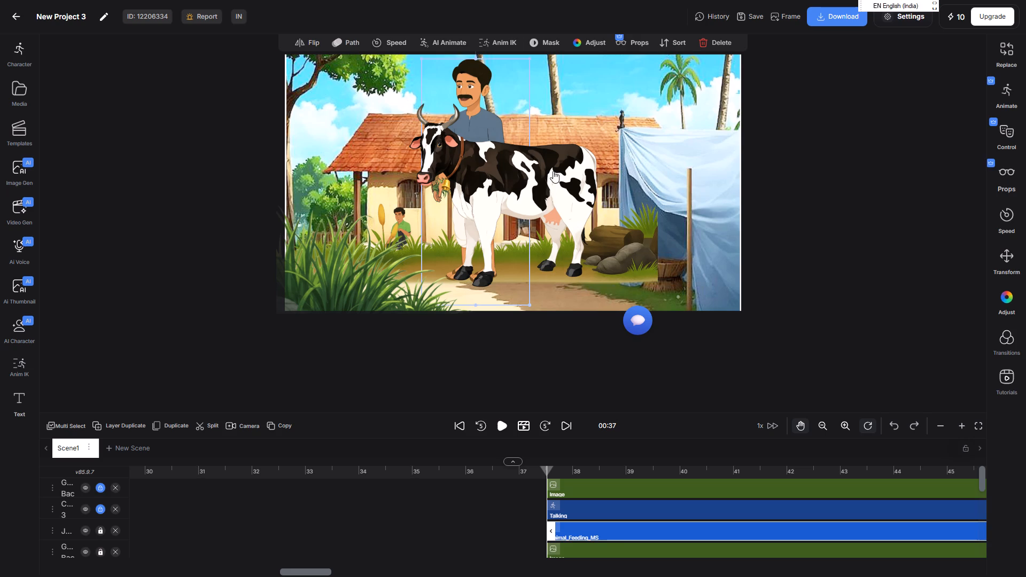
drag(498, 128, 498, 151)
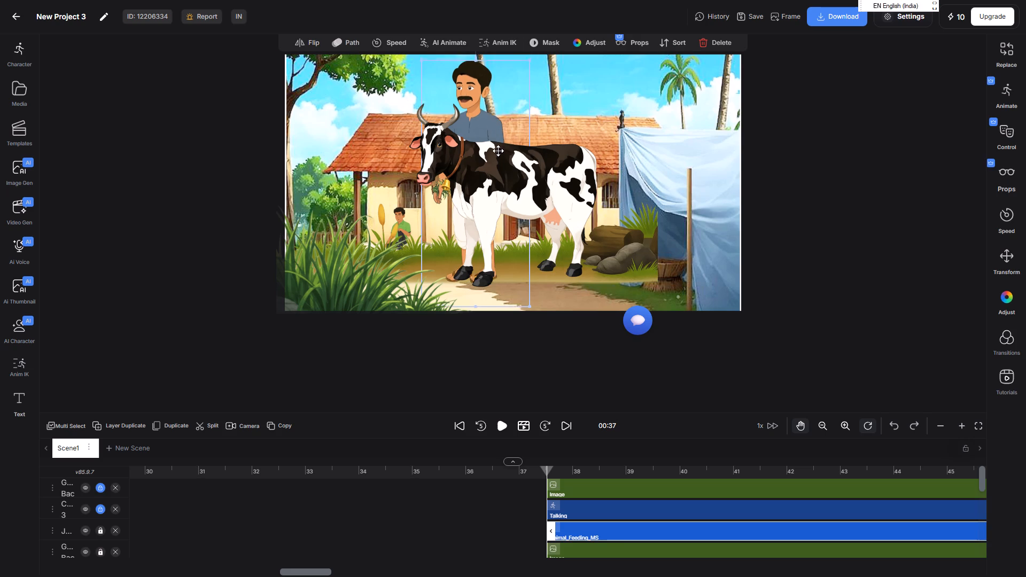
drag(498, 151, 499, 177)
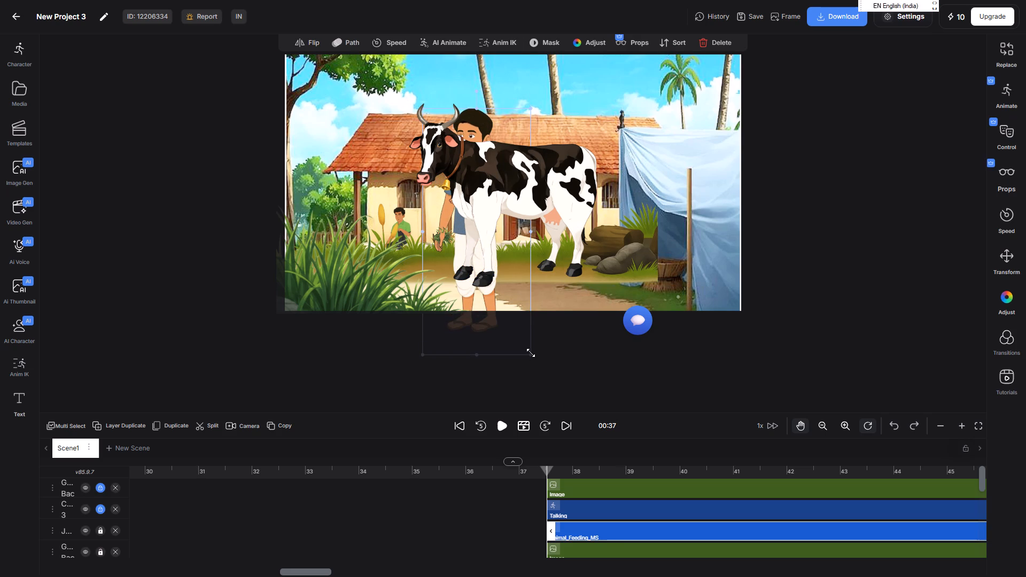
drag(531, 353, 491, 256)
click(522, 203)
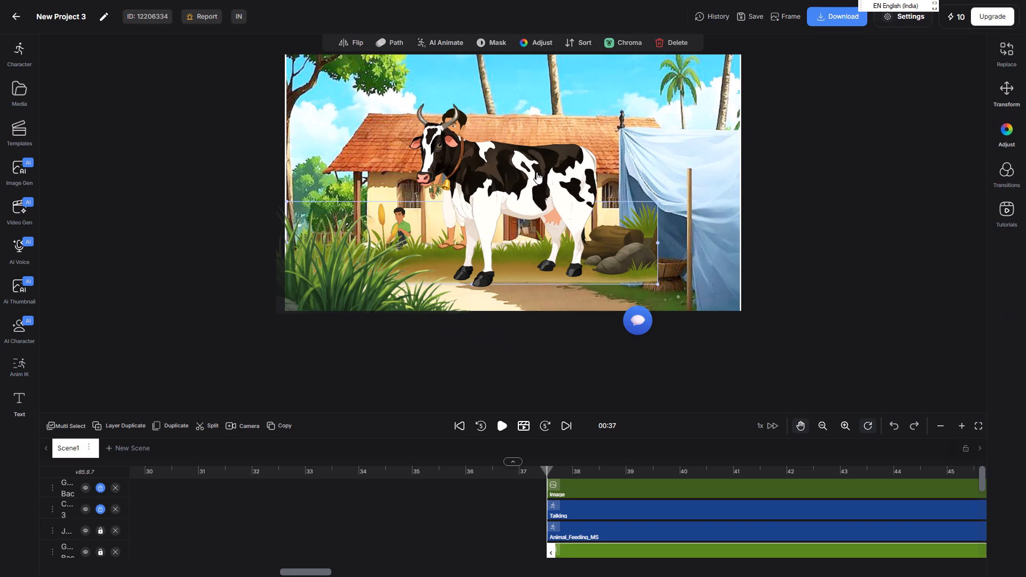
click(537, 172)
click(537, 172)
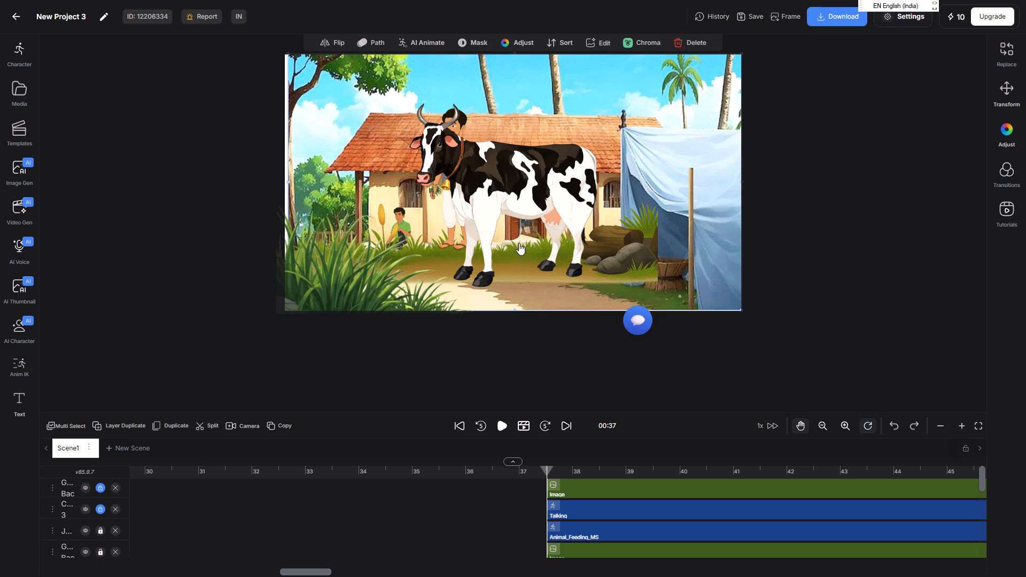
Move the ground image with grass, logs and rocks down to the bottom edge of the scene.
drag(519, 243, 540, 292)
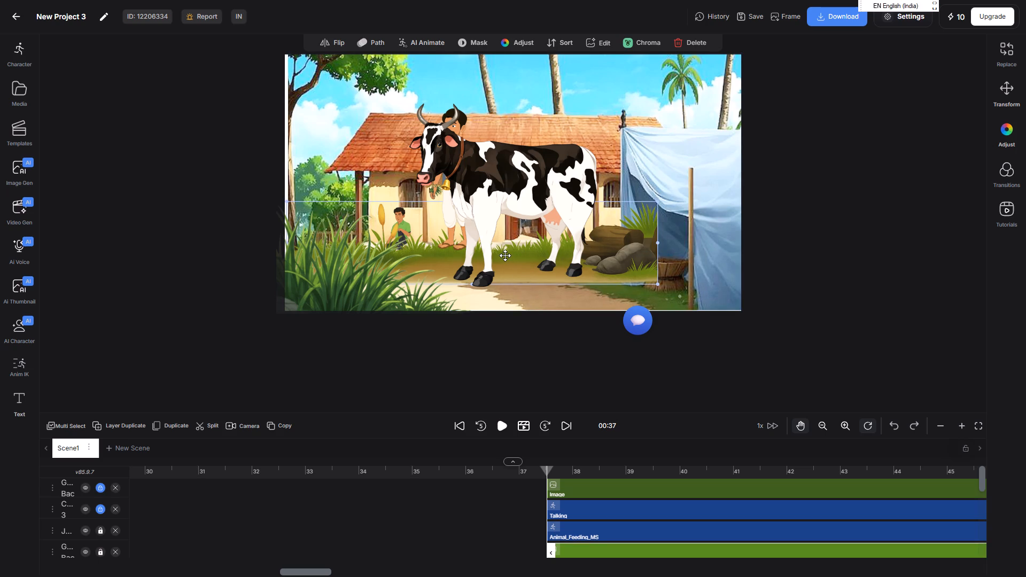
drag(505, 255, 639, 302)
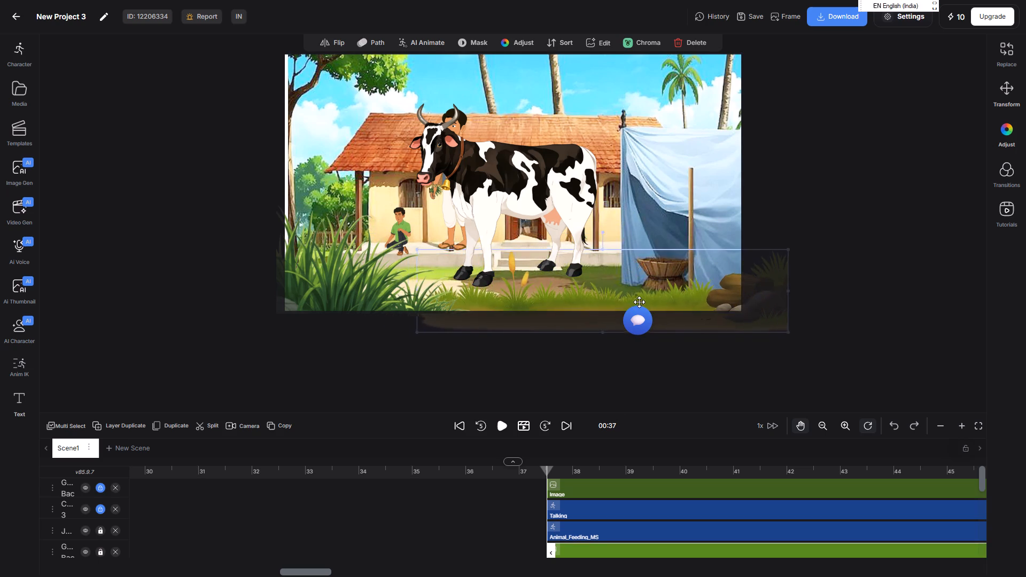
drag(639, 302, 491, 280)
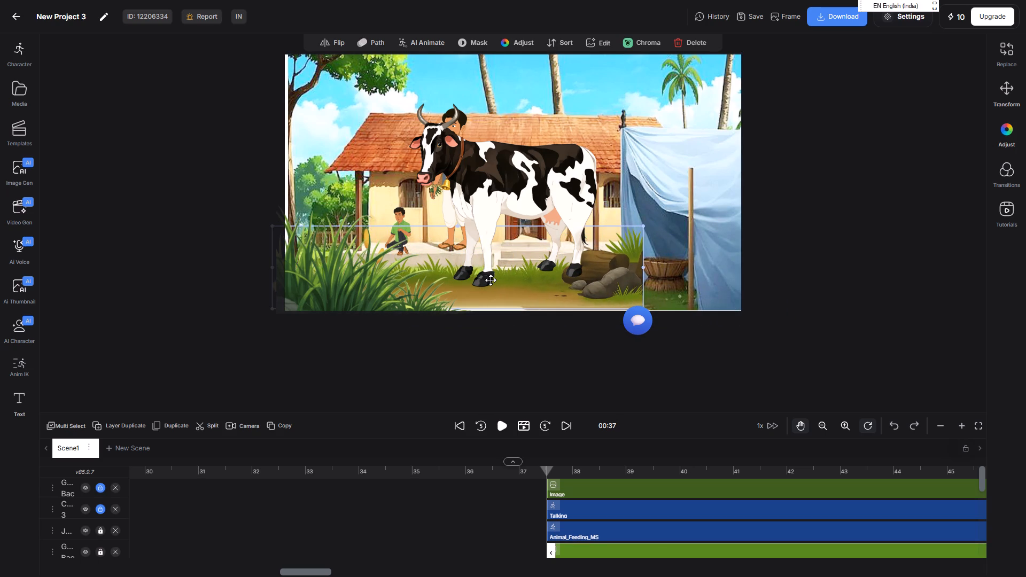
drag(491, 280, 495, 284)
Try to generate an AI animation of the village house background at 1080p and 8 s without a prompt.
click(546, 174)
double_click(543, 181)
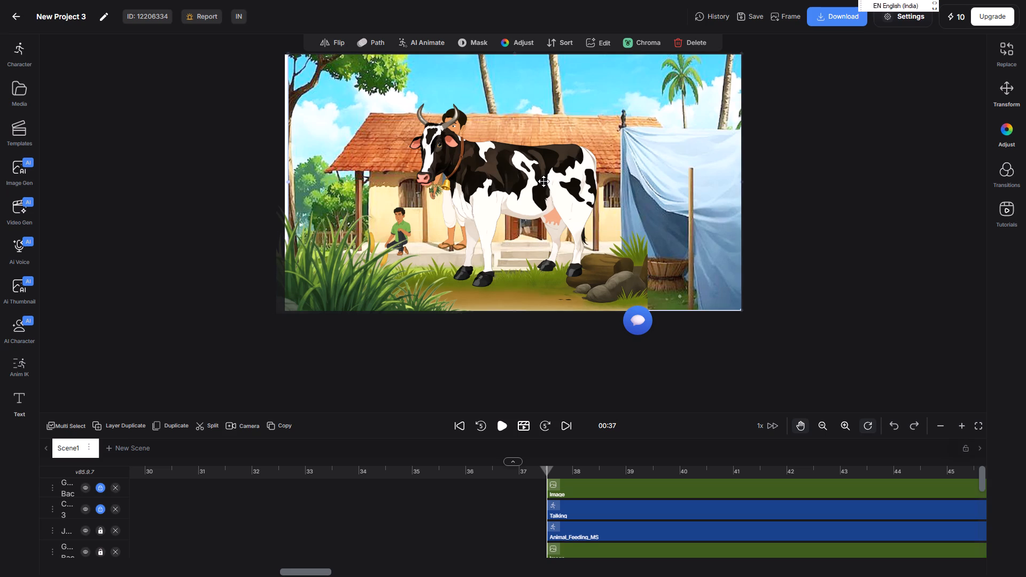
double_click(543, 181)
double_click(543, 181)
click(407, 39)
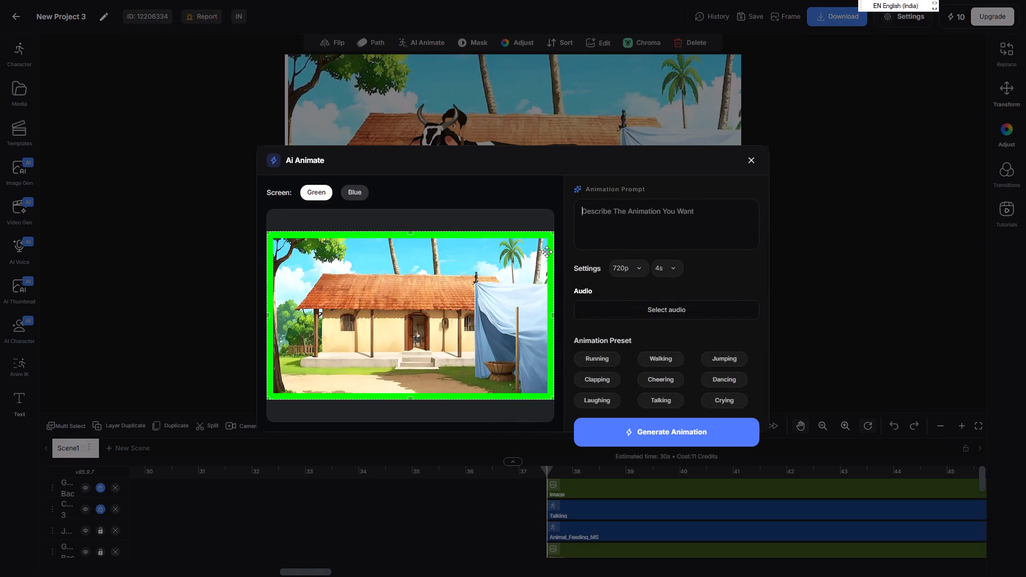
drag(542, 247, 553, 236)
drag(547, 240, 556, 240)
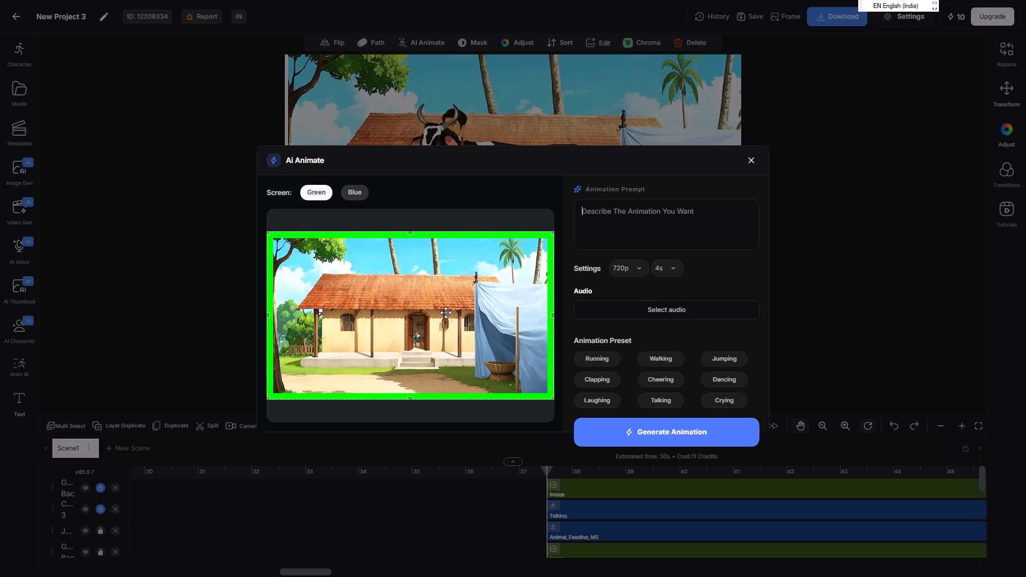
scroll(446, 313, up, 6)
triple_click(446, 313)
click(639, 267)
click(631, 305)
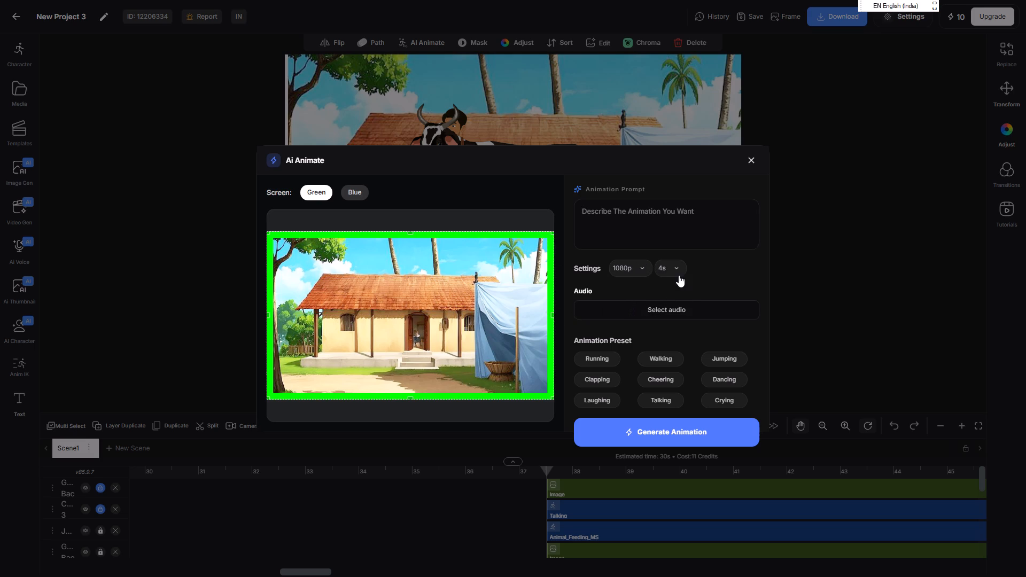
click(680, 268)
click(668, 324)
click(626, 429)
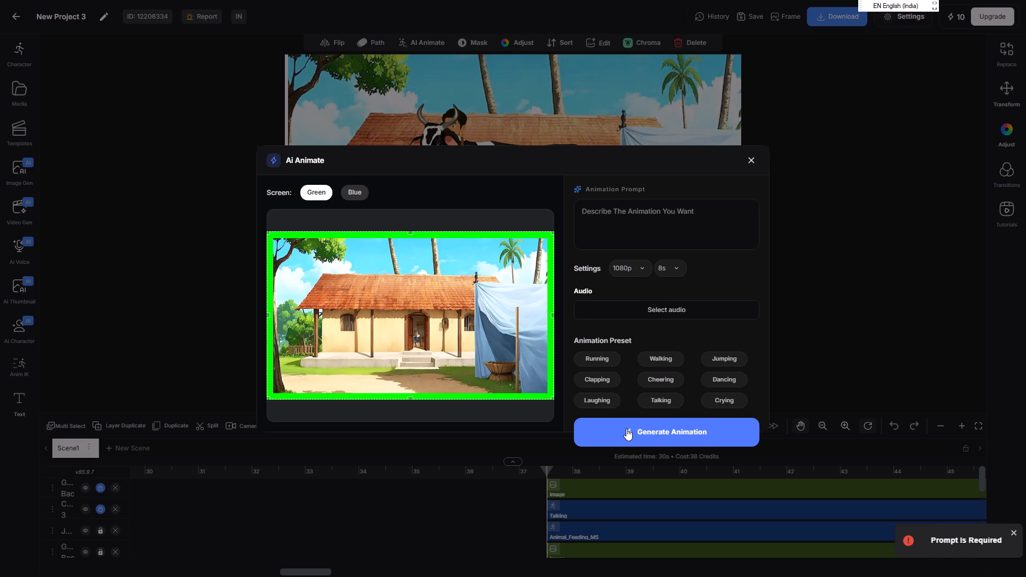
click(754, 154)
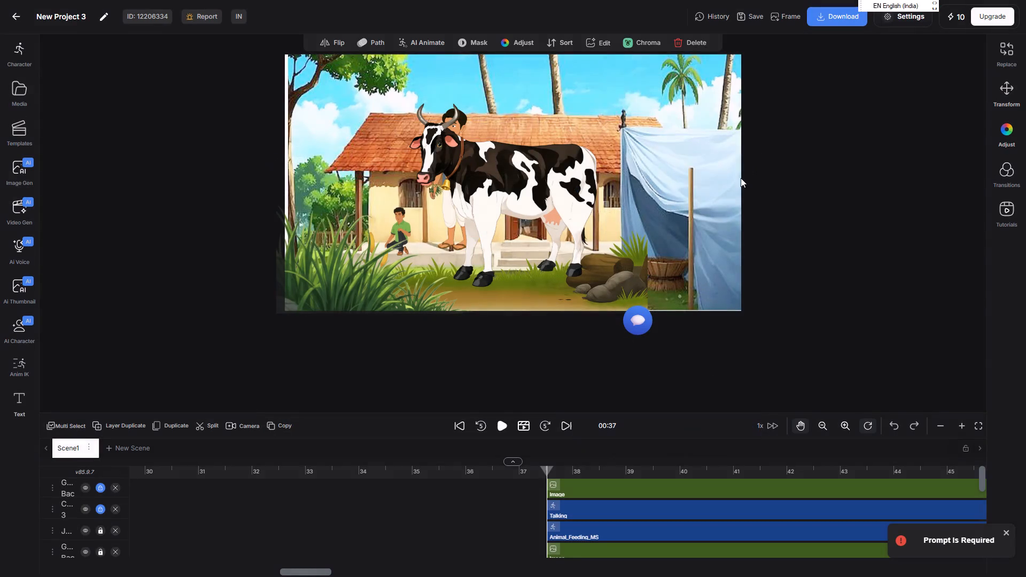
drag(608, 244, 622, 246)
drag(622, 246, 628, 249)
click(553, 202)
click(600, 277)
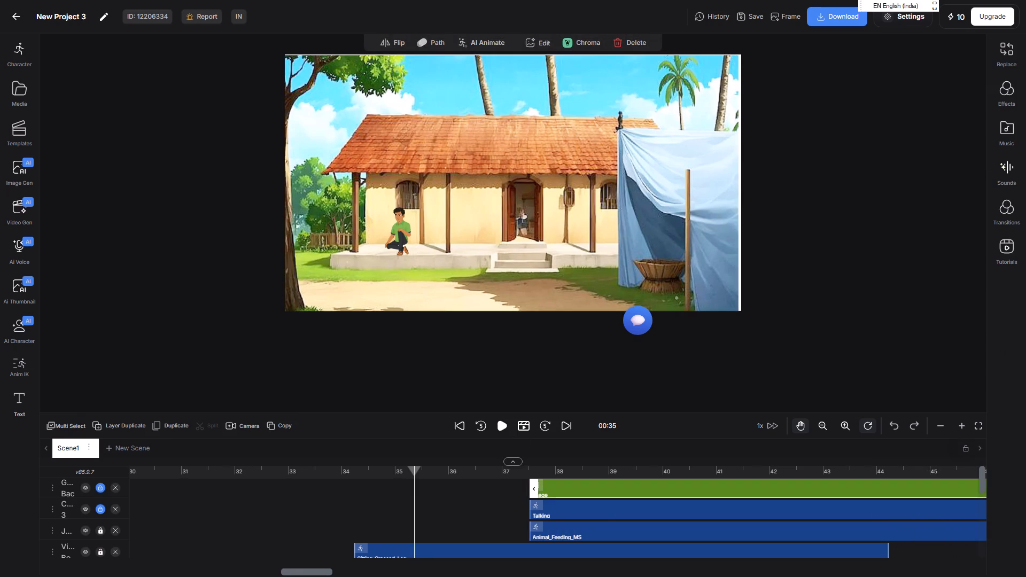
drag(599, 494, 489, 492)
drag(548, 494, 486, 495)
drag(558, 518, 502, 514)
Play the cow-feeding scene through to about 48 seconds.
click(500, 426)
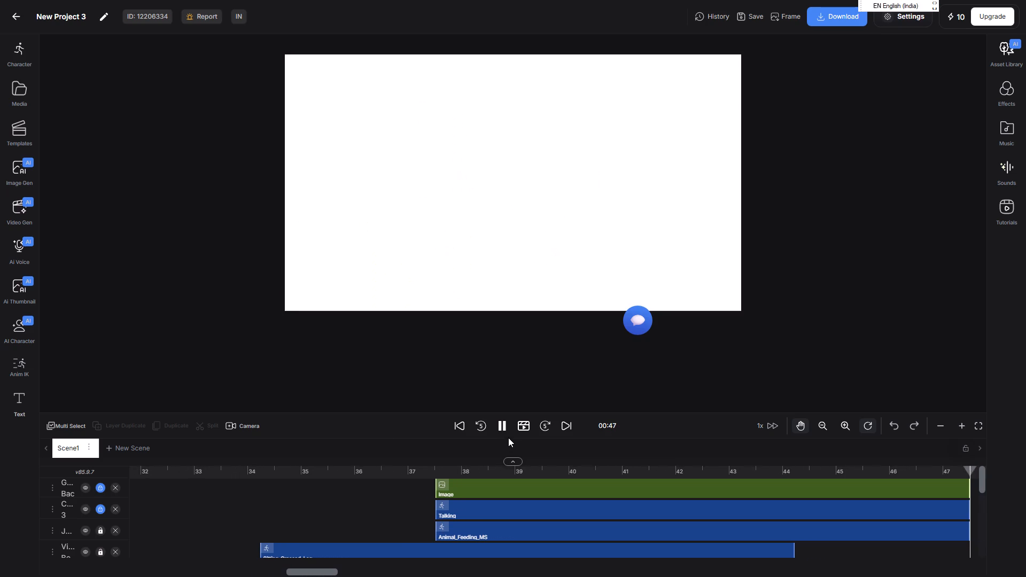
click(501, 430)
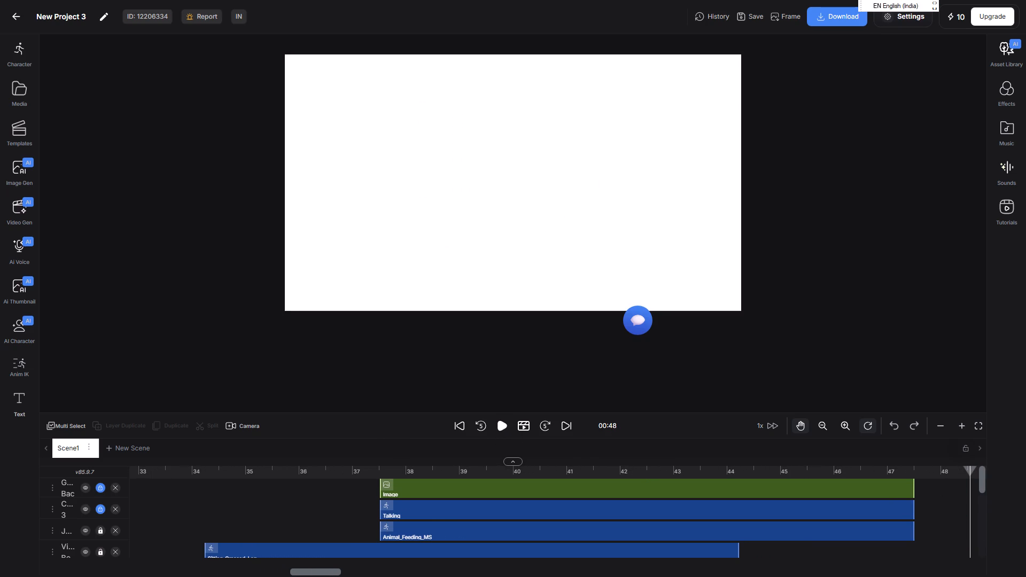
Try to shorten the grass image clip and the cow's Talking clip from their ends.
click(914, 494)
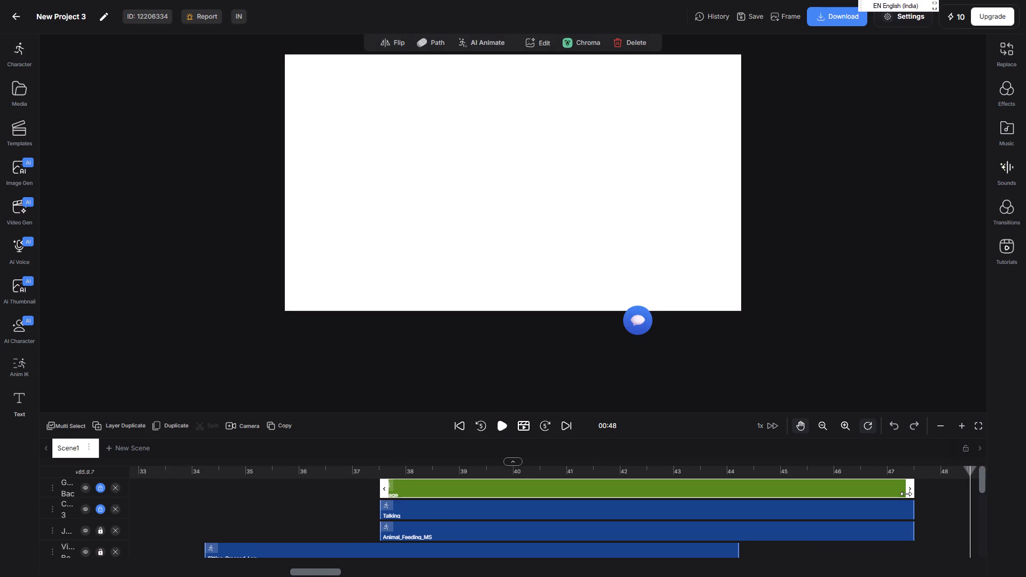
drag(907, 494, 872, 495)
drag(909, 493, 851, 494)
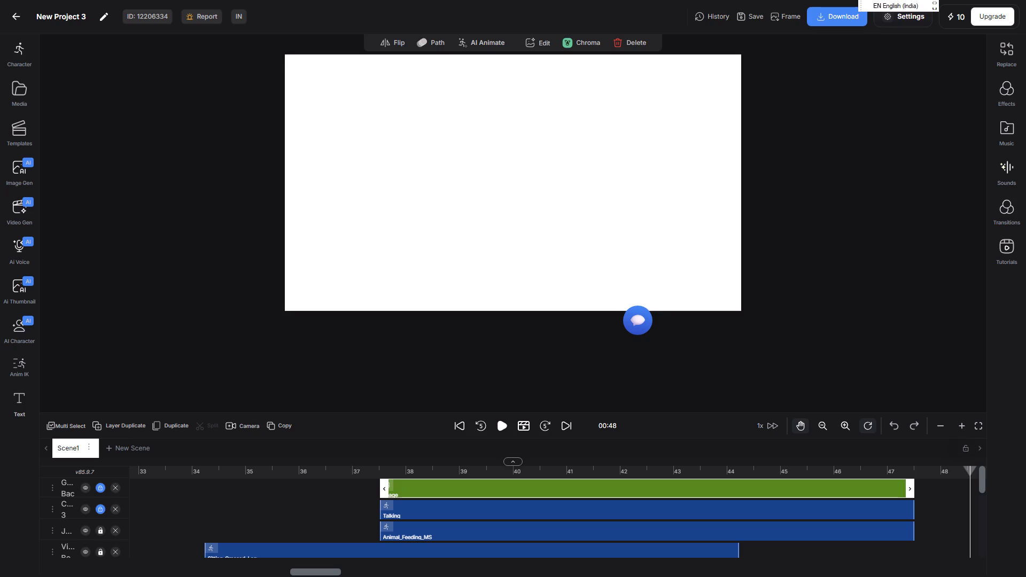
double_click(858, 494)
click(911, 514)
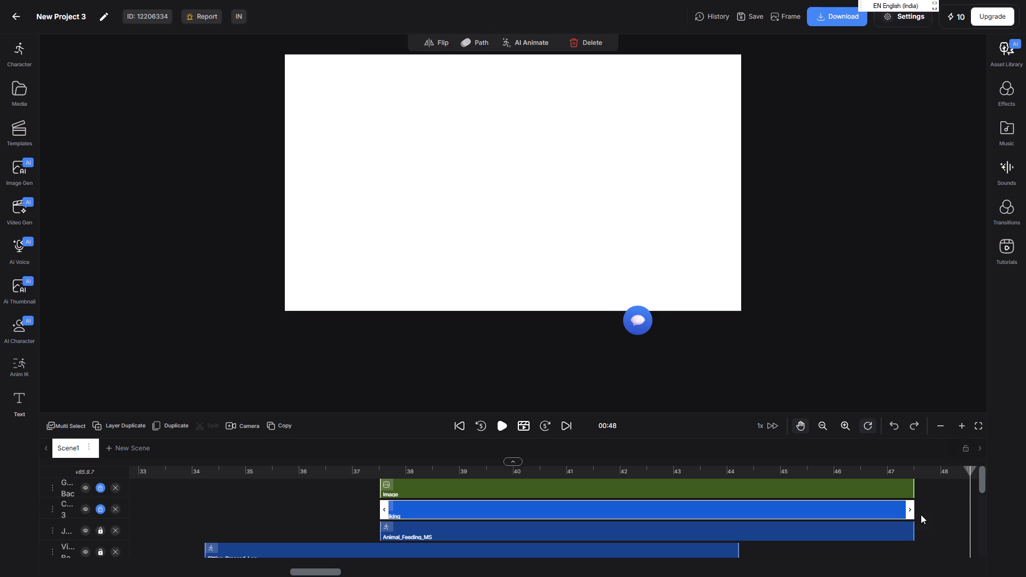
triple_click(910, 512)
Replay the end of the cow-feeding scene from about 43 to 47 seconds.
click(499, 423)
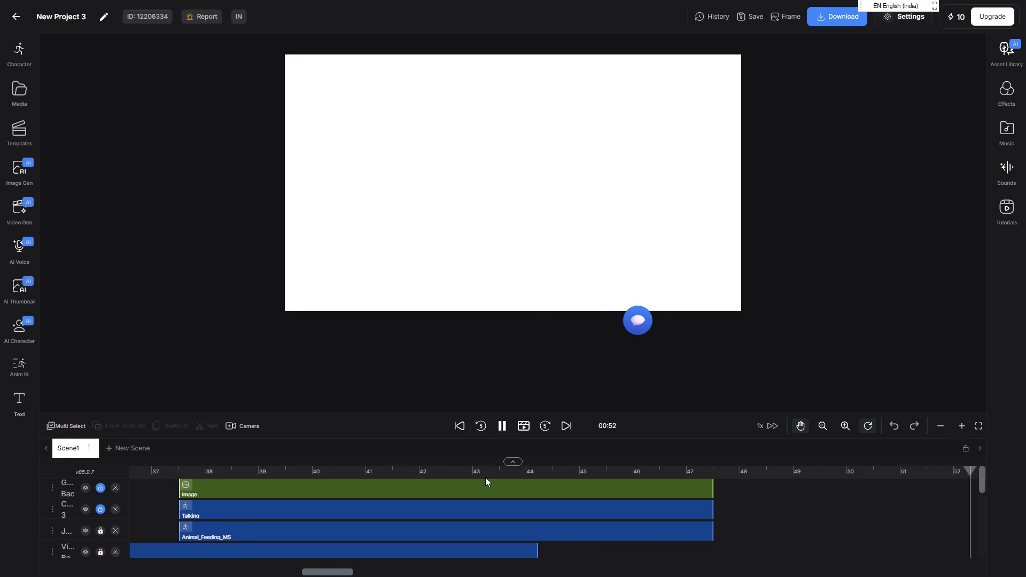
drag(485, 477, 537, 479)
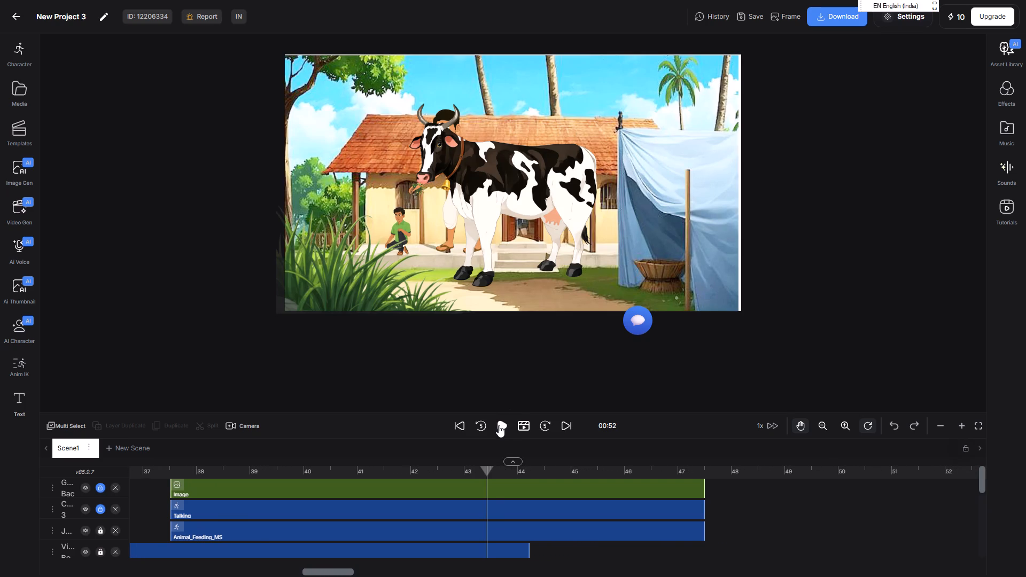
click(499, 425)
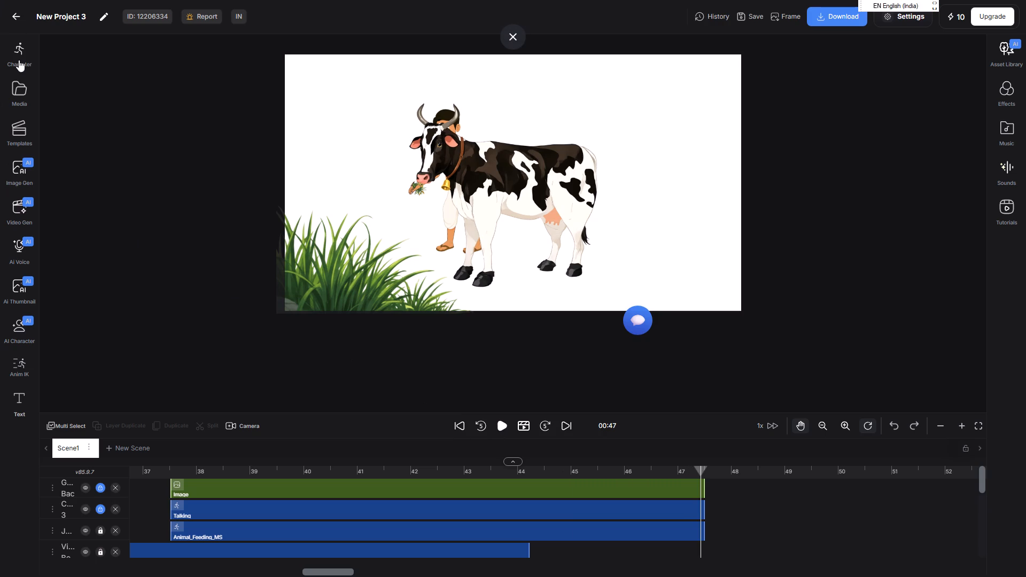
Add the uploaded sunset background with the lake, tiled-roof house and red chilli plants at about 47 seconds.
click(18, 42)
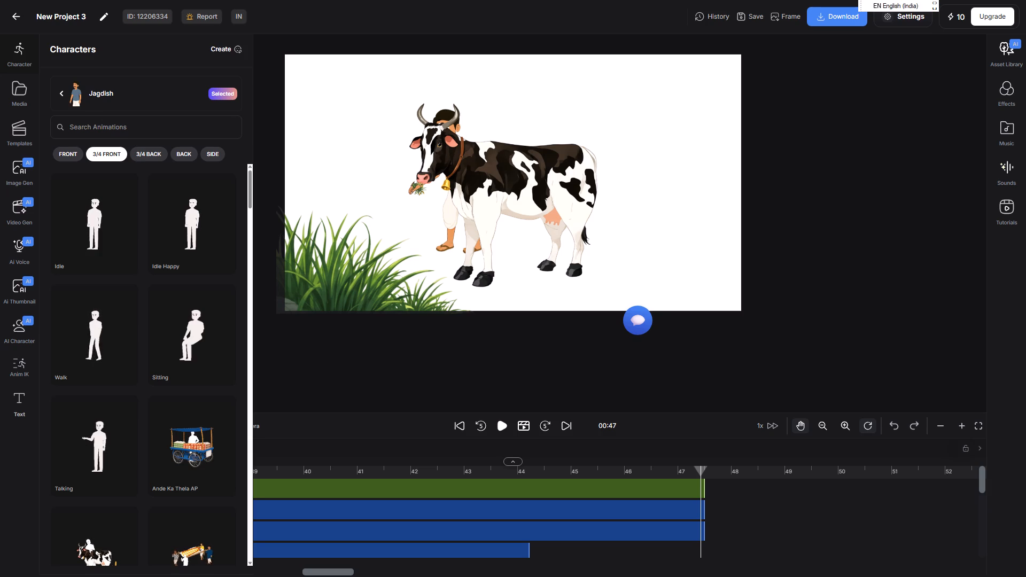
click(25, 88)
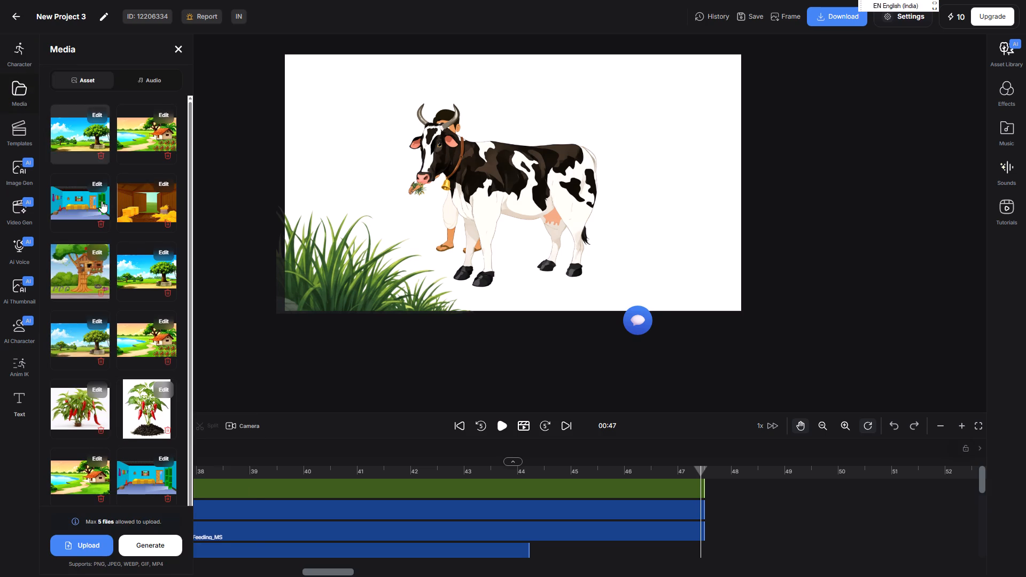
scroll(103, 202, down, 7)
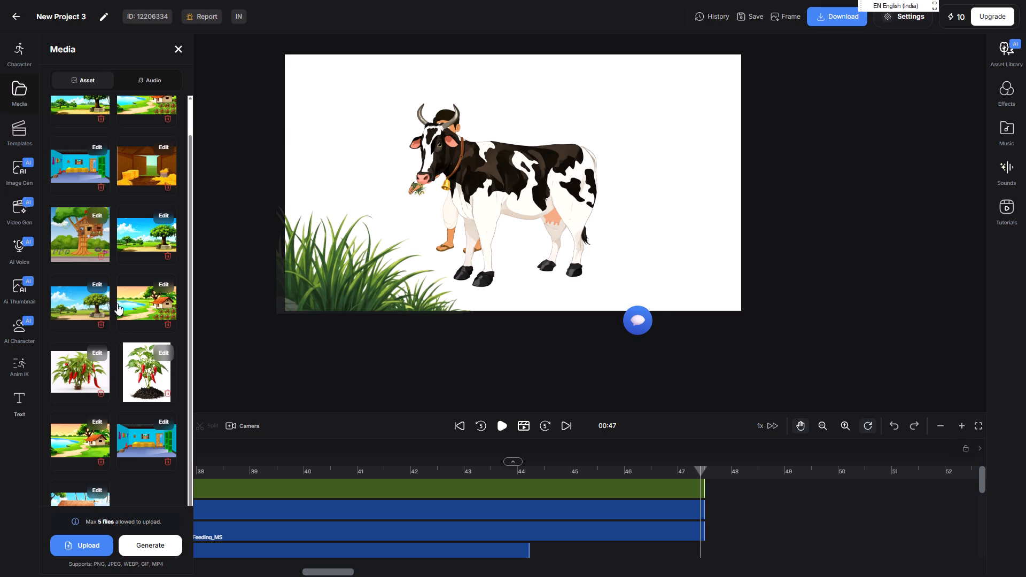
click(146, 301)
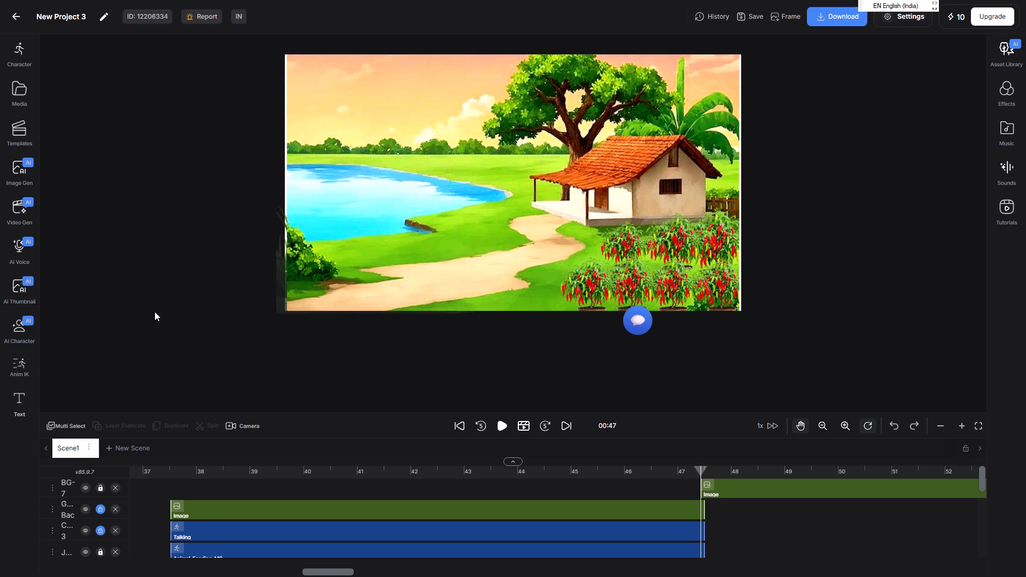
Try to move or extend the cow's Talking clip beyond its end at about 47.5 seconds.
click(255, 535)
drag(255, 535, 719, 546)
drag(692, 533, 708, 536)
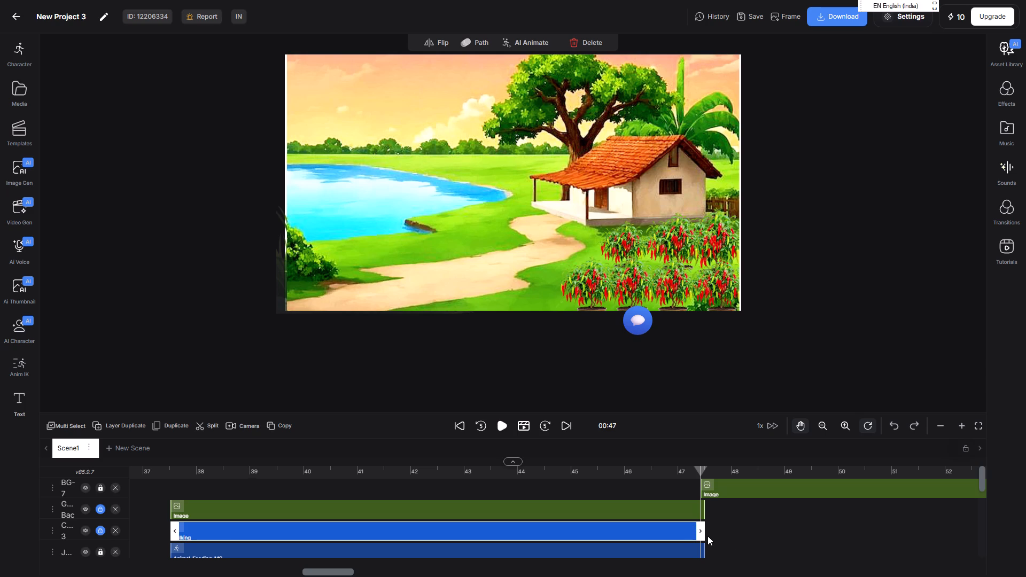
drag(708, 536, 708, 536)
Move the sunset lake background clip earlier to start at about 37.5 seconds, aligned with the cow-feeding clips.
drag(752, 491, 593, 478)
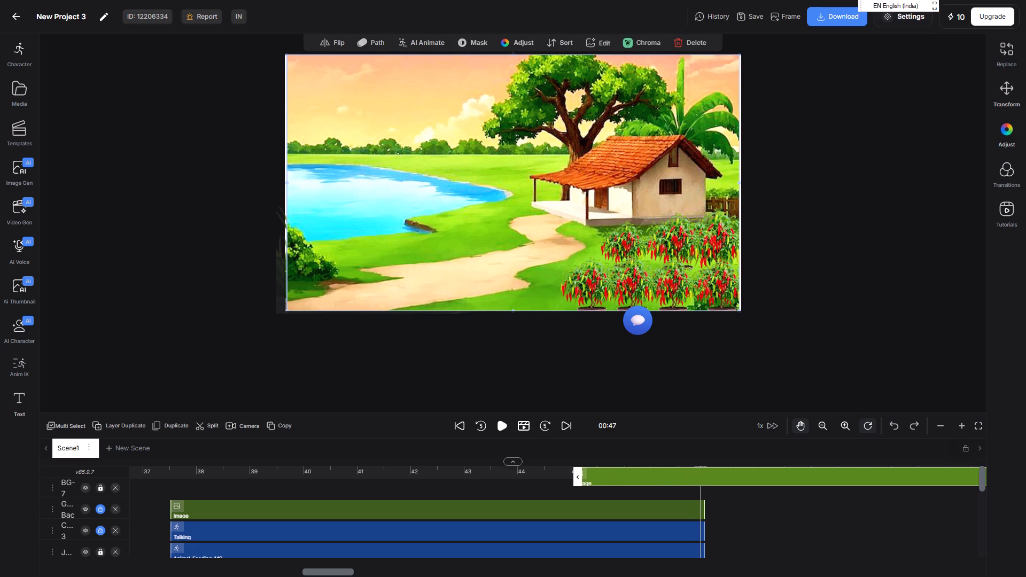
drag(593, 478, 241, 481)
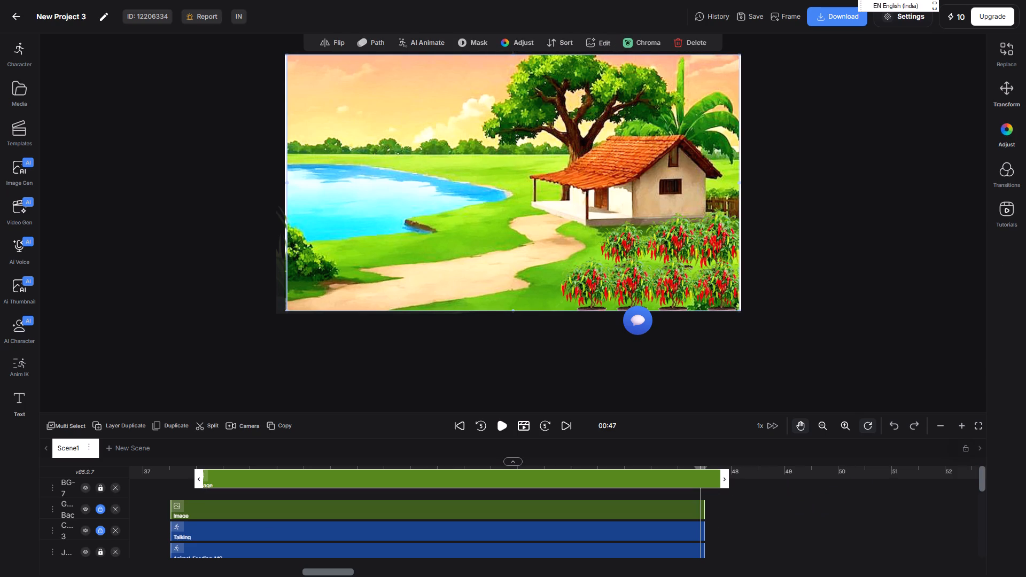
drag(241, 481, 215, 496)
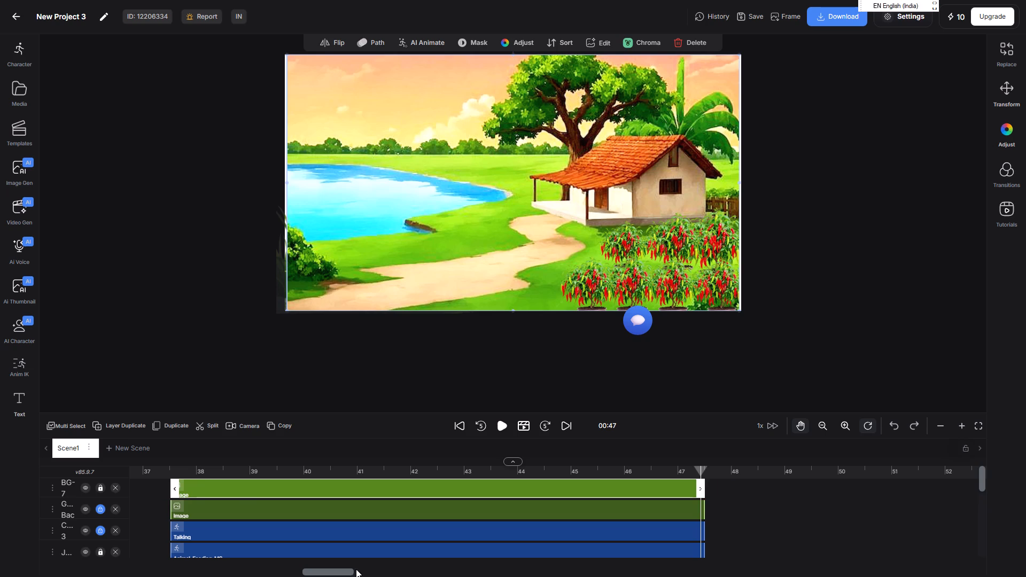
Play the scene with the sunset lake background from about 40 to 49 seconds.
drag(343, 541, 500, 545)
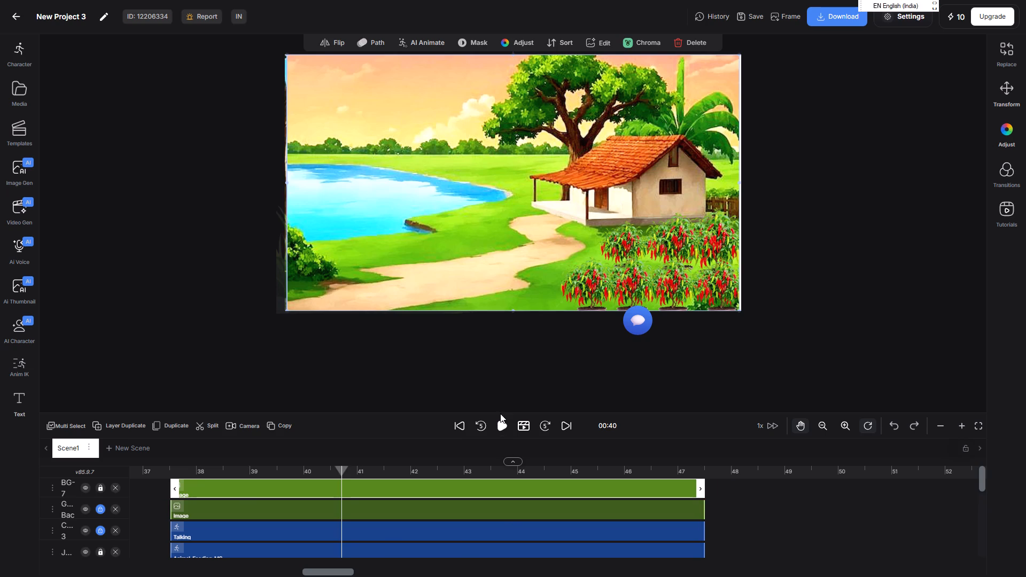
click(497, 428)
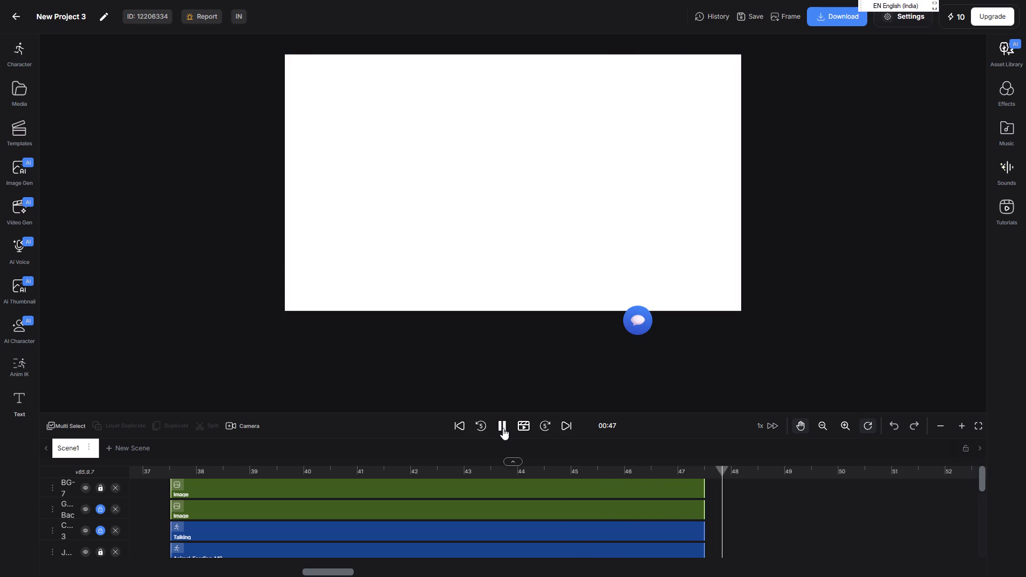
click(503, 423)
Add Jagdish's 3/4 front Animal Feeding MS animation over the lake background at about 37.5 seconds.
click(482, 478)
click(418, 468)
click(329, 467)
click(240, 467)
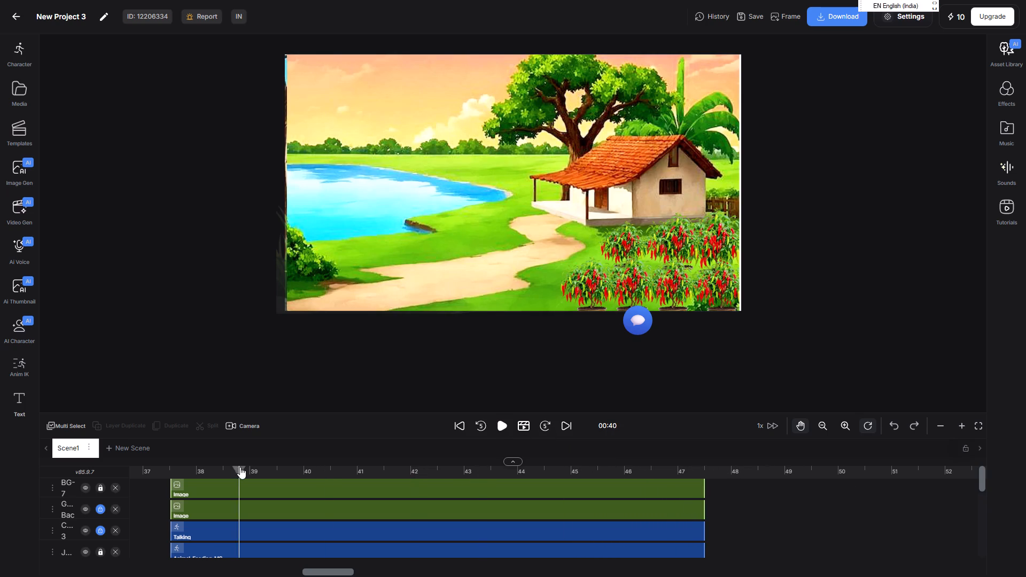
click(234, 467)
scroll(229, 467, up, 2)
drag(216, 467, 461, 469)
drag(332, 568, 214, 566)
drag(338, 574, 323, 573)
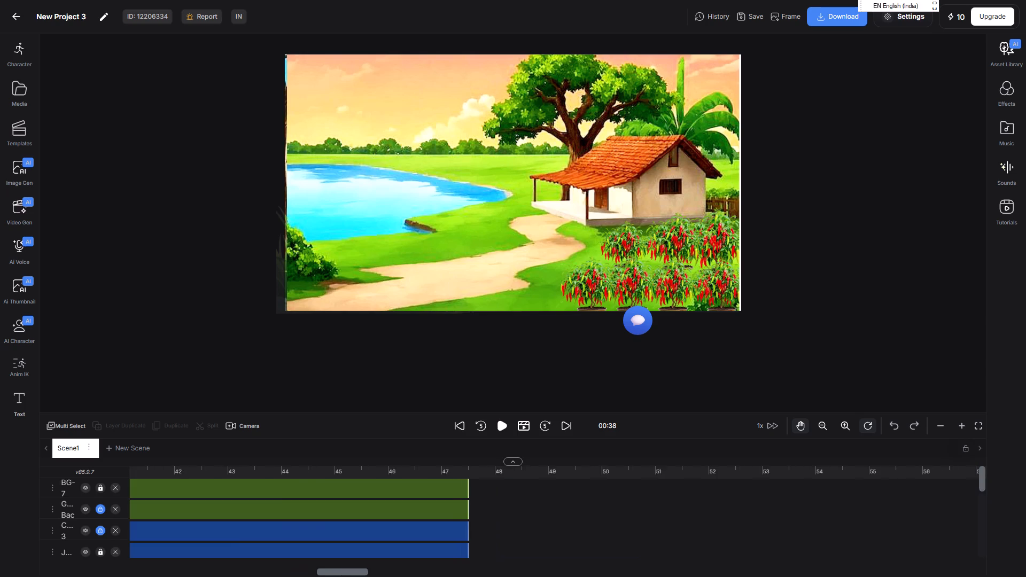
drag(323, 573, 303, 576)
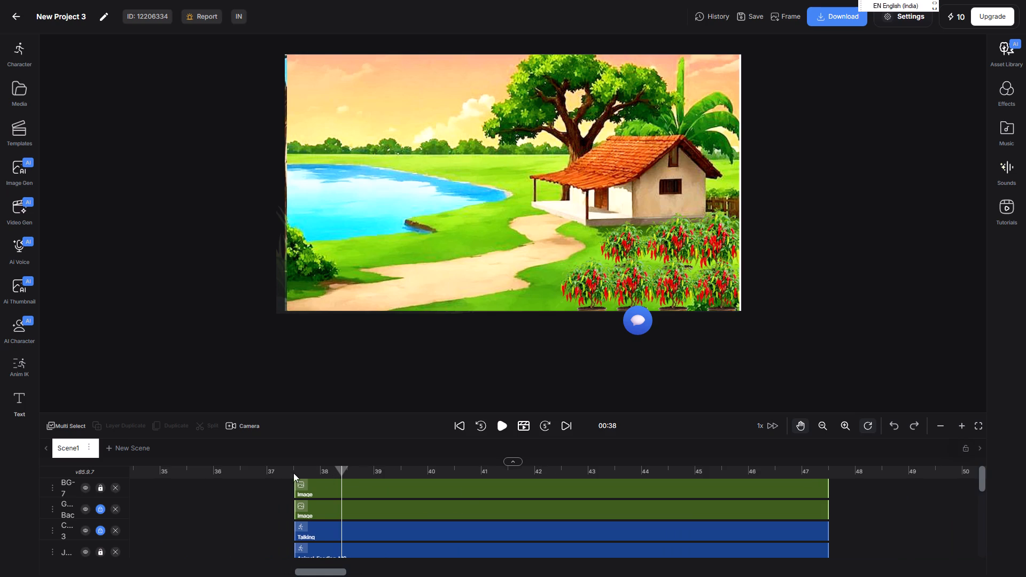
click(297, 473)
click(15, 51)
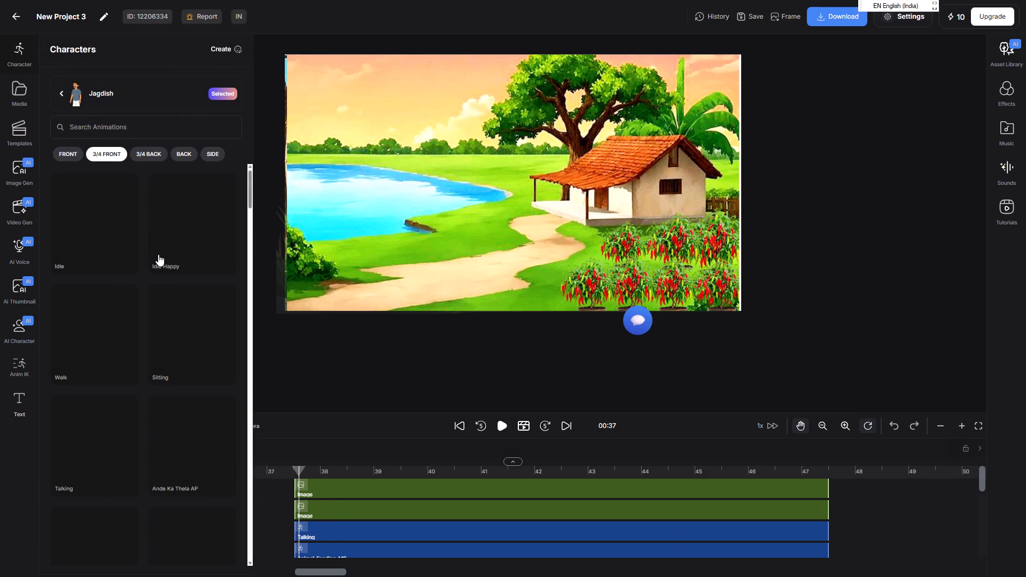
scroll(158, 254, down, 2)
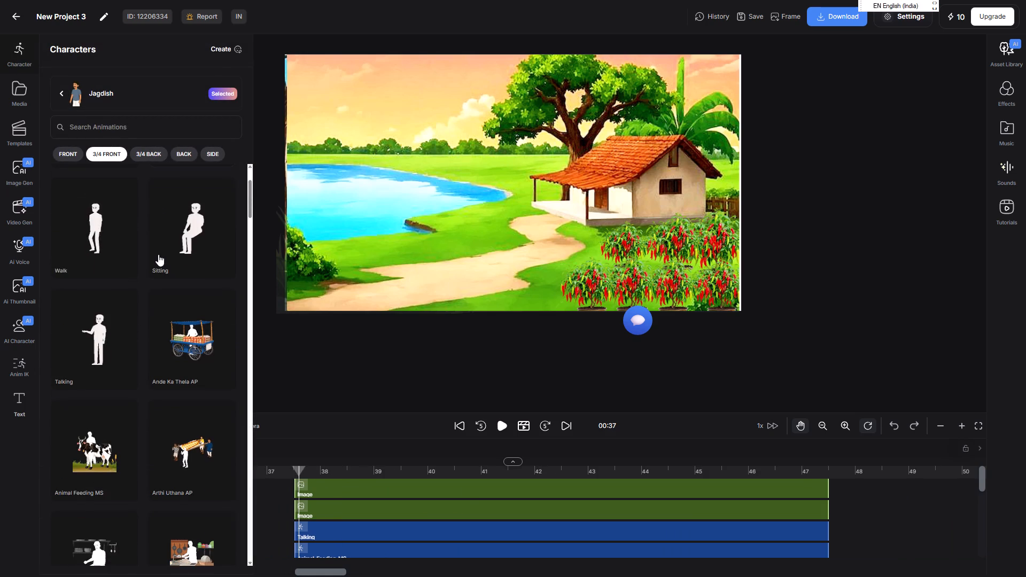
scroll(158, 254, down, 2)
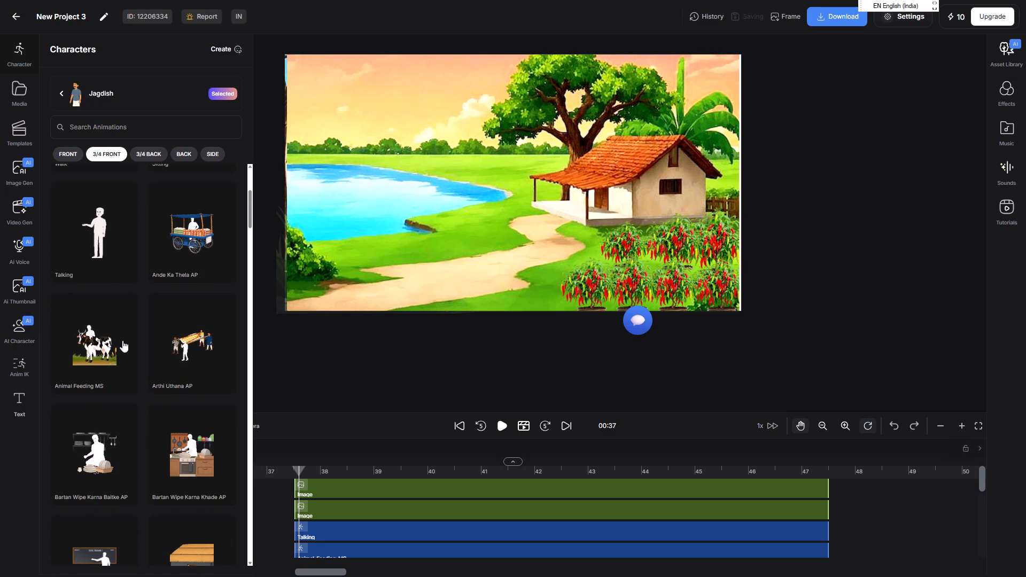
click(99, 341)
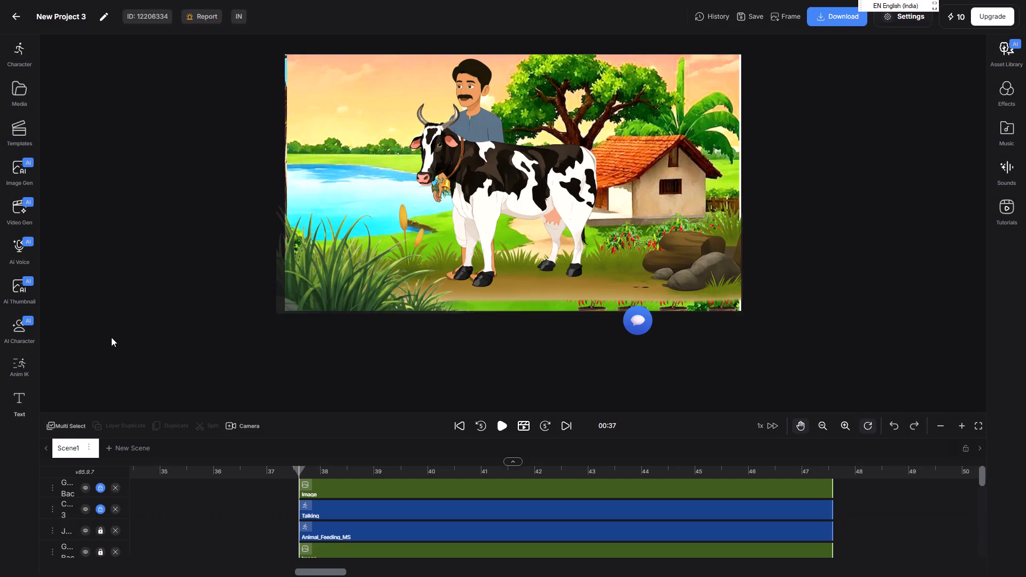
Delete Jagdish's Animal Feeding MS clip that starts at about 37.5 seconds over the sunset lake background.
drag(541, 170, 507, 202)
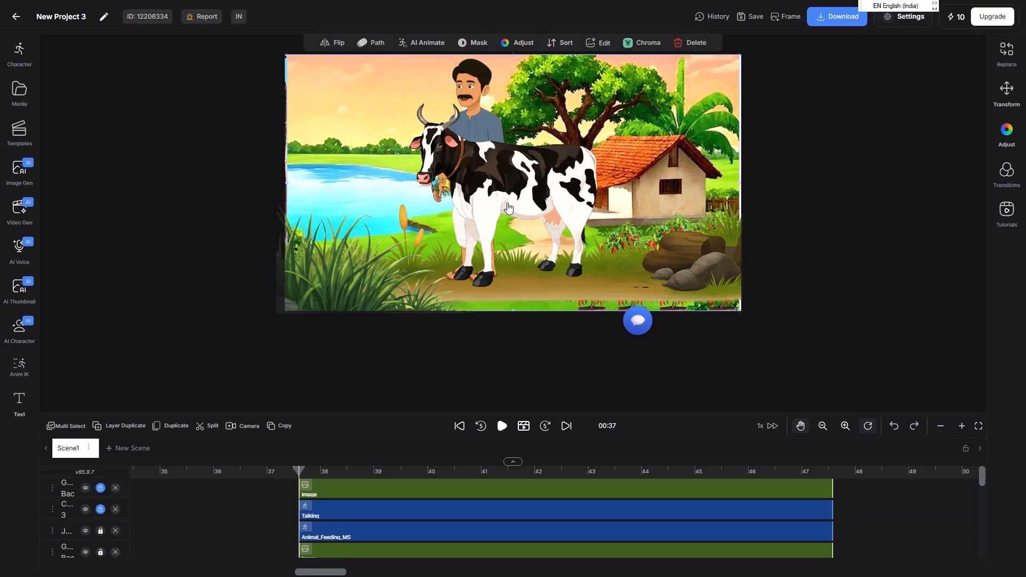
click(508, 193)
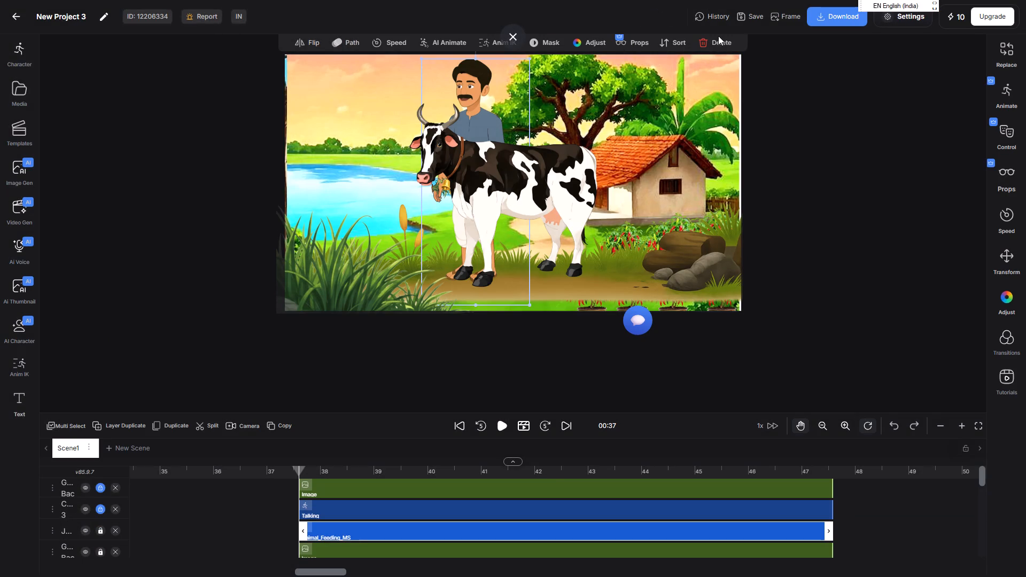
click(718, 36)
click(706, 42)
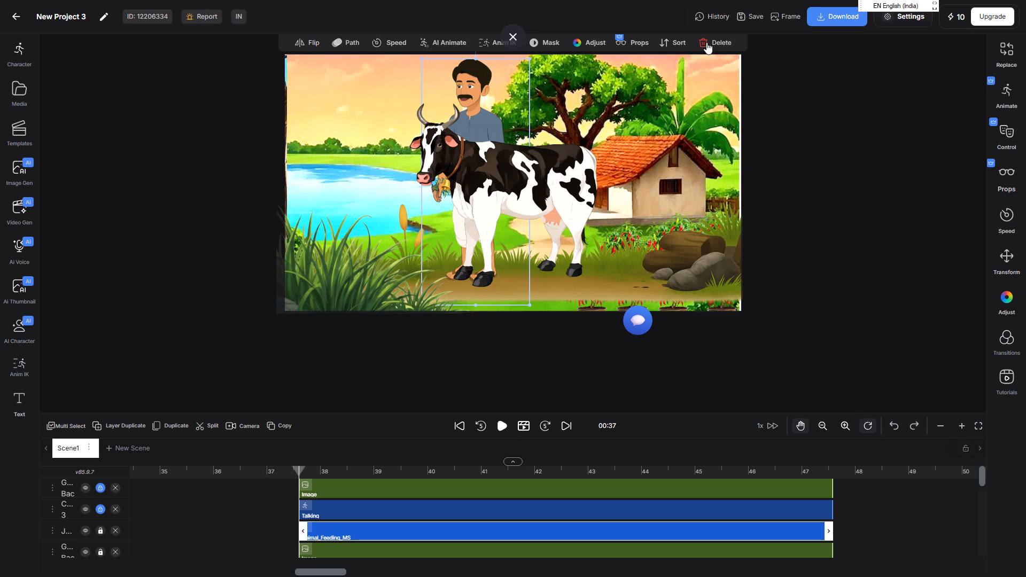
double_click(706, 42)
Delete the sunset lake background clip behind the cow that starts at about 37.5 seconds.
triple_click(480, 196)
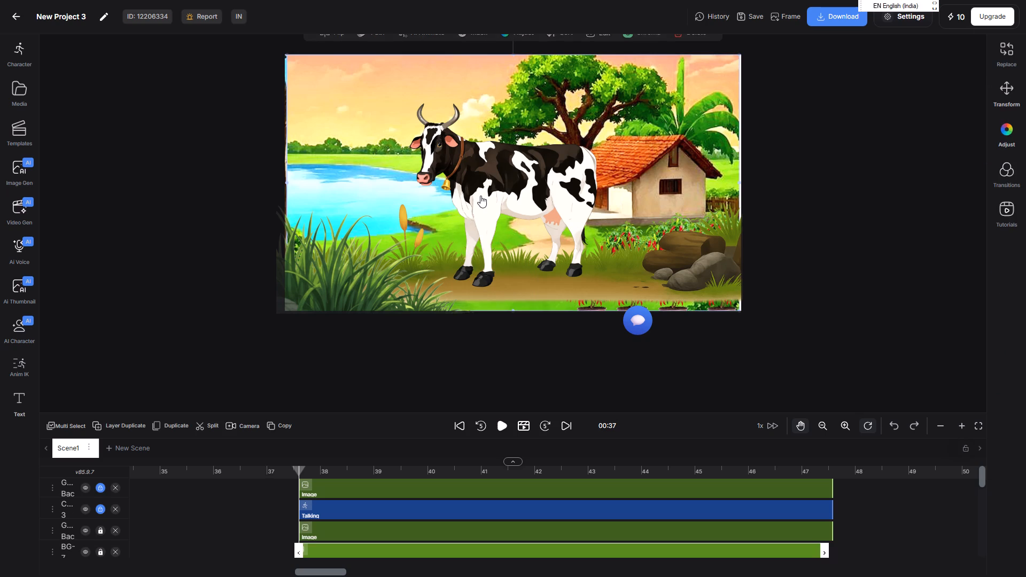
double_click(480, 196)
click(480, 196)
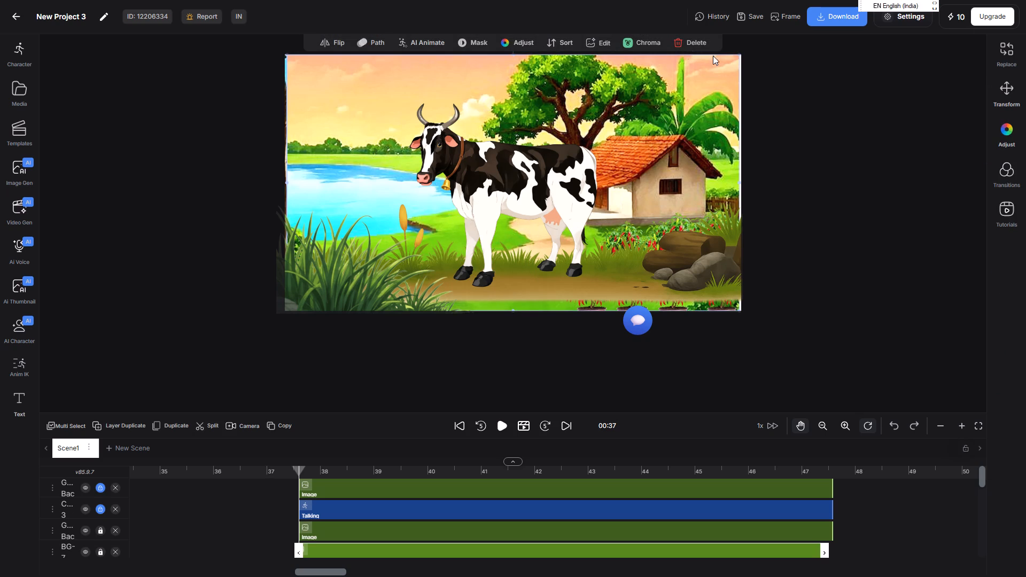
click(691, 39)
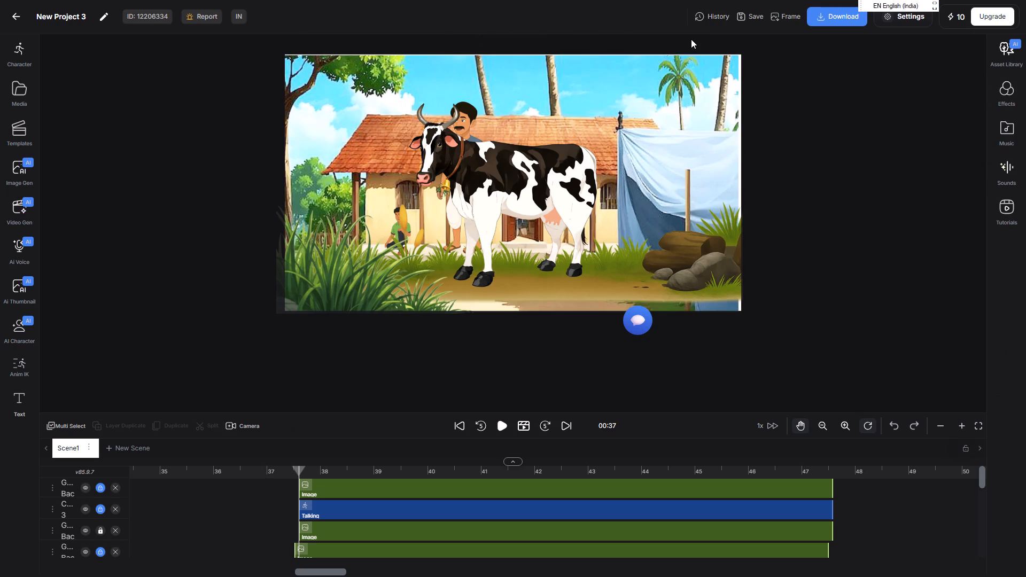
click(691, 39)
click(691, 39)
Play the cow-feeding scene from about 37 to 48 seconds, looking through the uploaded media assets partway.
click(500, 424)
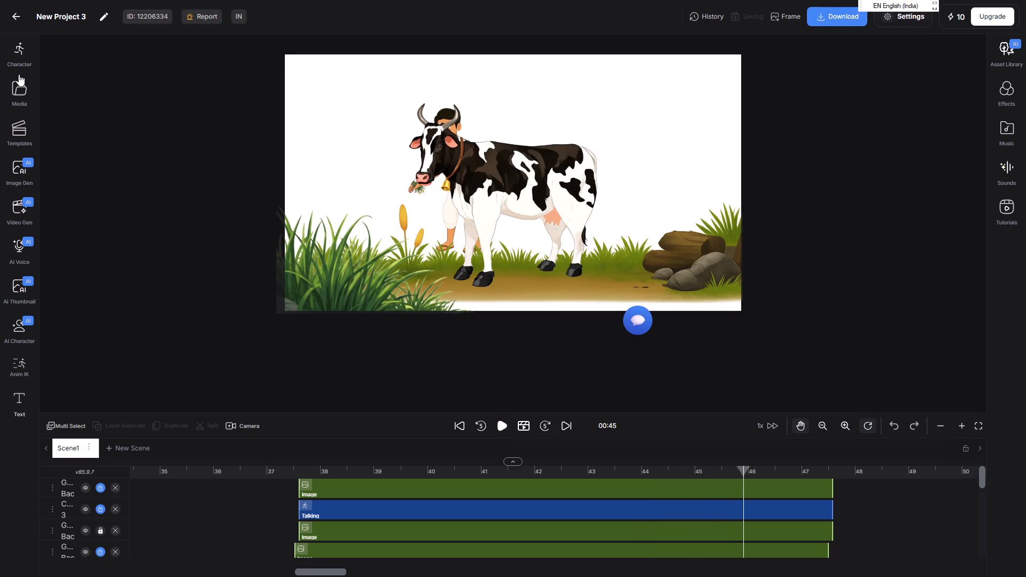
click(16, 88)
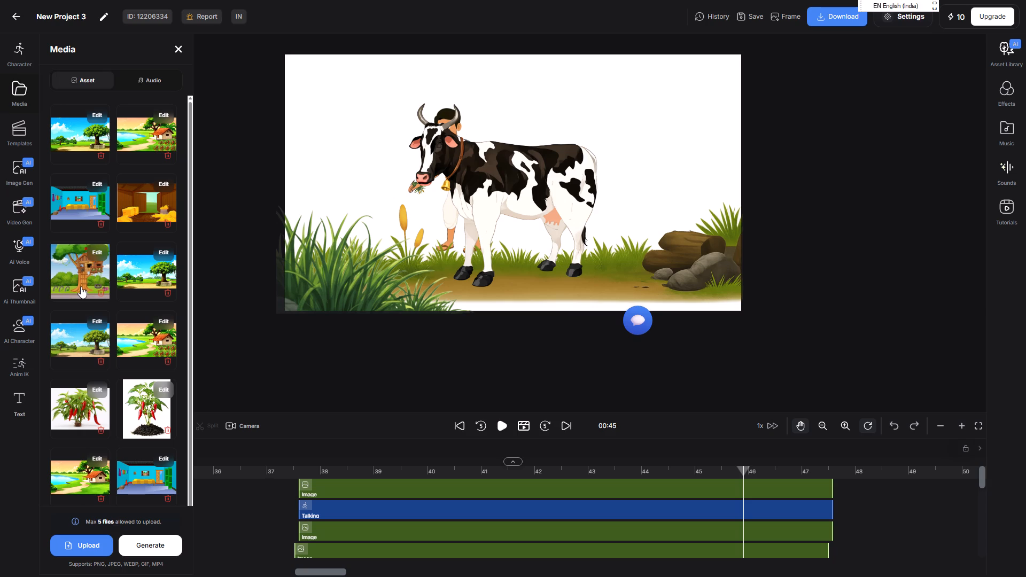
click(146, 74)
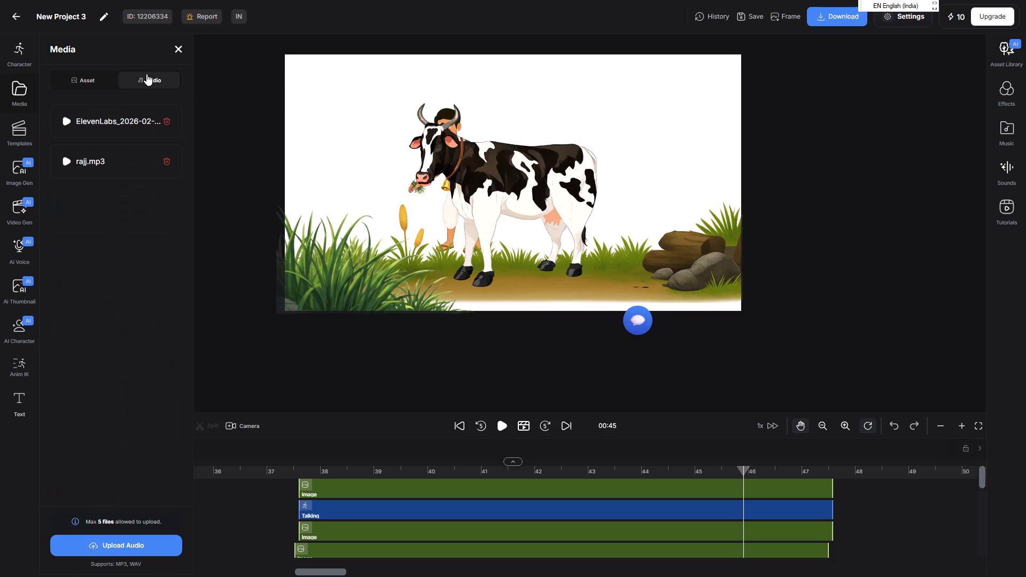
click(97, 77)
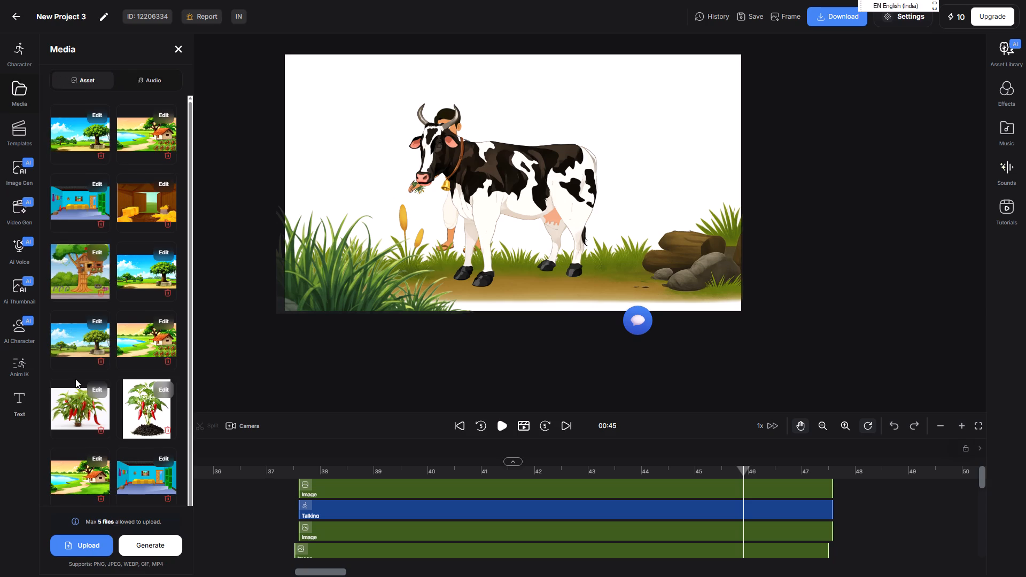
scroll(85, 395, down, 10)
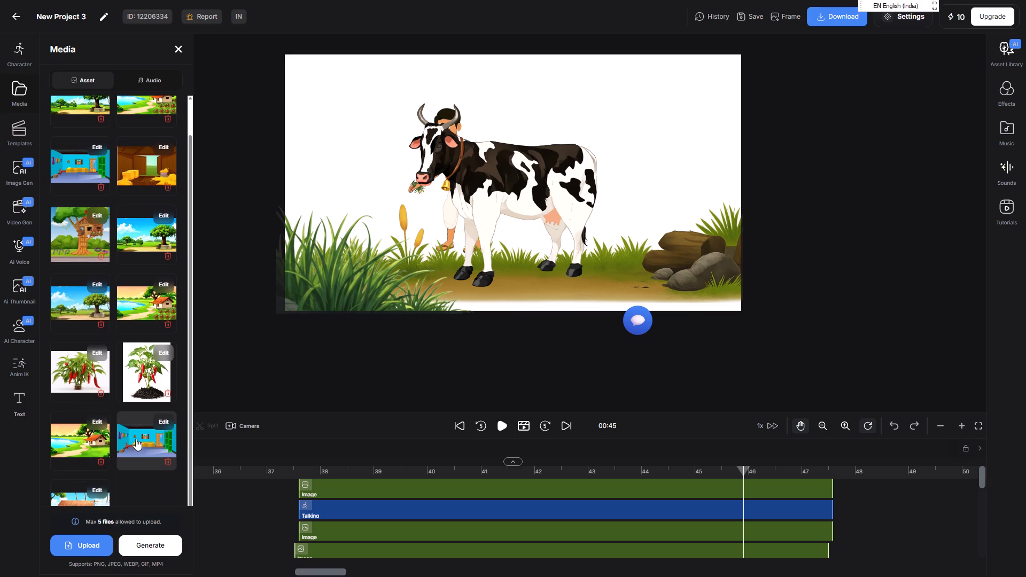
click(430, 494)
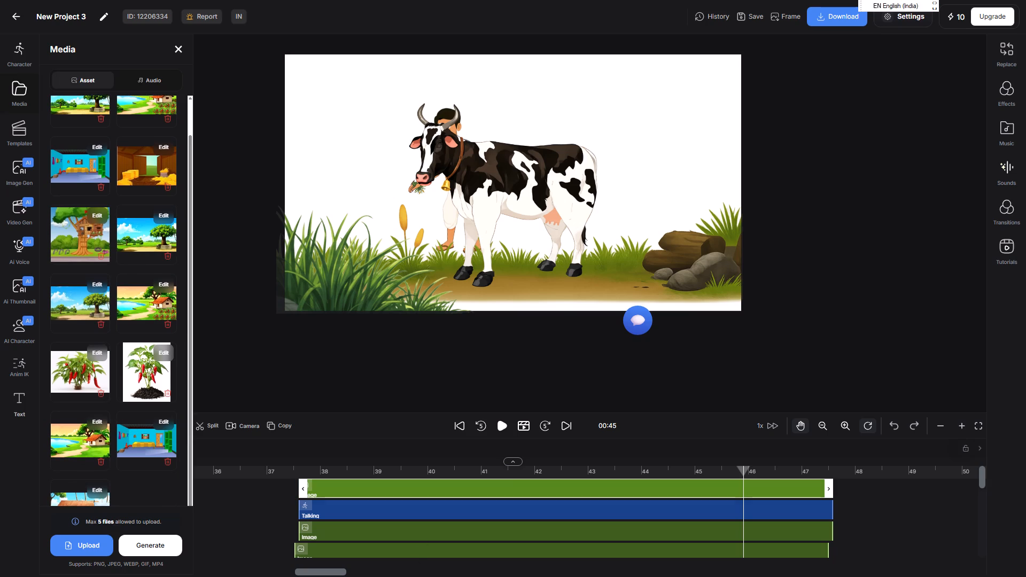
click(504, 427)
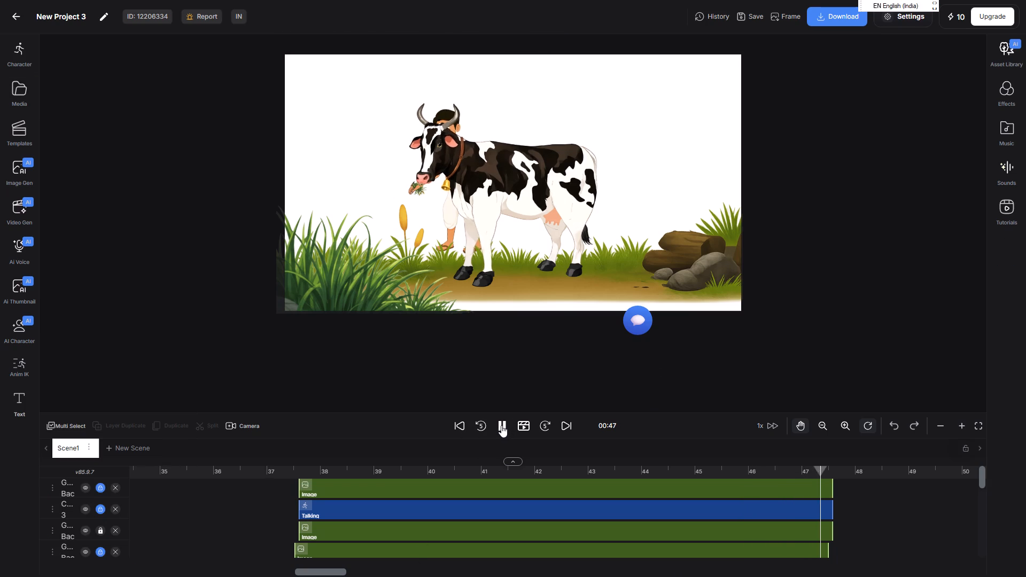
click(501, 425)
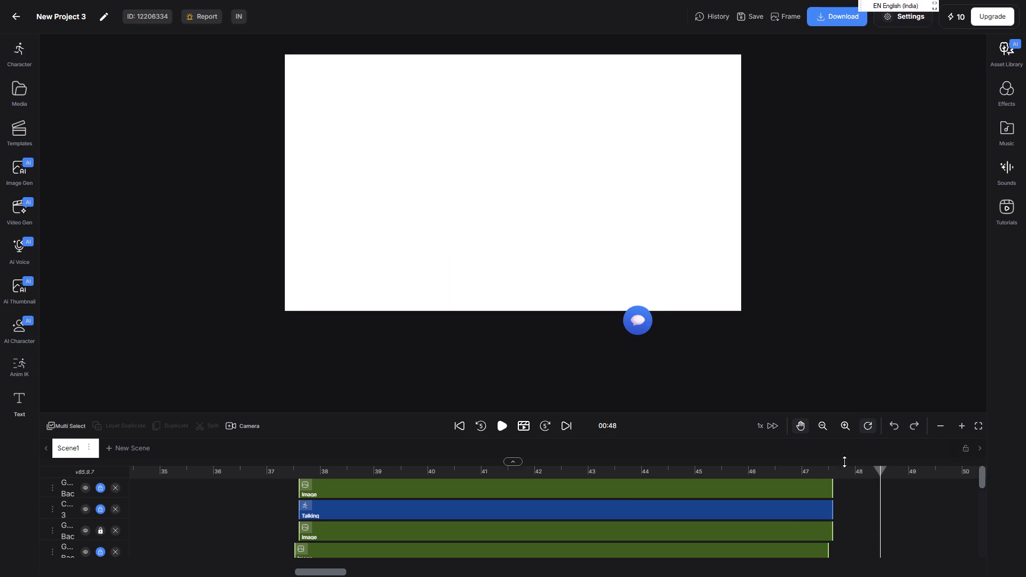
drag(850, 473, 817, 473)
double_click(853, 472)
drag(314, 575, 390, 576)
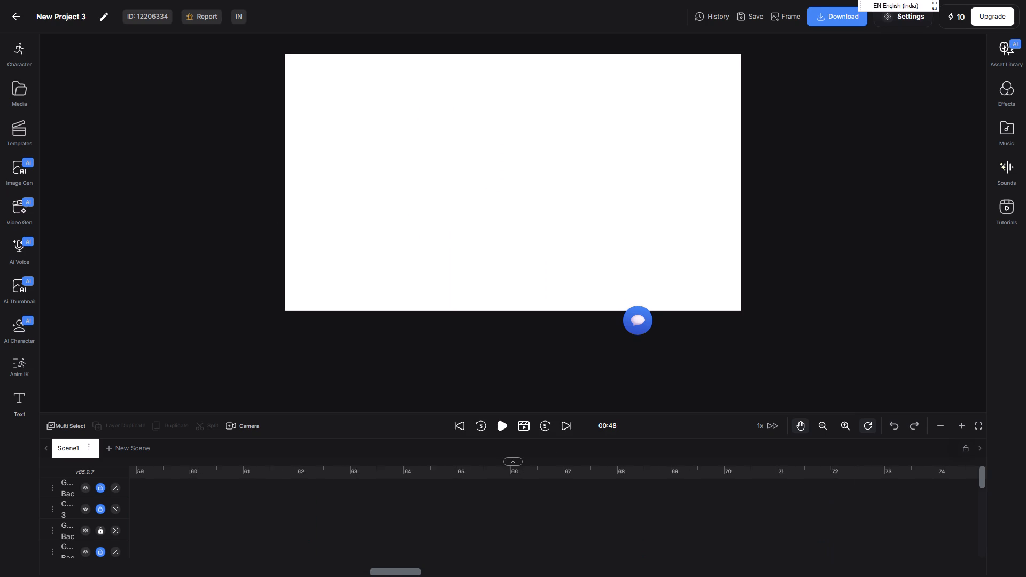
drag(390, 576, 332, 576)
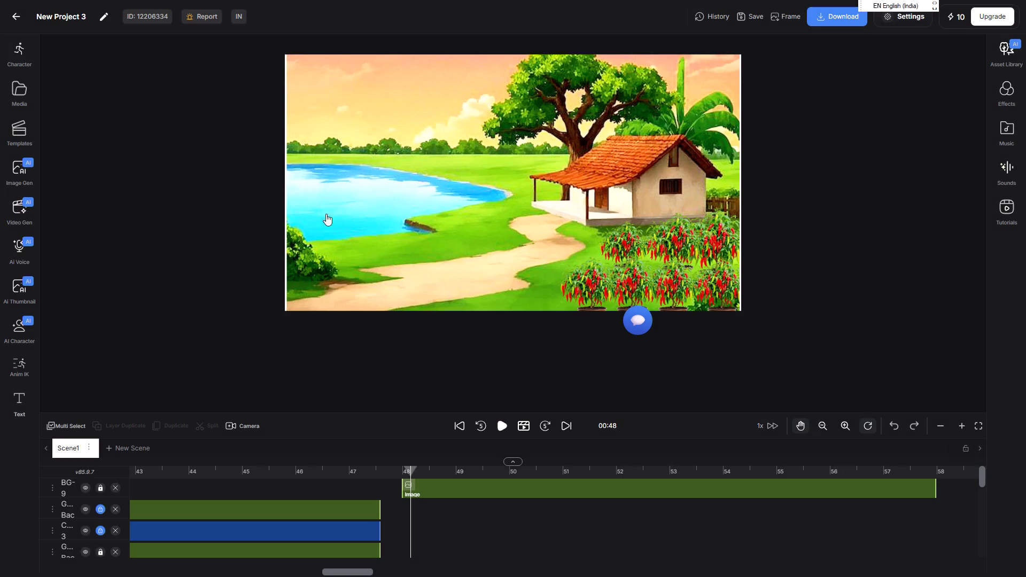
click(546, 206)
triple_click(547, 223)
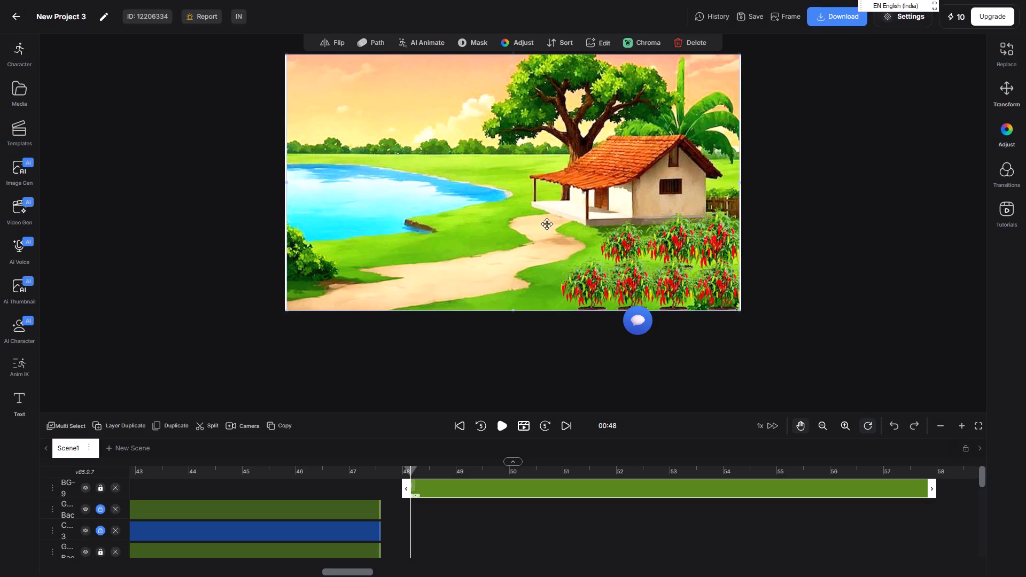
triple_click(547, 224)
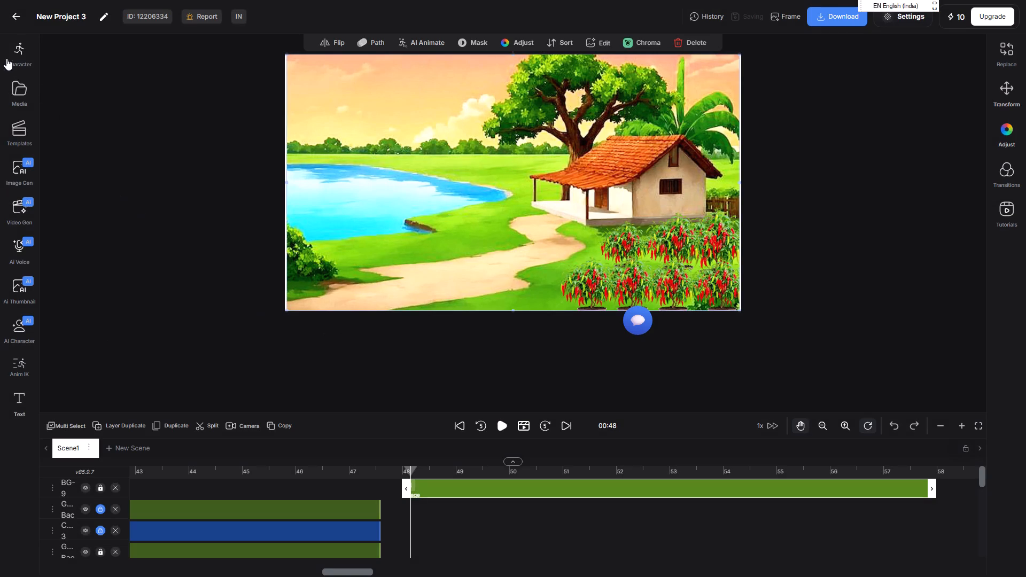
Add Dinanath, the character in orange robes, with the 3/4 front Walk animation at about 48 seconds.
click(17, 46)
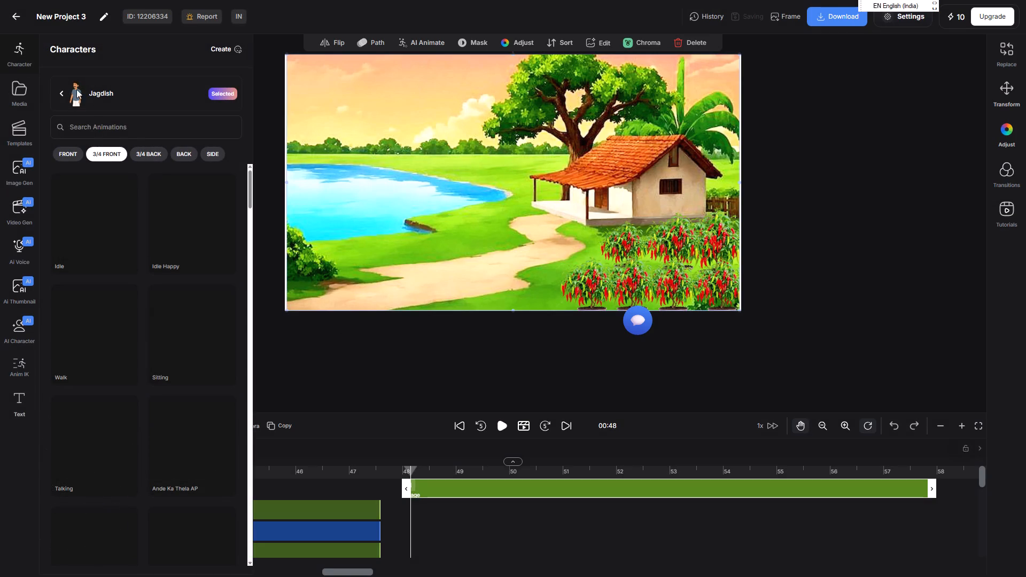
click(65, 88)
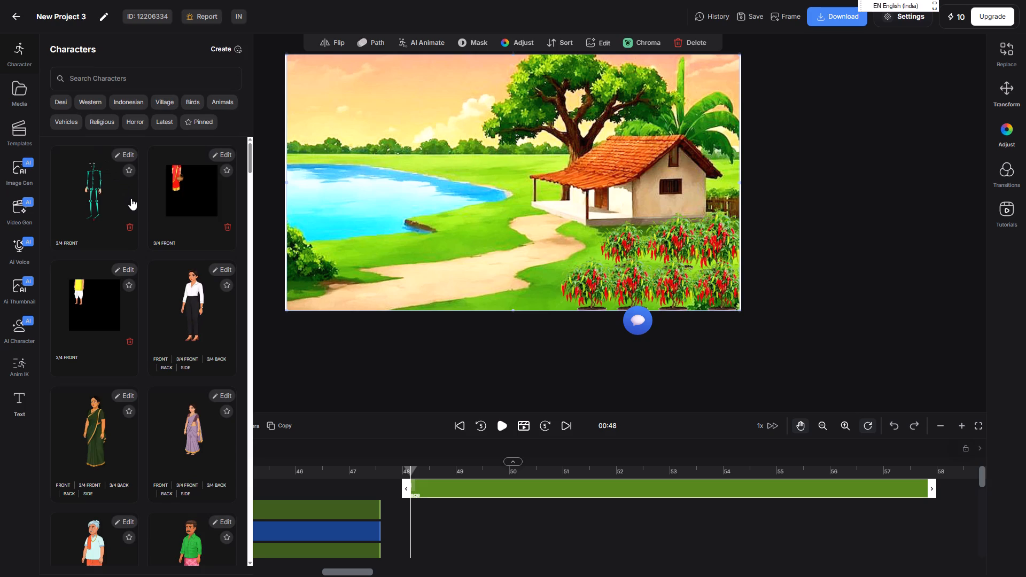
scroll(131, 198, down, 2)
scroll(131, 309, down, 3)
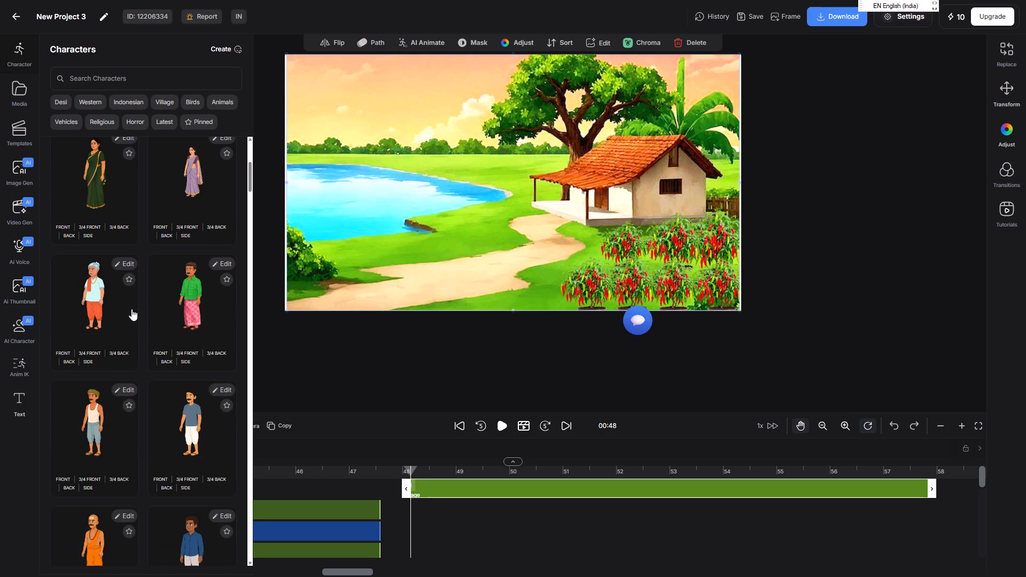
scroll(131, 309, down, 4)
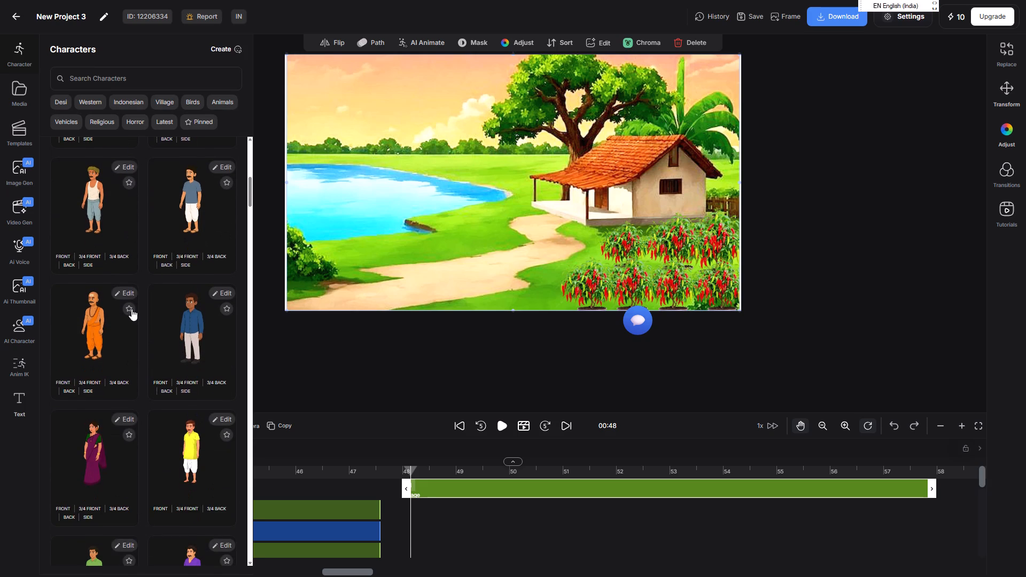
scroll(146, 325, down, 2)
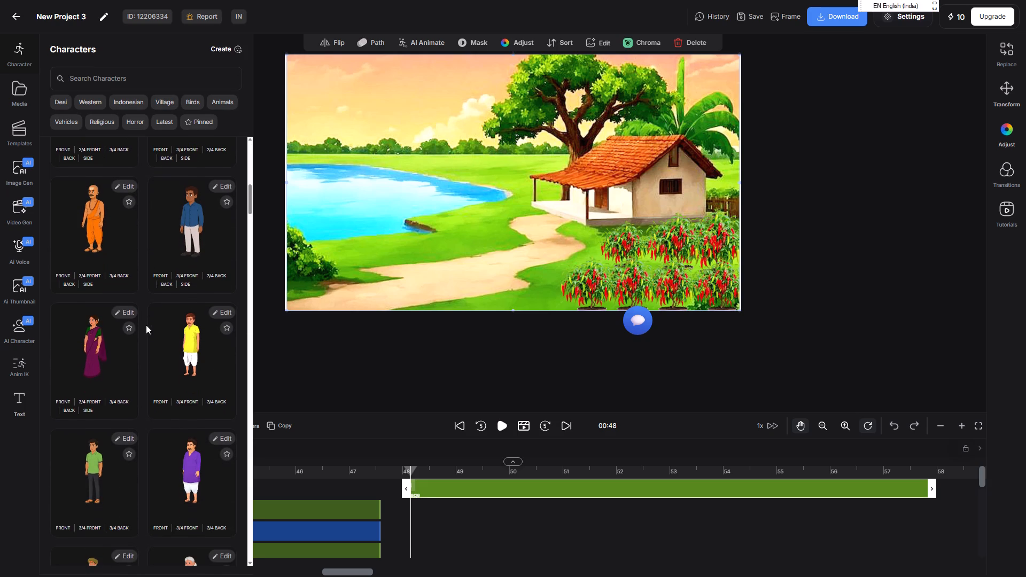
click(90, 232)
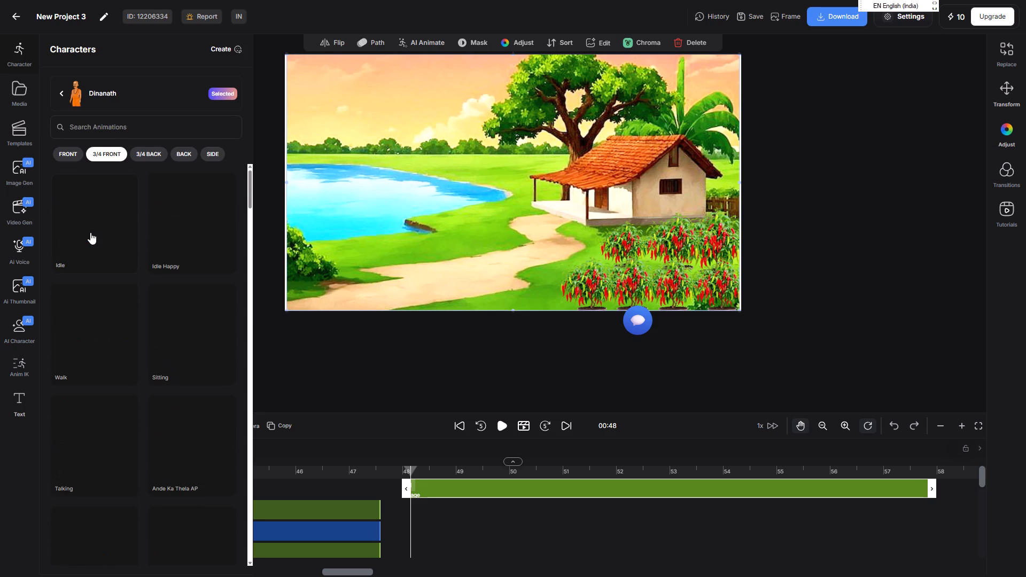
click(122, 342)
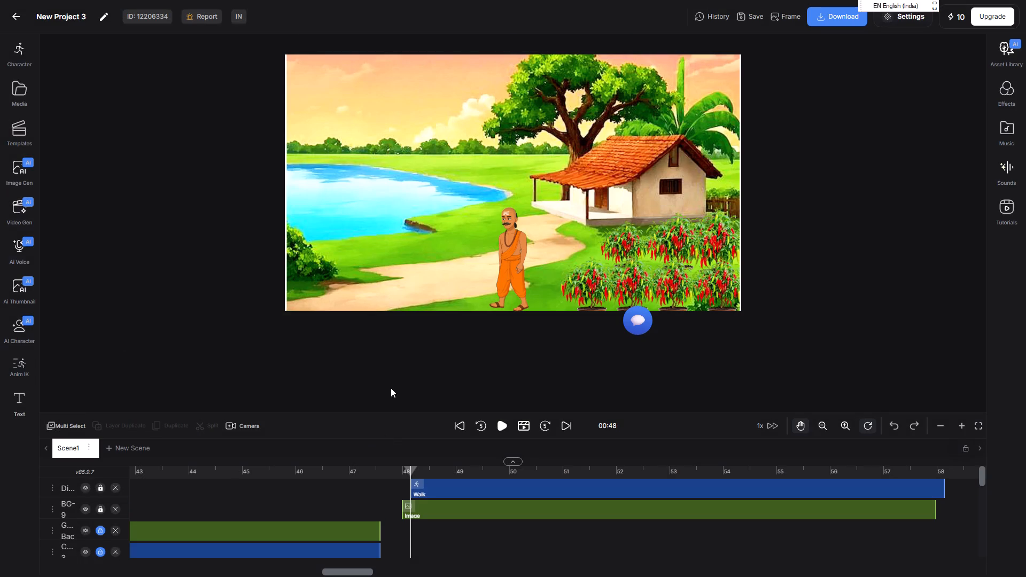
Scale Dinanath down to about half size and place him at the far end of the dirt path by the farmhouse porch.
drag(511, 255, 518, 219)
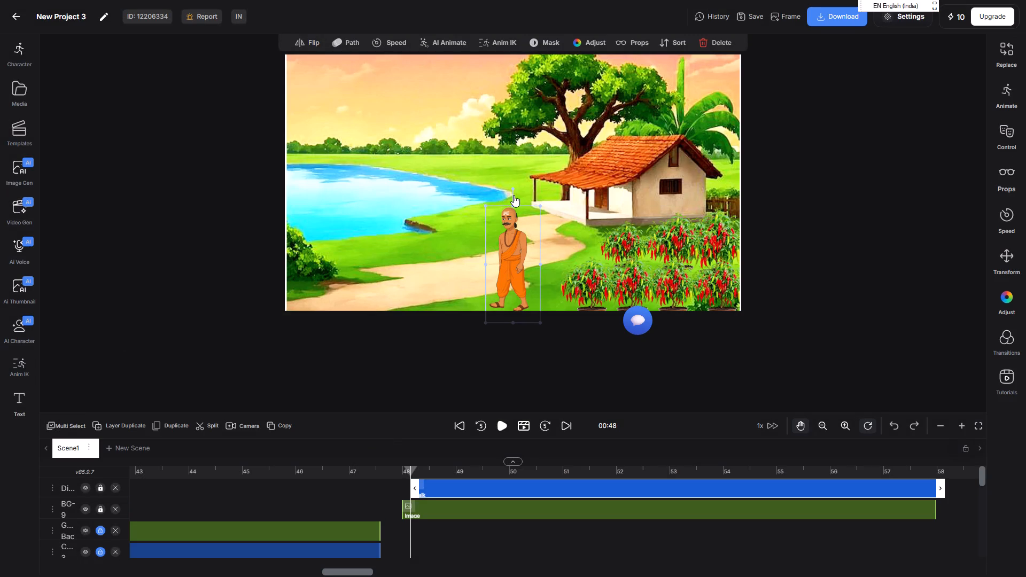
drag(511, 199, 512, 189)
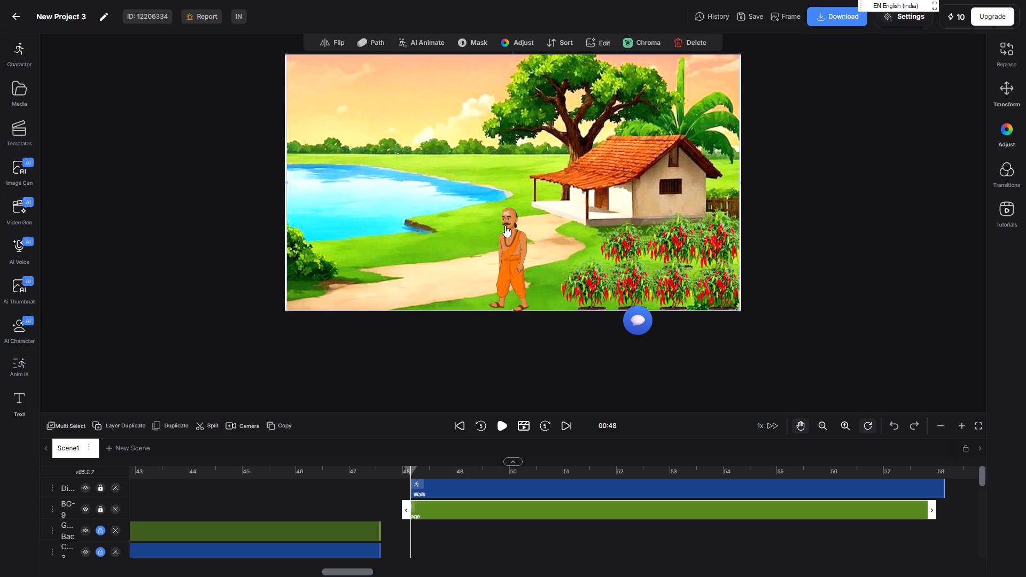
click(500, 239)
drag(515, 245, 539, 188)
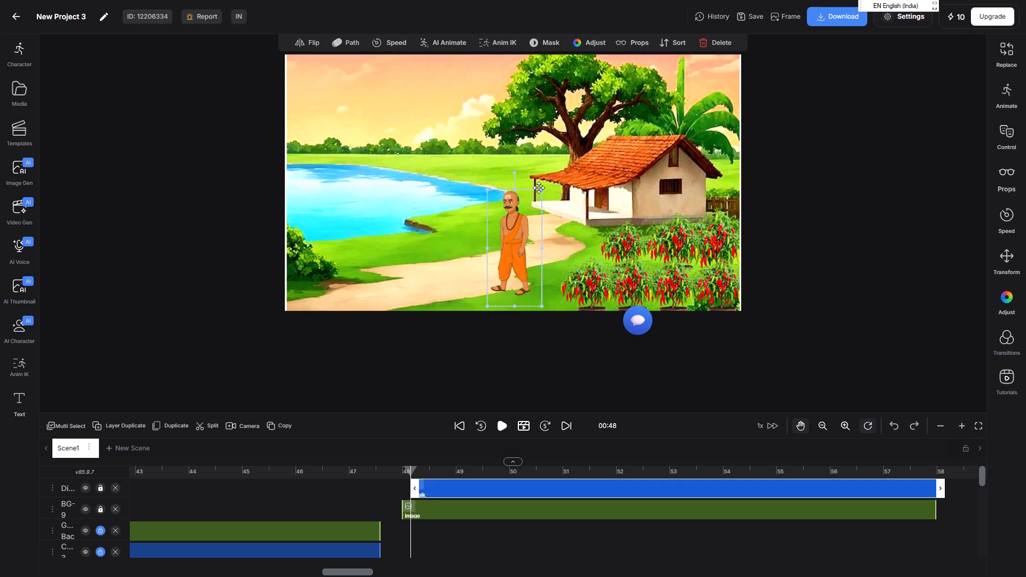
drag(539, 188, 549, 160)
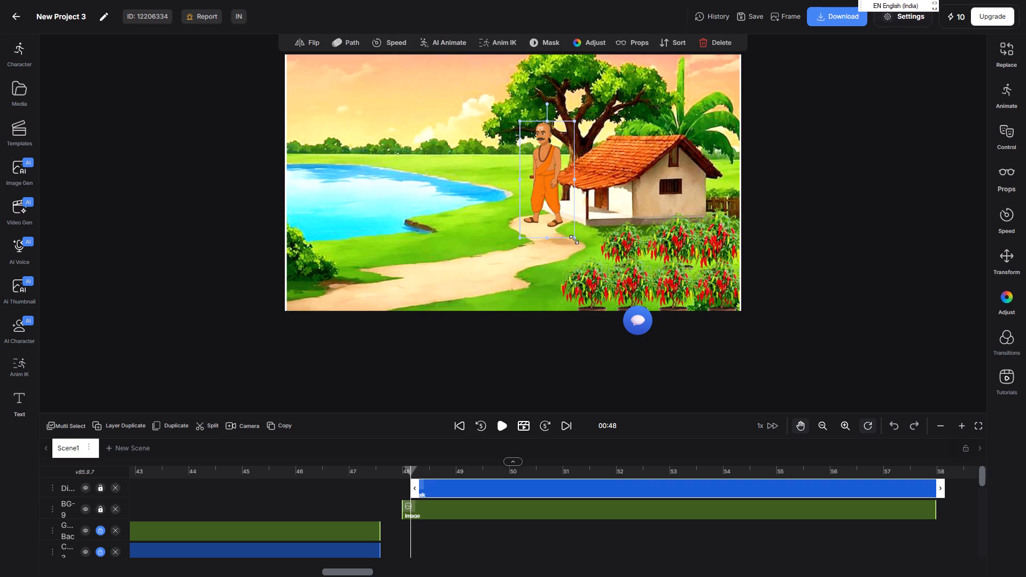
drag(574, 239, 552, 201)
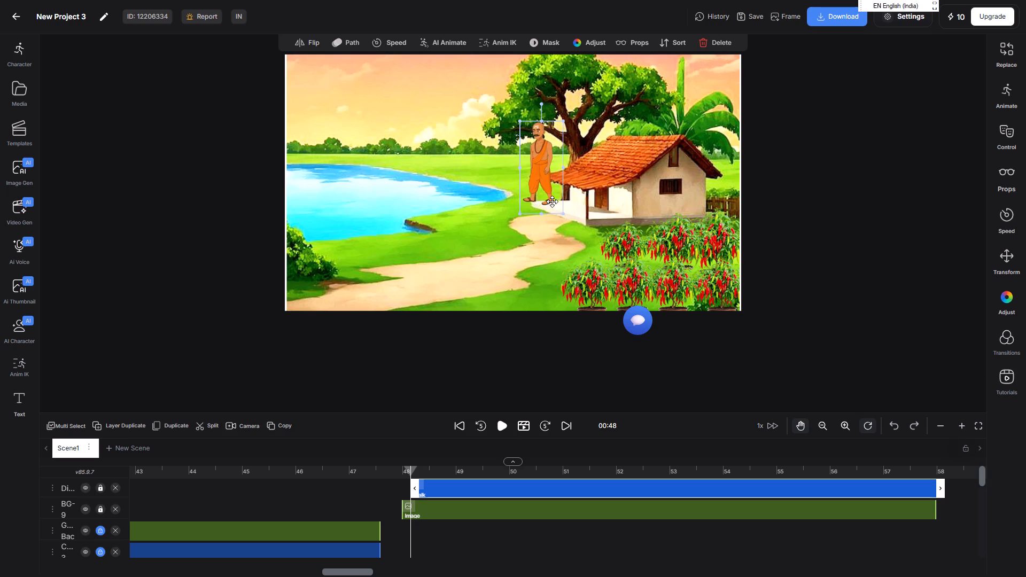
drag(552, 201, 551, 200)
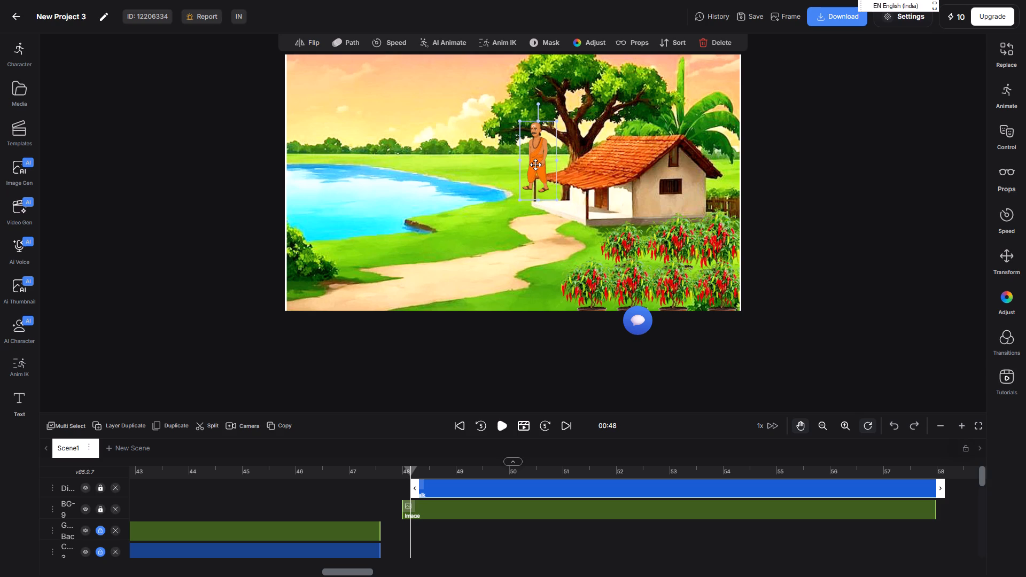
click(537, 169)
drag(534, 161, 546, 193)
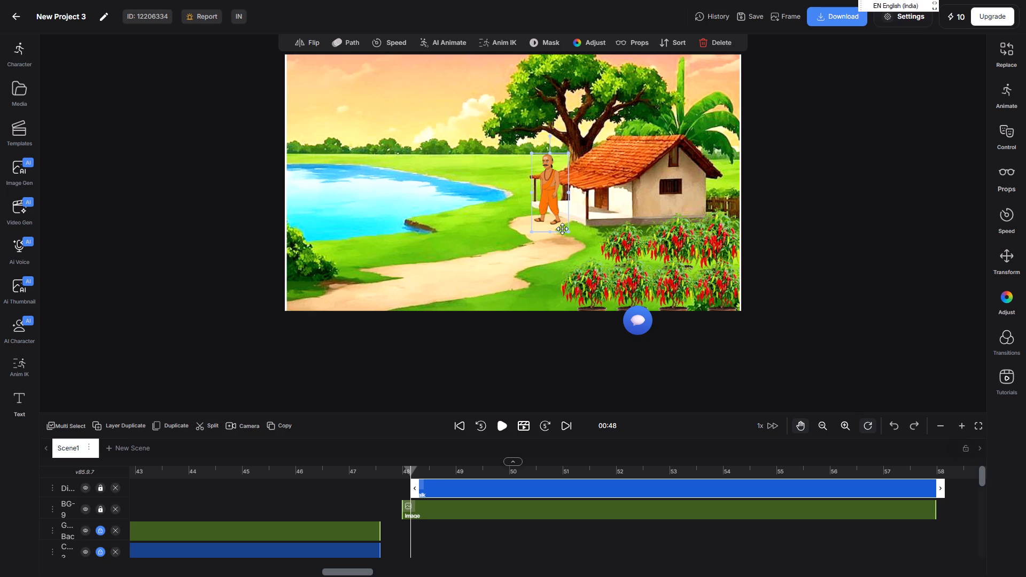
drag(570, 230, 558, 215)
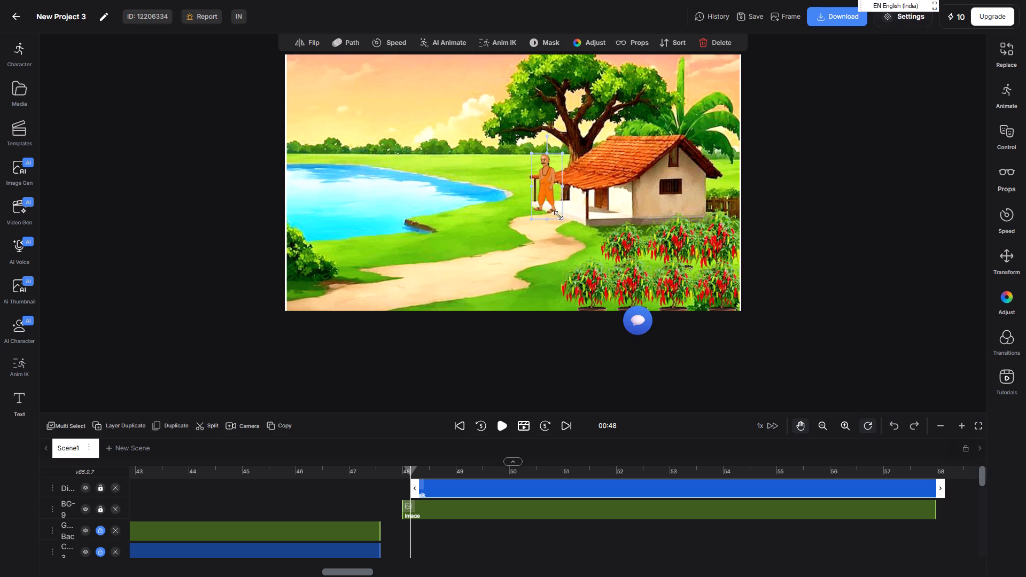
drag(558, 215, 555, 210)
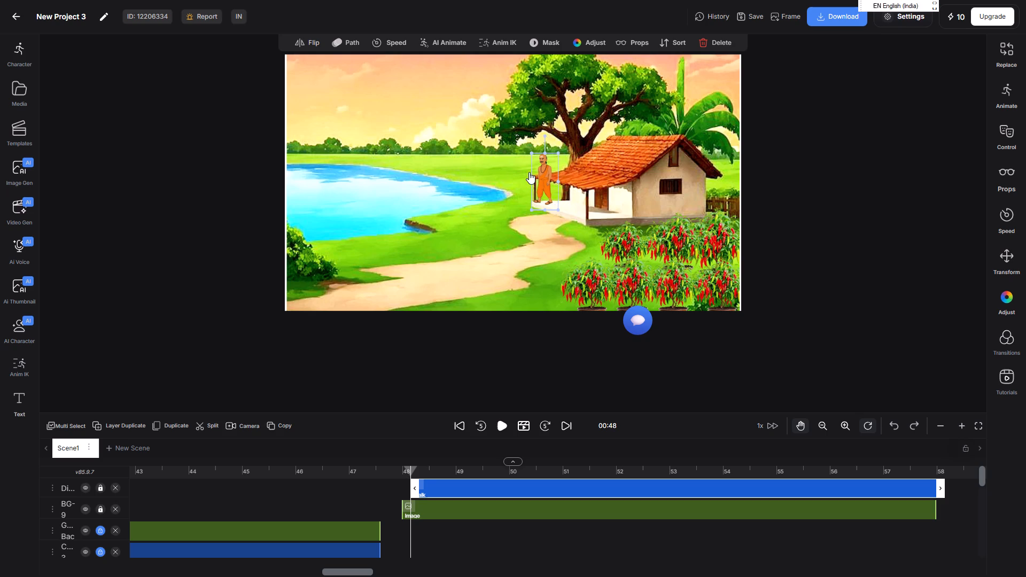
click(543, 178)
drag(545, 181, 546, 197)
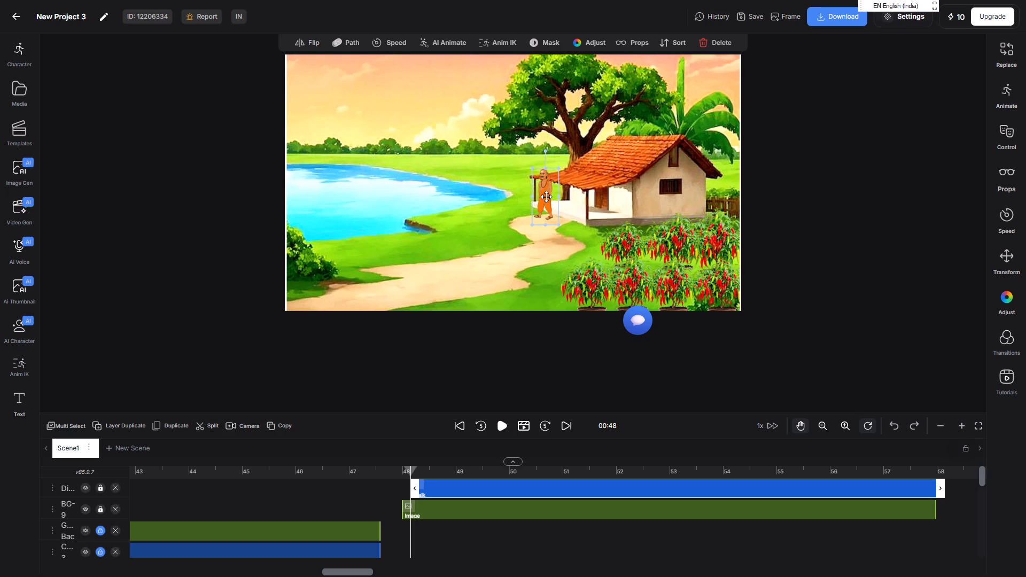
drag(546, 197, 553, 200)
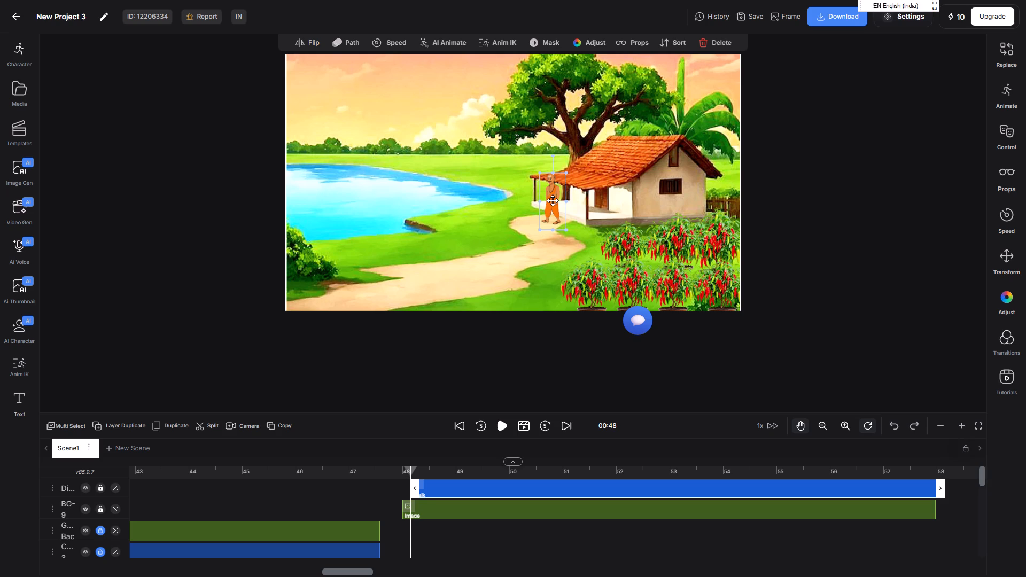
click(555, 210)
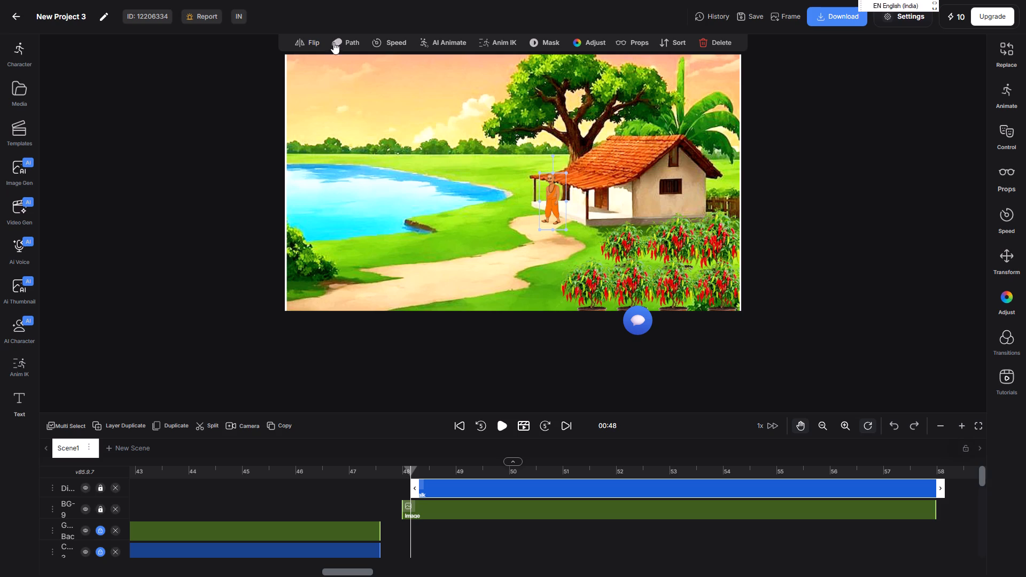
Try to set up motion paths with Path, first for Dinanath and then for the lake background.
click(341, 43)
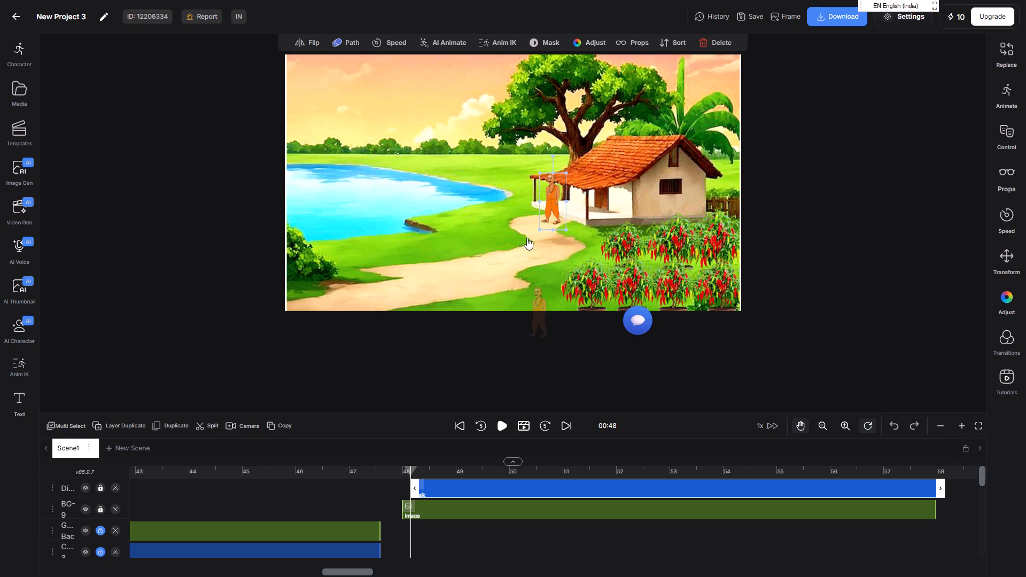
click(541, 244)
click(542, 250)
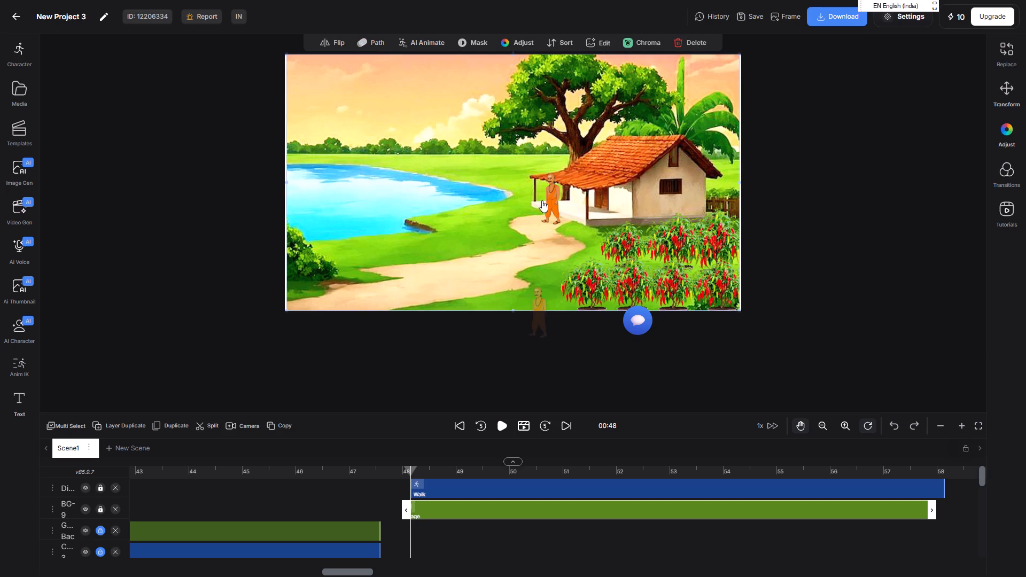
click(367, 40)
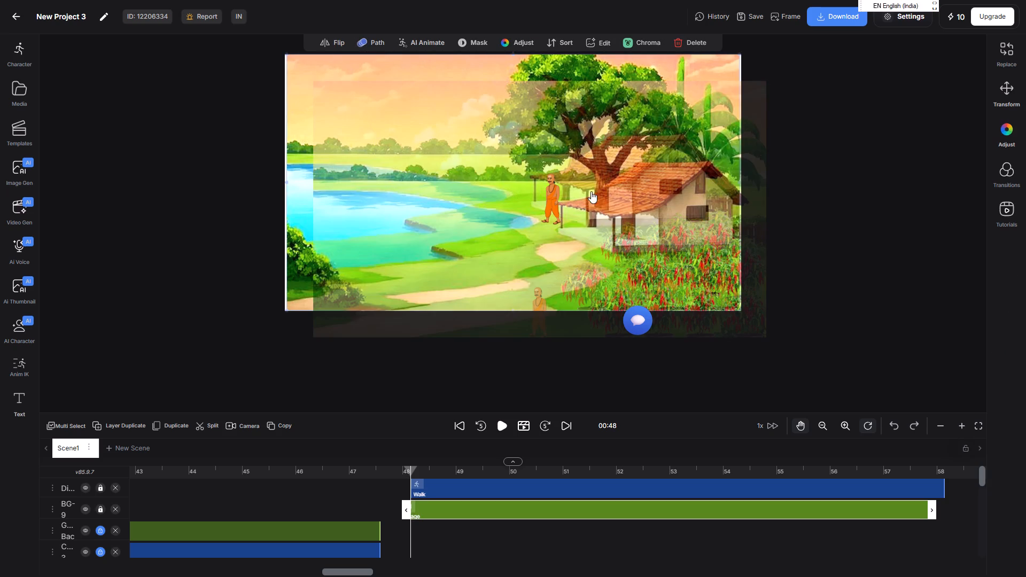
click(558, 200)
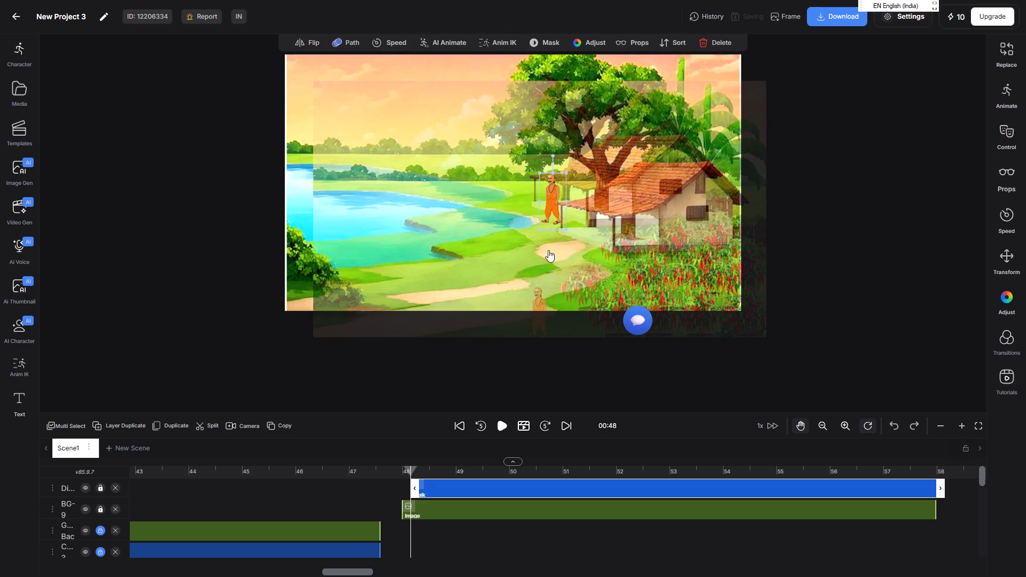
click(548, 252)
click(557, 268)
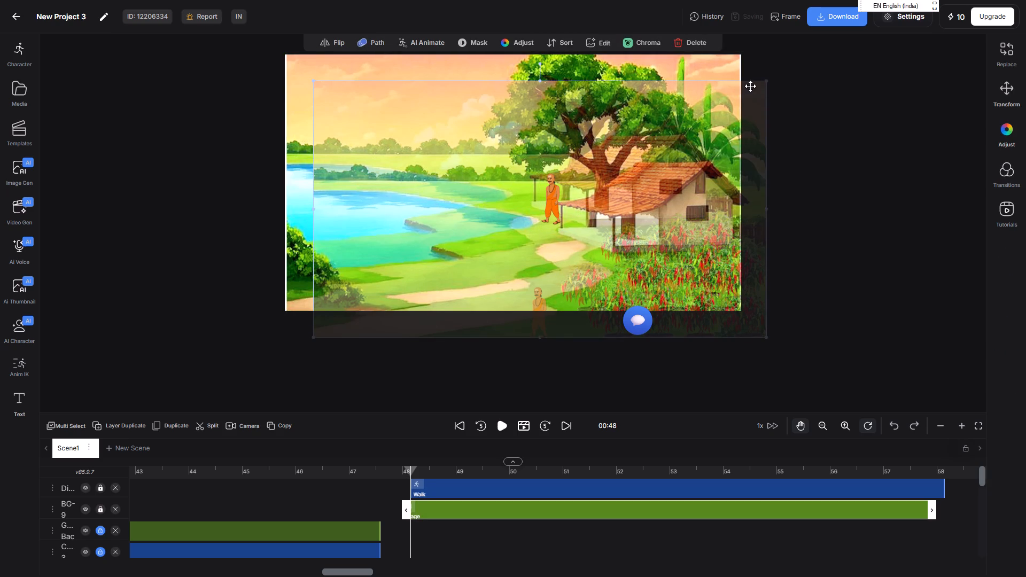
Clear the scene at about 48 seconds by deleting the lake background, Jagdish and Dinanath.
click(689, 38)
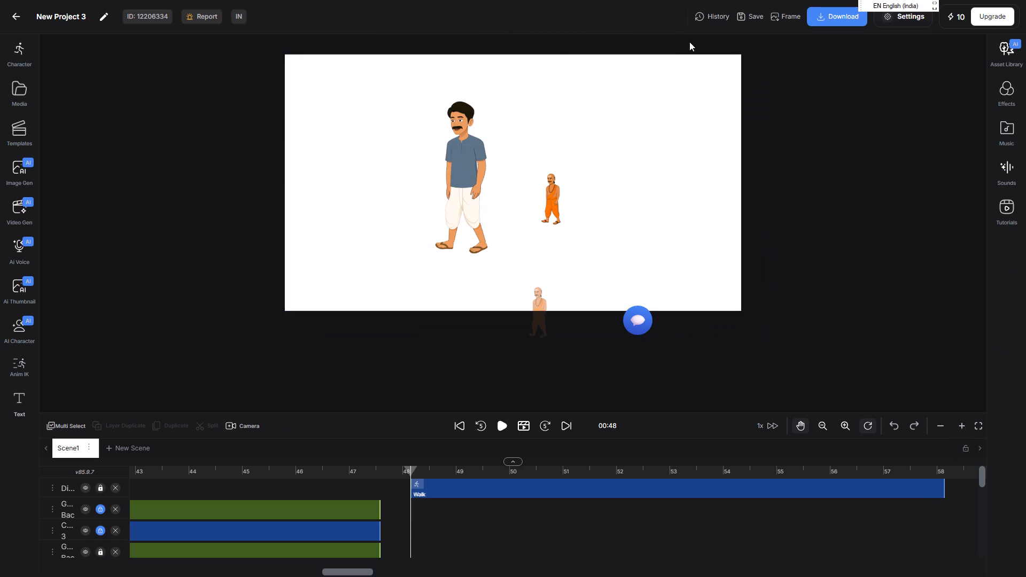
click(472, 214)
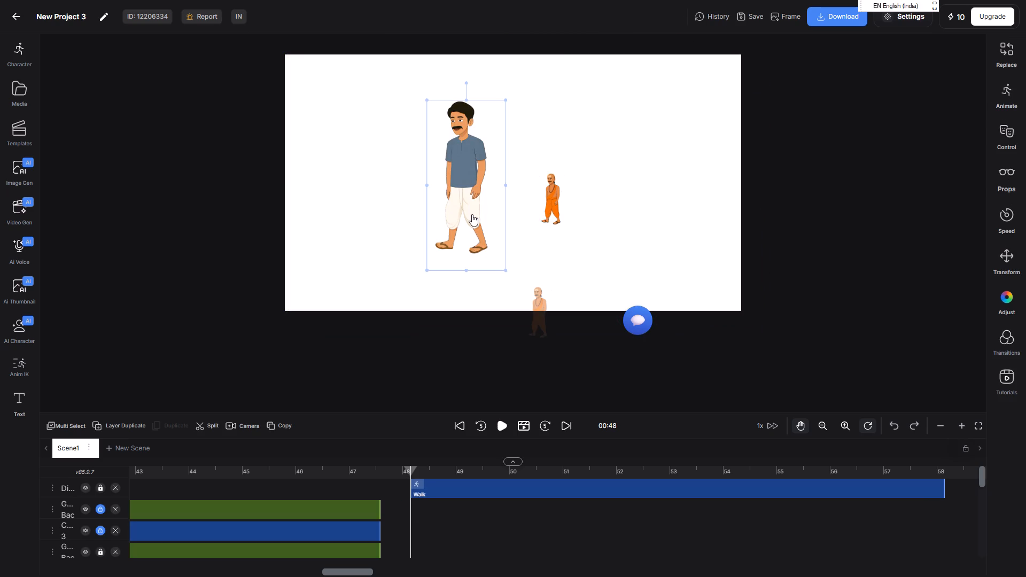
click(708, 41)
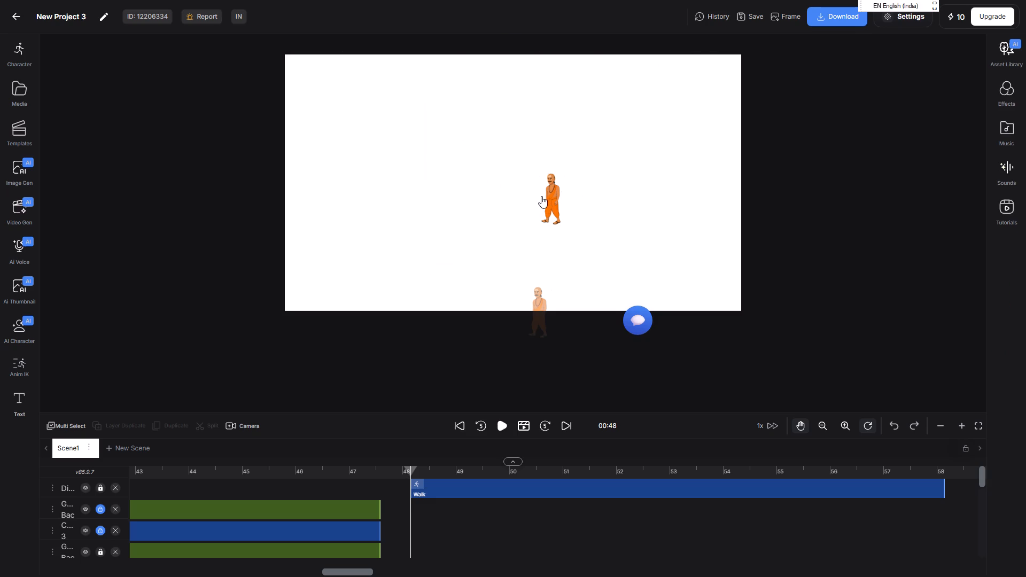
click(541, 196)
click(702, 41)
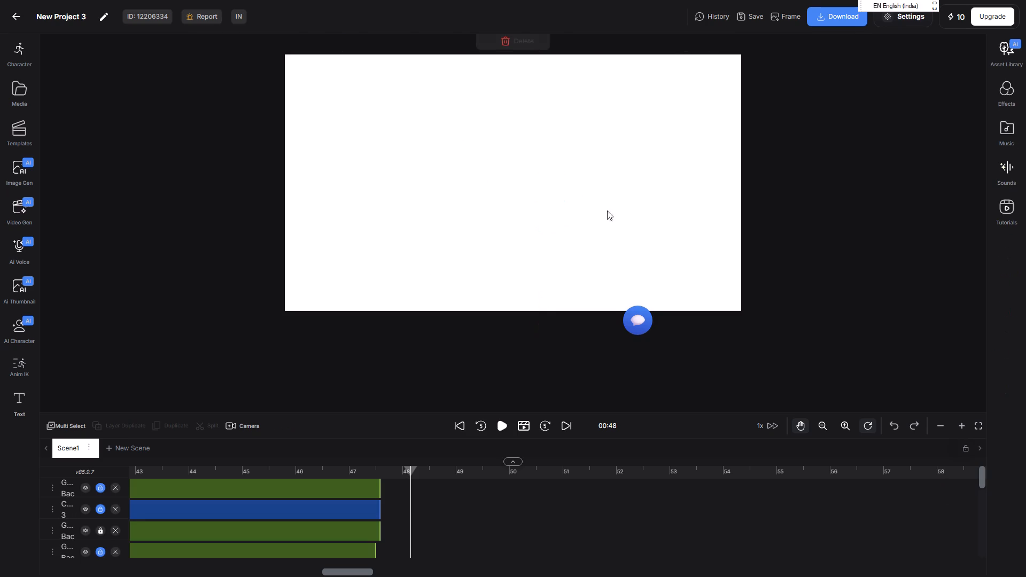
Add the sunset lake-and-farmhouse image with red chilli plants as the background again at about 48 seconds.
click(24, 90)
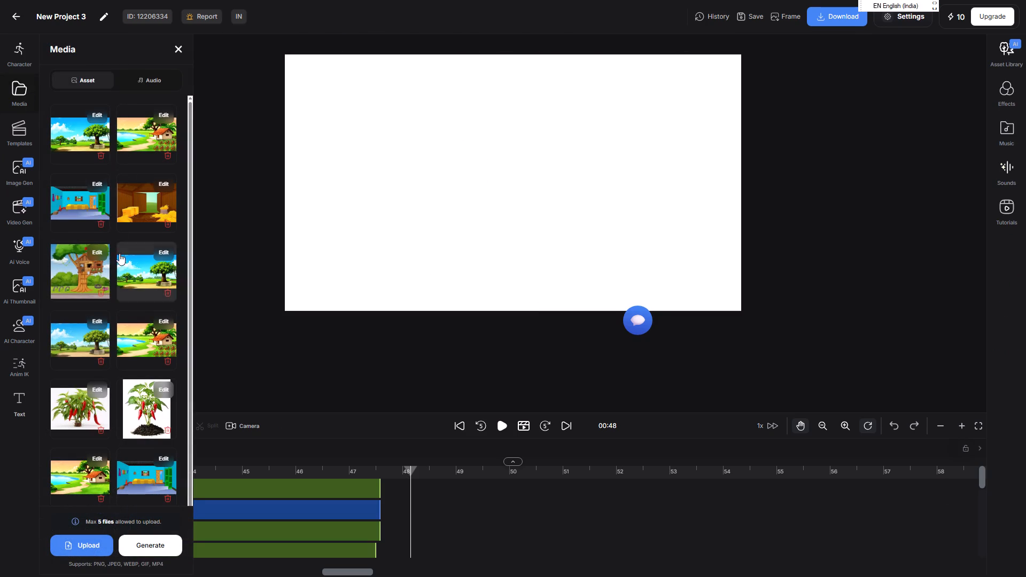
click(131, 334)
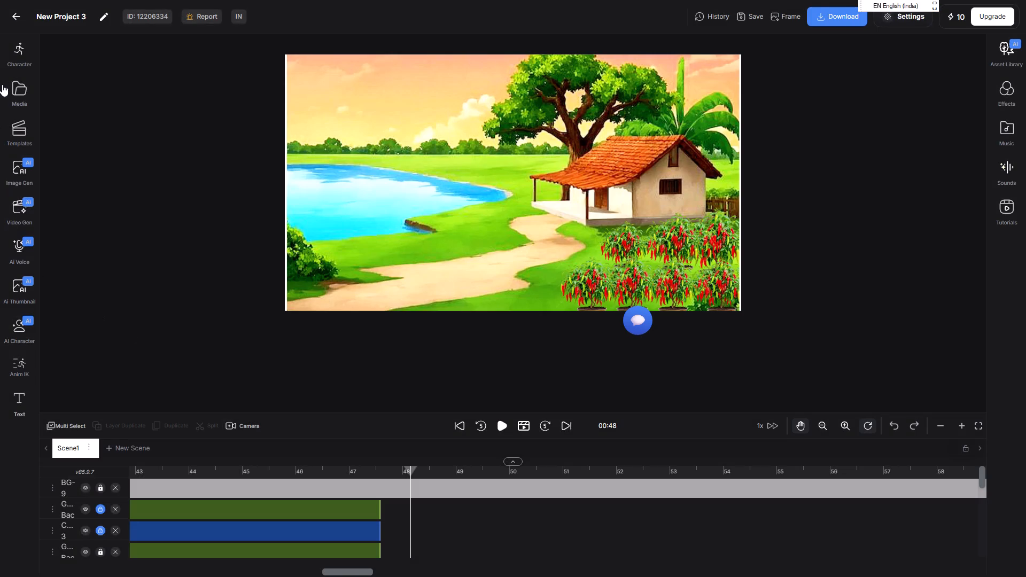
Add Dinanath with the 3/4 front Walk animation to the scene at about 48 seconds.
click(25, 90)
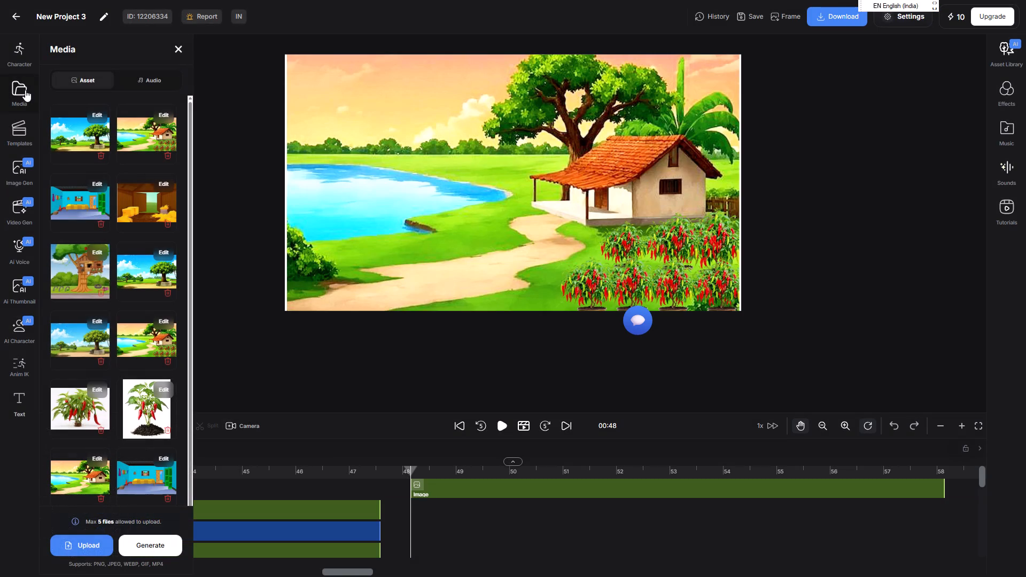
click(17, 52)
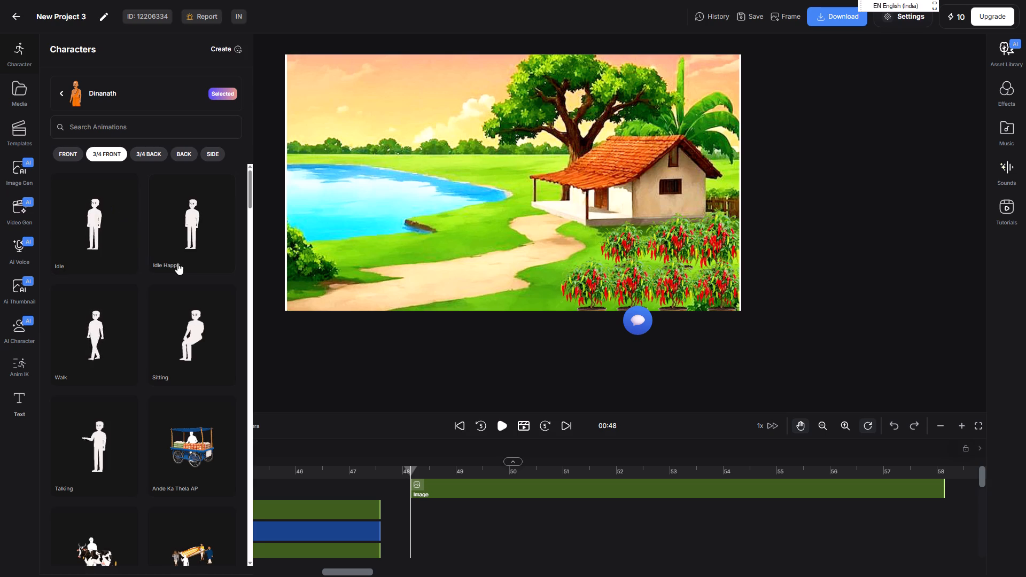
click(112, 330)
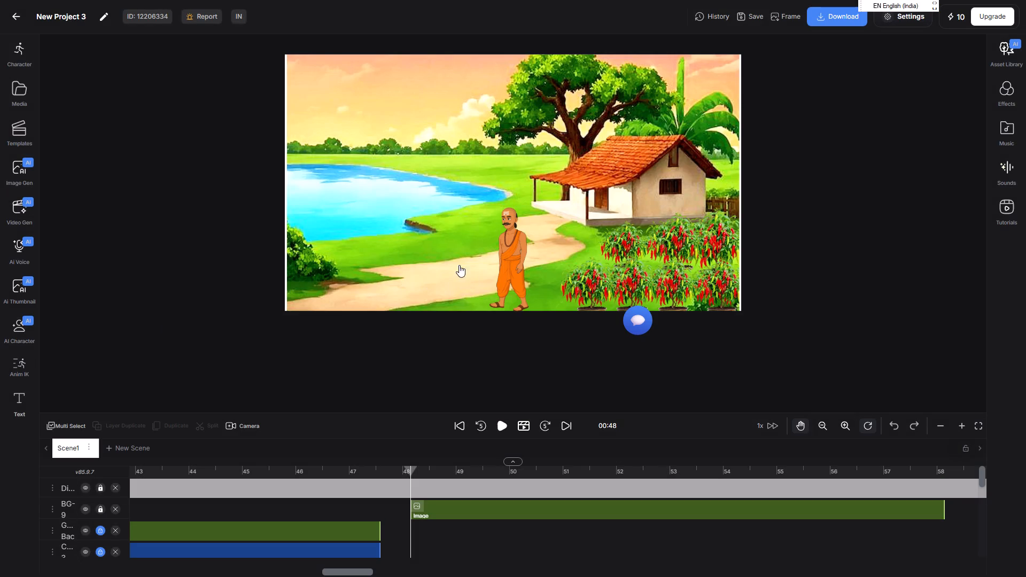
Move Dinanath up beside the farmhouse porch and scale him down to slightly over half size.
drag(508, 263, 508, 239)
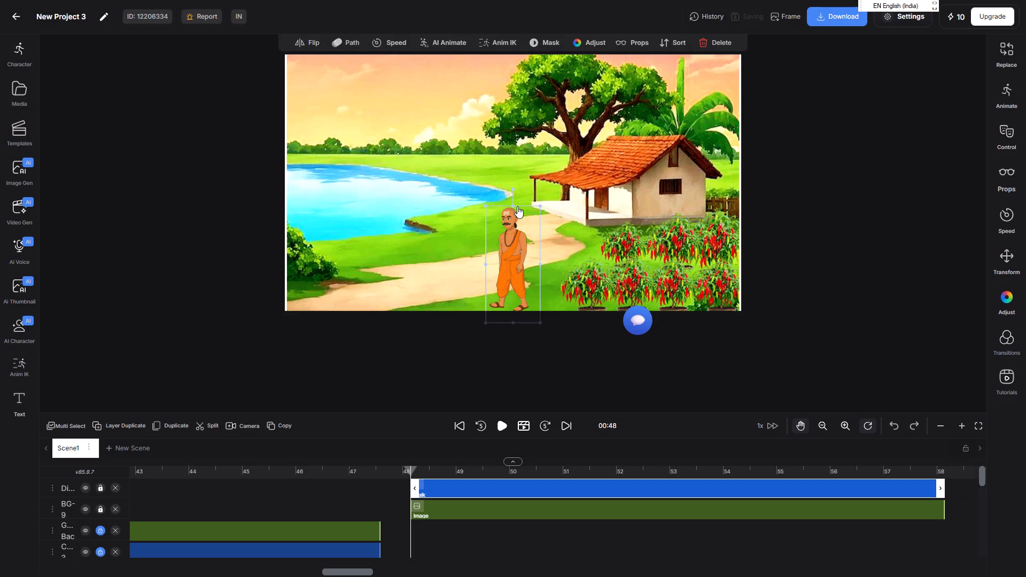
drag(513, 239, 545, 141)
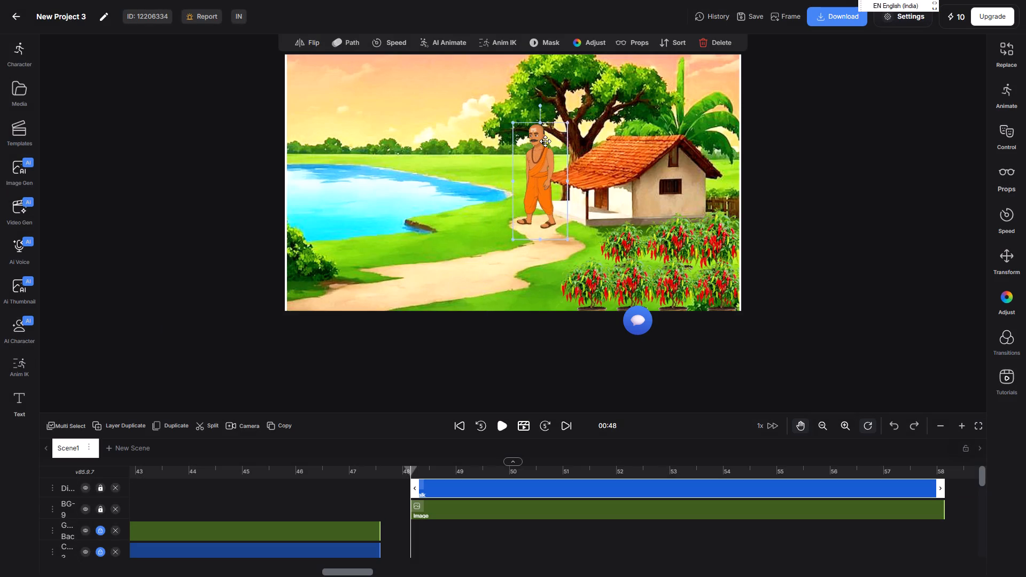
drag(545, 141, 544, 150)
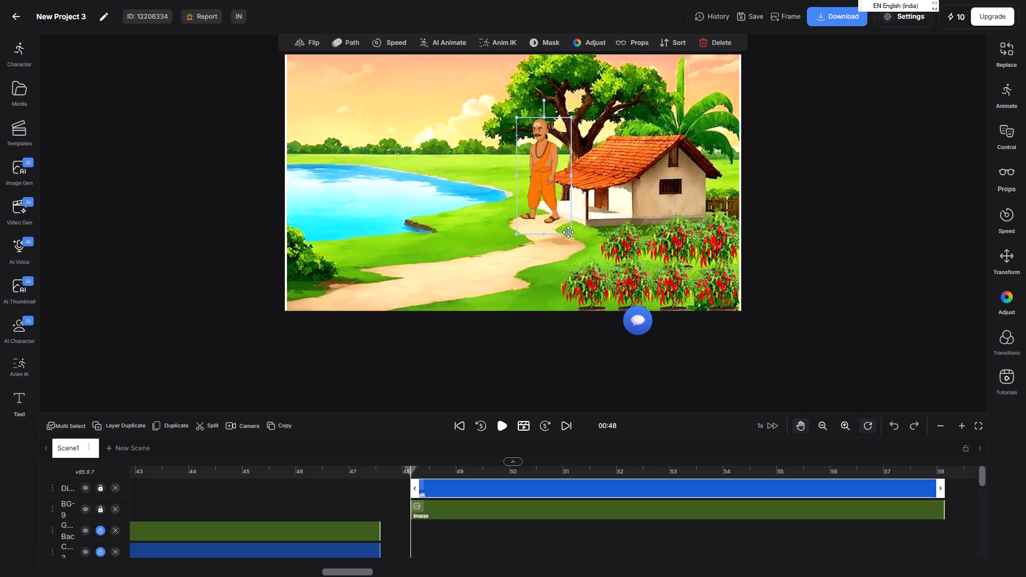
drag(571, 233, 555, 216)
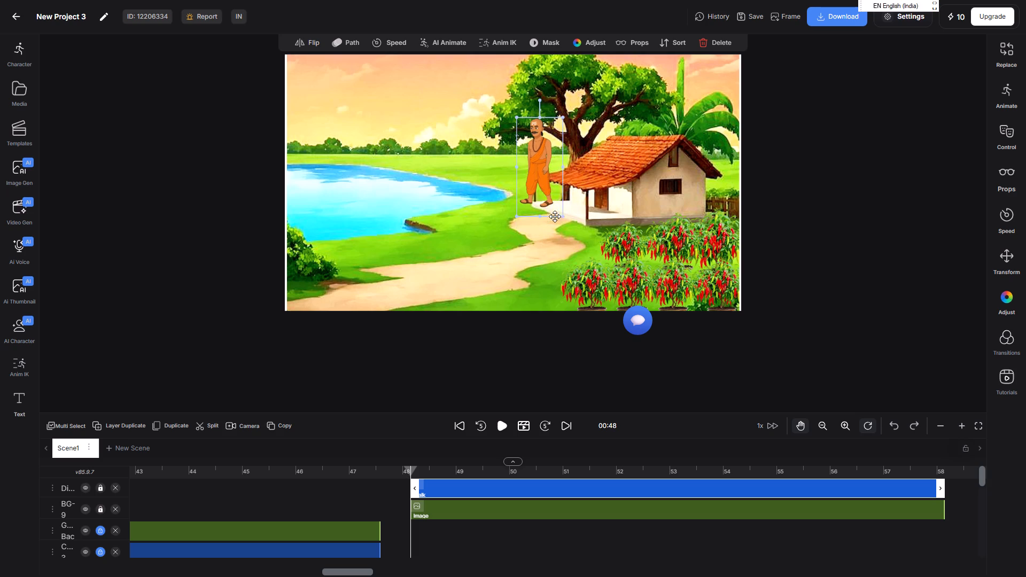
drag(555, 216, 549, 199)
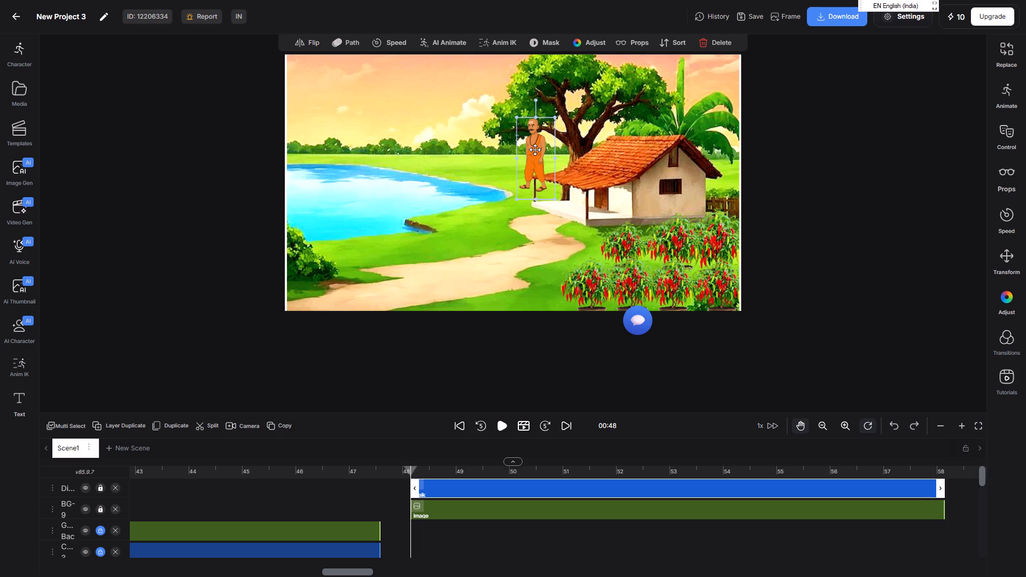
drag(535, 150, 547, 181)
drag(568, 232, 564, 221)
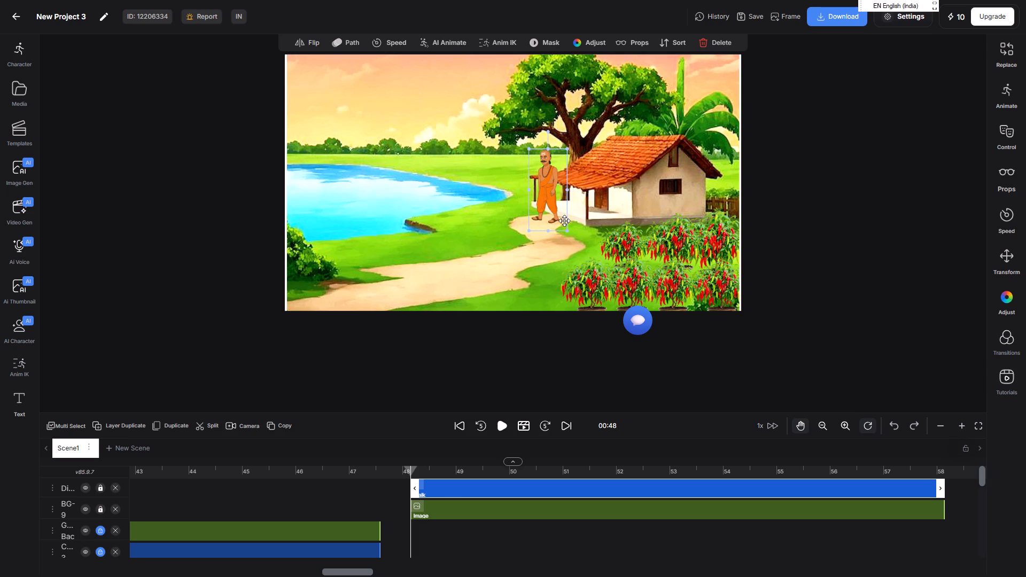
drag(564, 221, 564, 206)
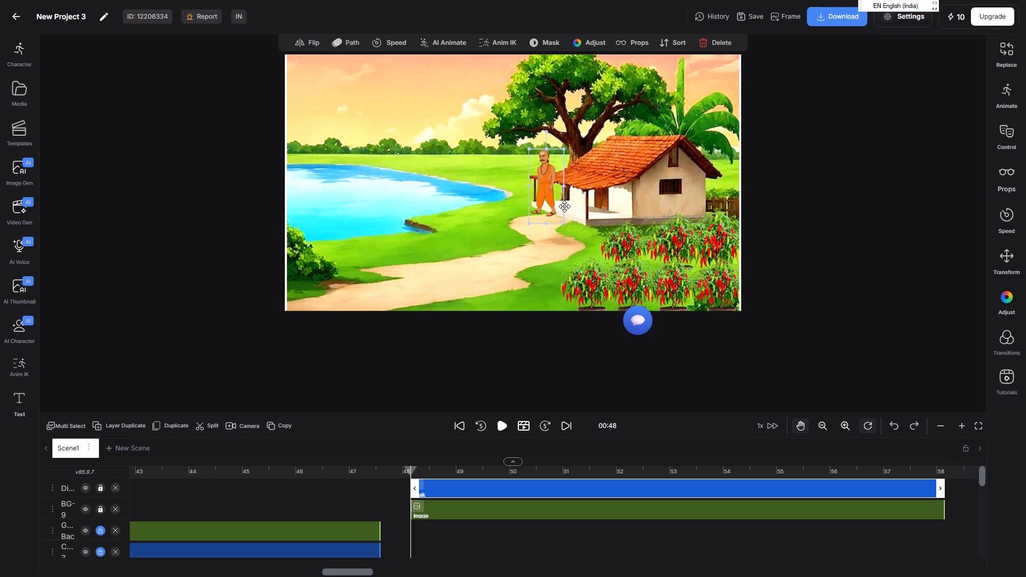
drag(564, 206, 558, 202)
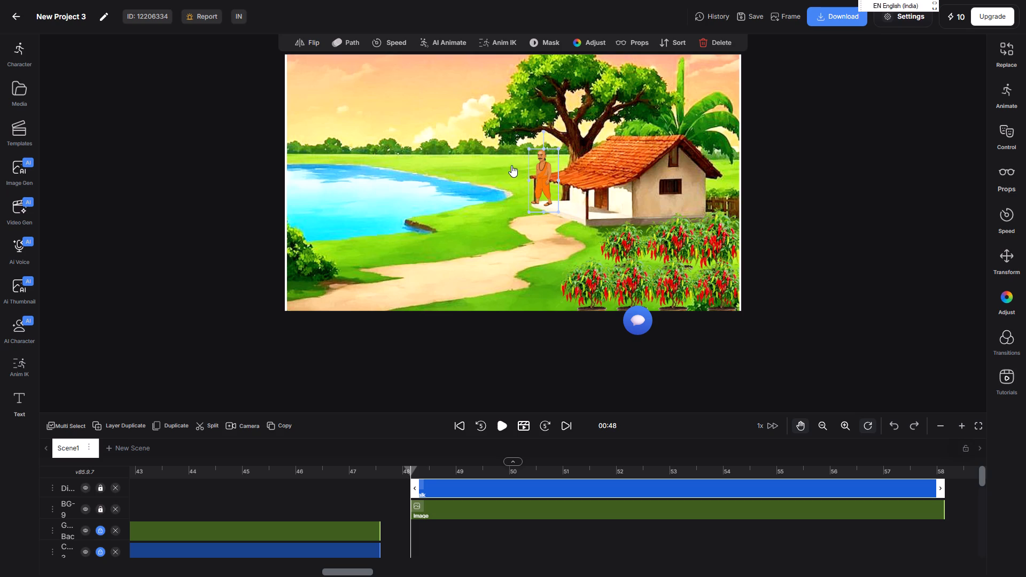
Settle Dinanath on the far end of the dirt path by the porch, shrinking him slightly to about half his original size.
drag(543, 174, 543, 195)
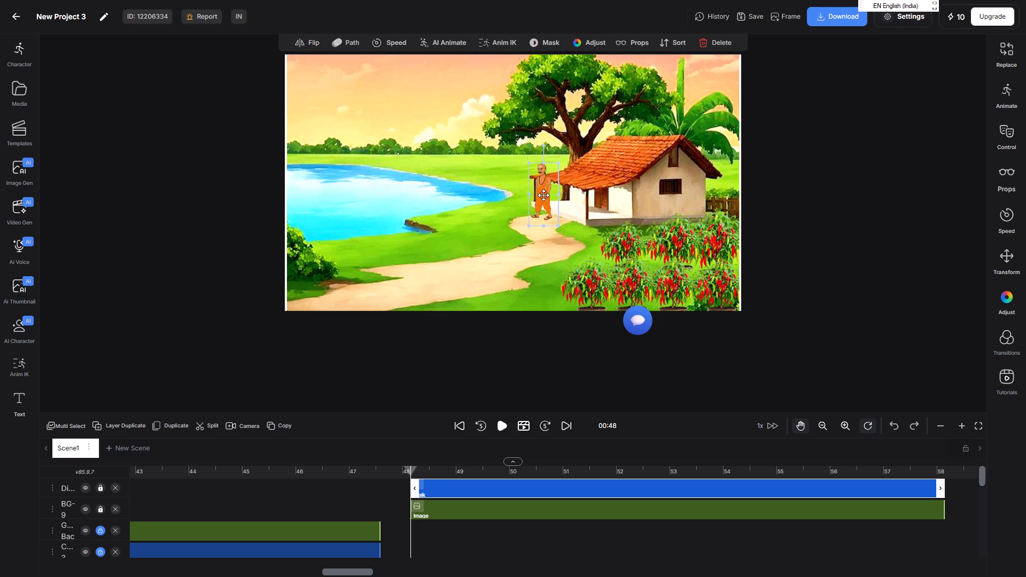
drag(543, 195, 551, 198)
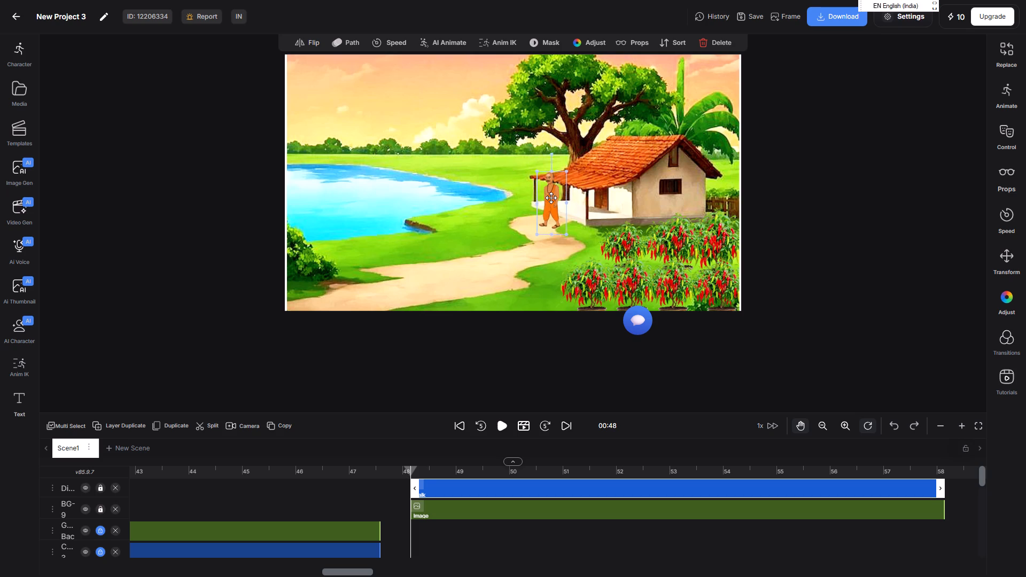
drag(551, 198, 539, 200)
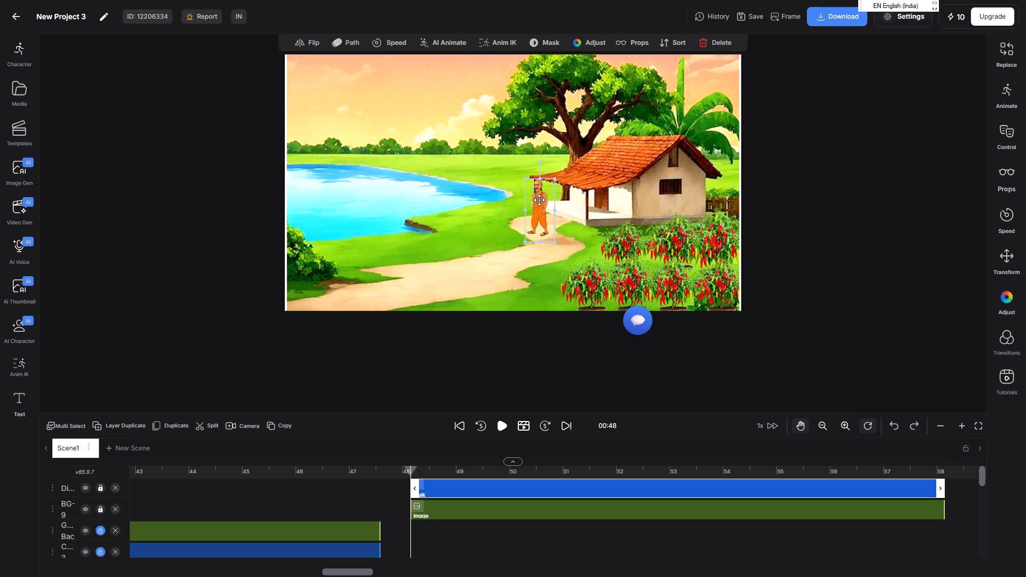
drag(539, 200, 539, 198)
drag(555, 236, 546, 226)
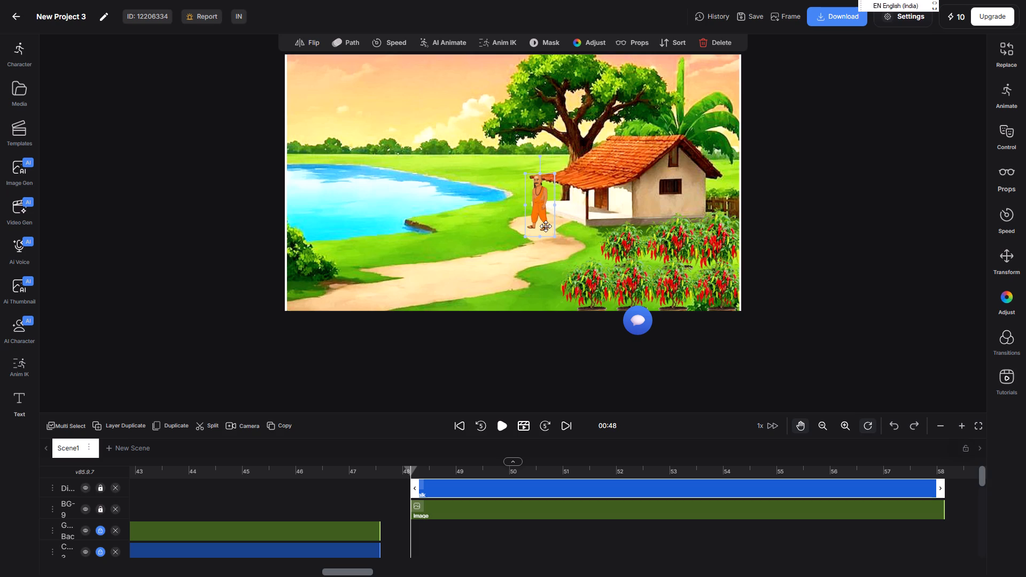
drag(546, 226, 549, 229)
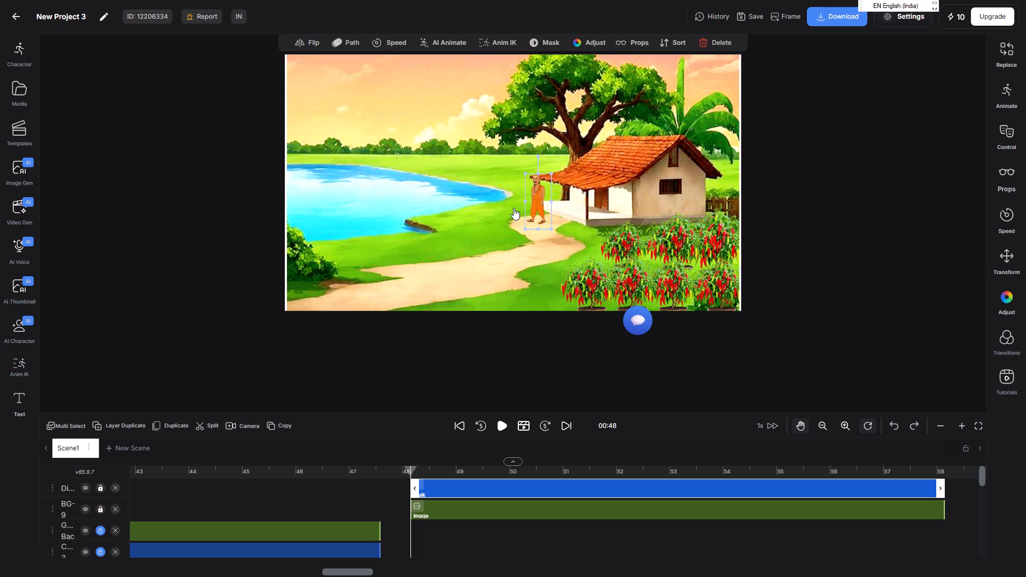
drag(536, 193, 544, 199)
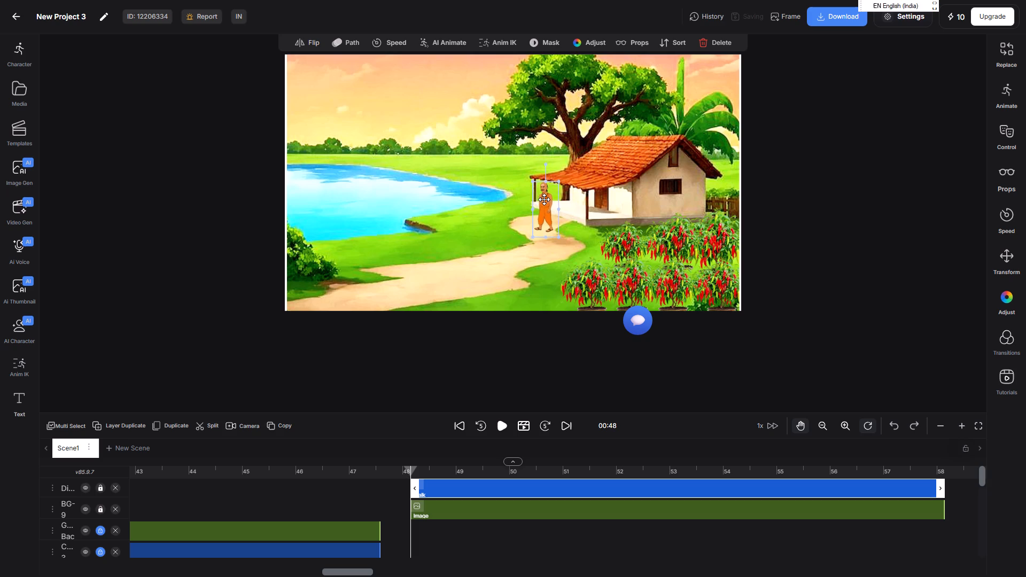
drag(544, 199, 542, 198)
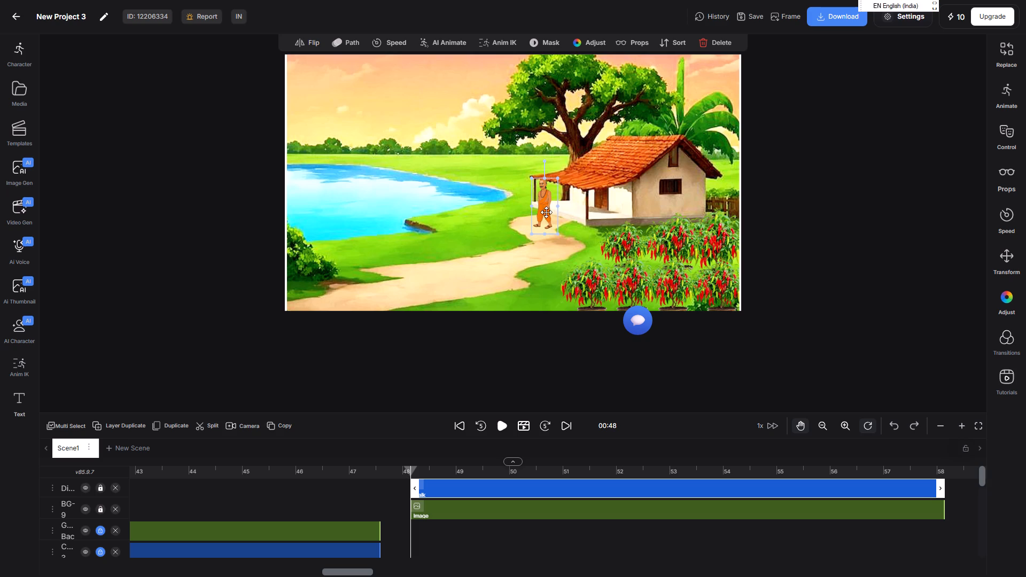
Turn on Path for Dinanath and place the end pose a short way down the dirt path from the start.
click(341, 44)
drag(538, 303, 524, 282)
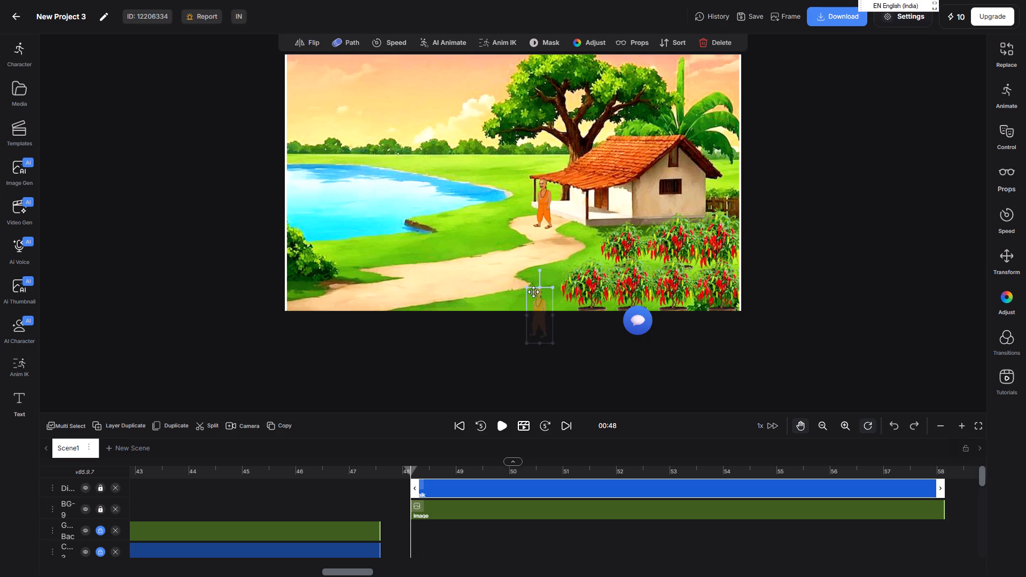
drag(538, 303, 515, 231)
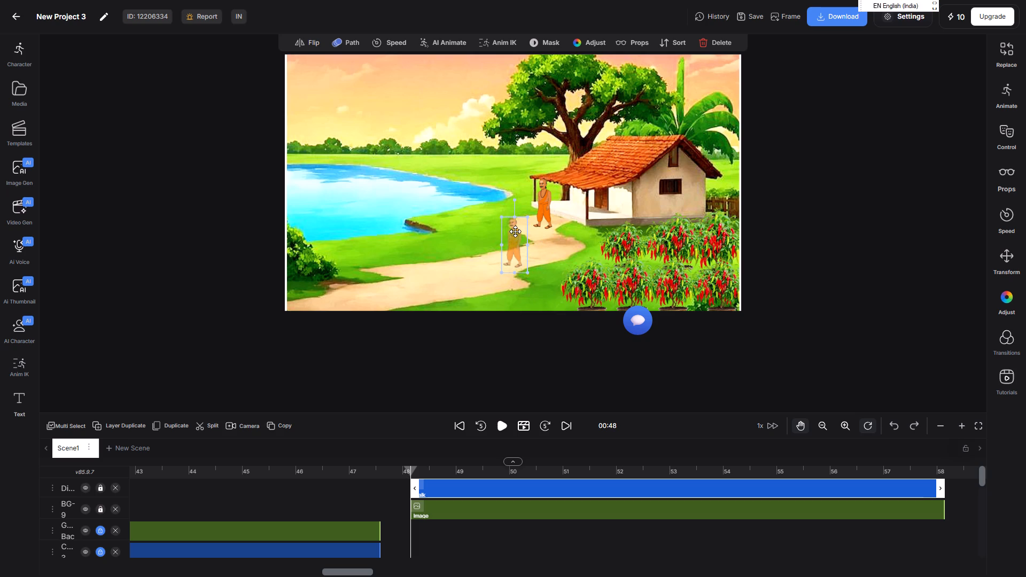
drag(515, 231, 531, 224)
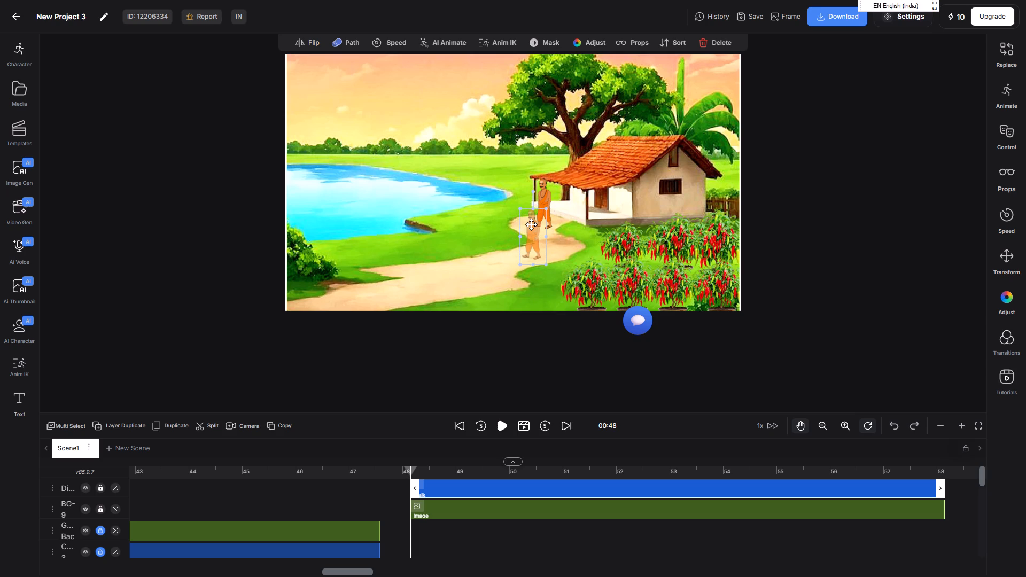
drag(531, 224, 532, 222)
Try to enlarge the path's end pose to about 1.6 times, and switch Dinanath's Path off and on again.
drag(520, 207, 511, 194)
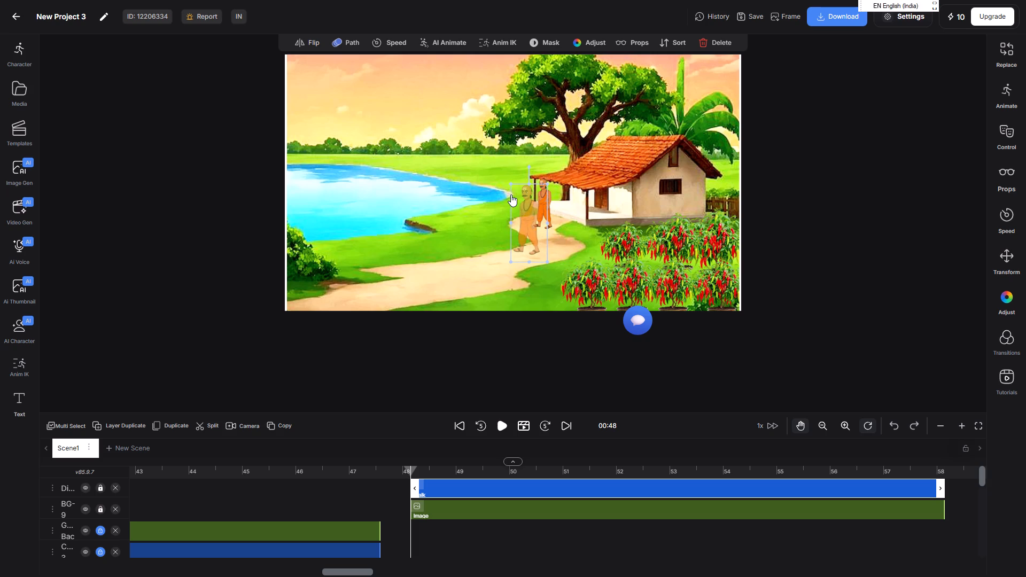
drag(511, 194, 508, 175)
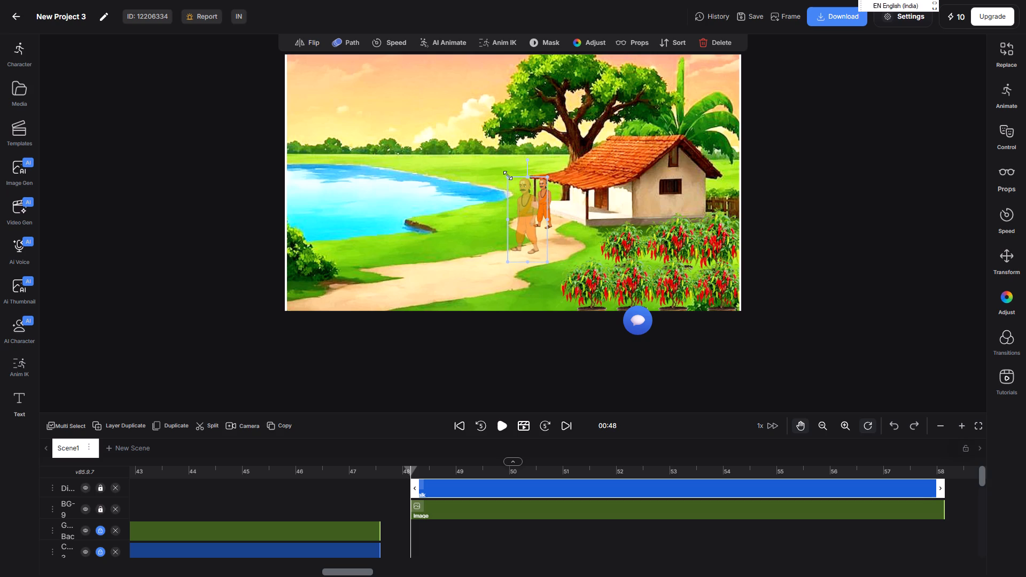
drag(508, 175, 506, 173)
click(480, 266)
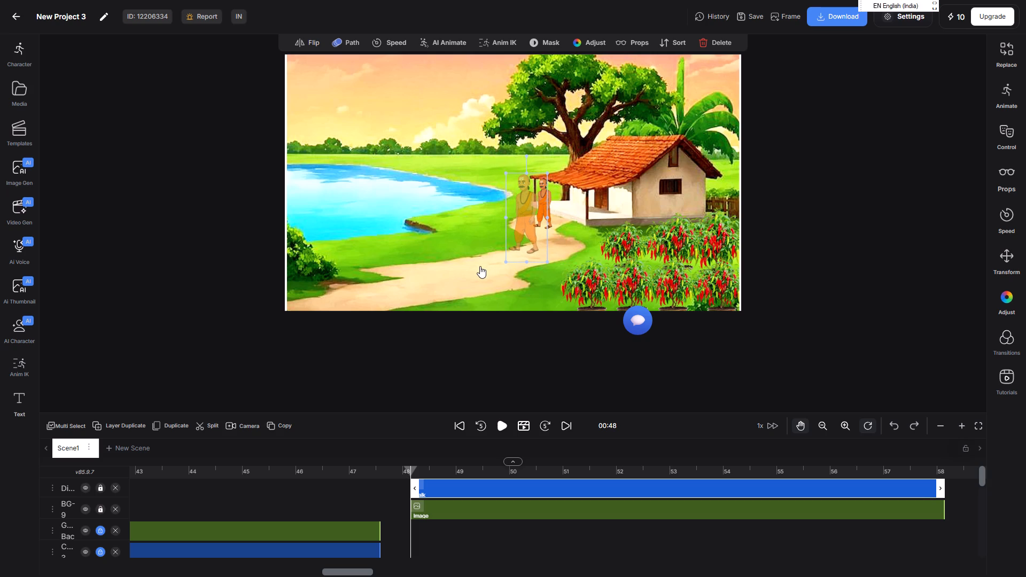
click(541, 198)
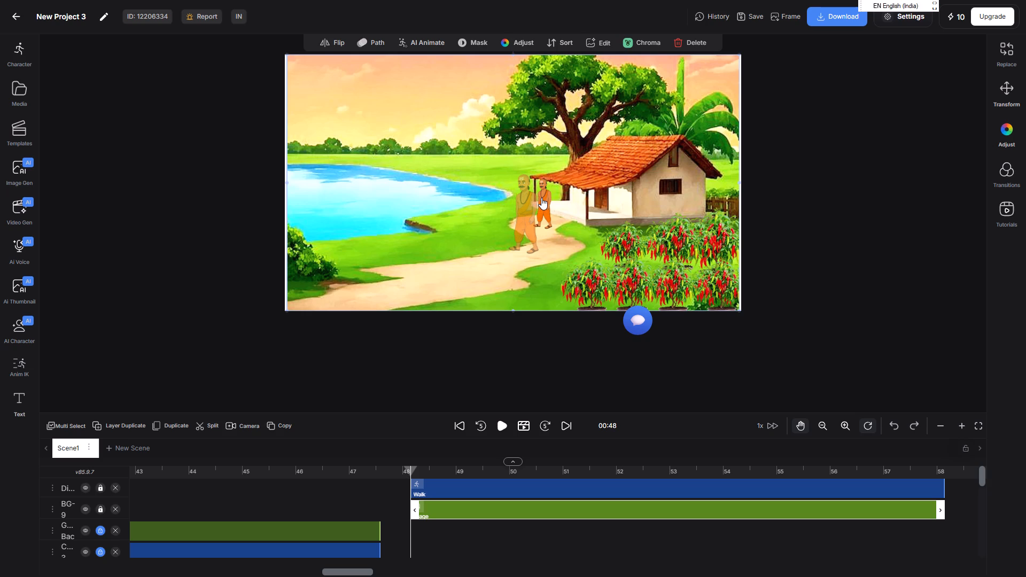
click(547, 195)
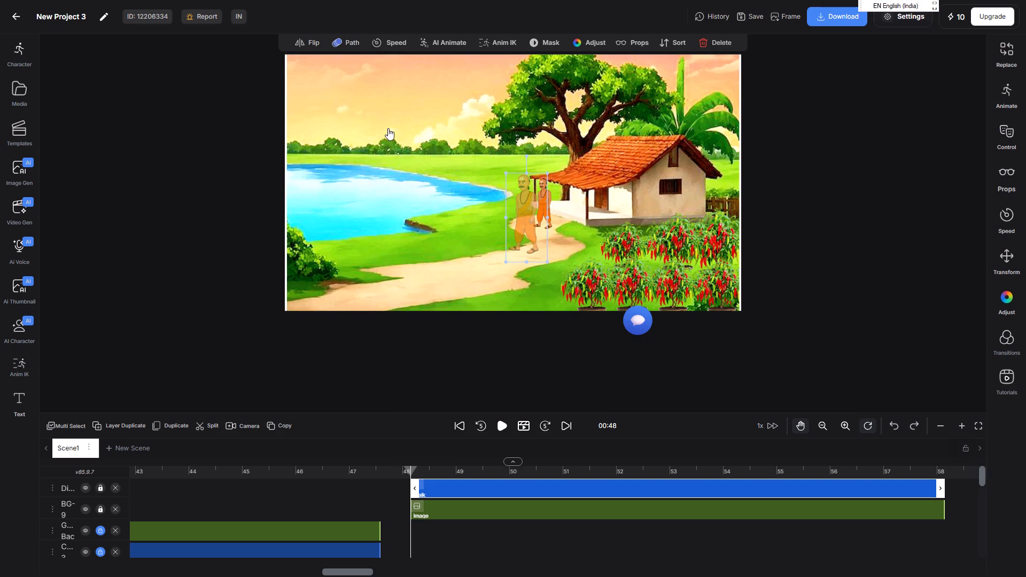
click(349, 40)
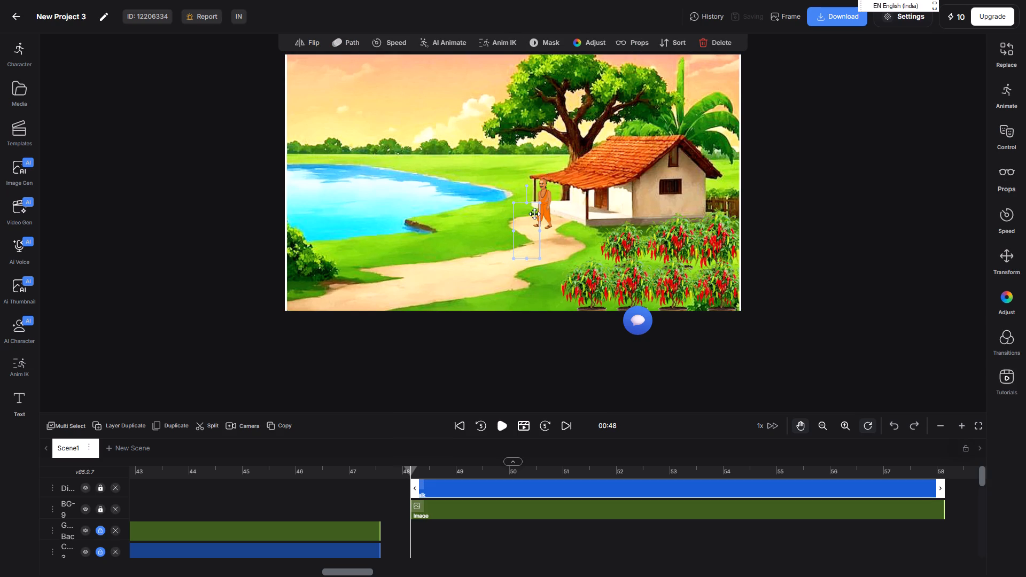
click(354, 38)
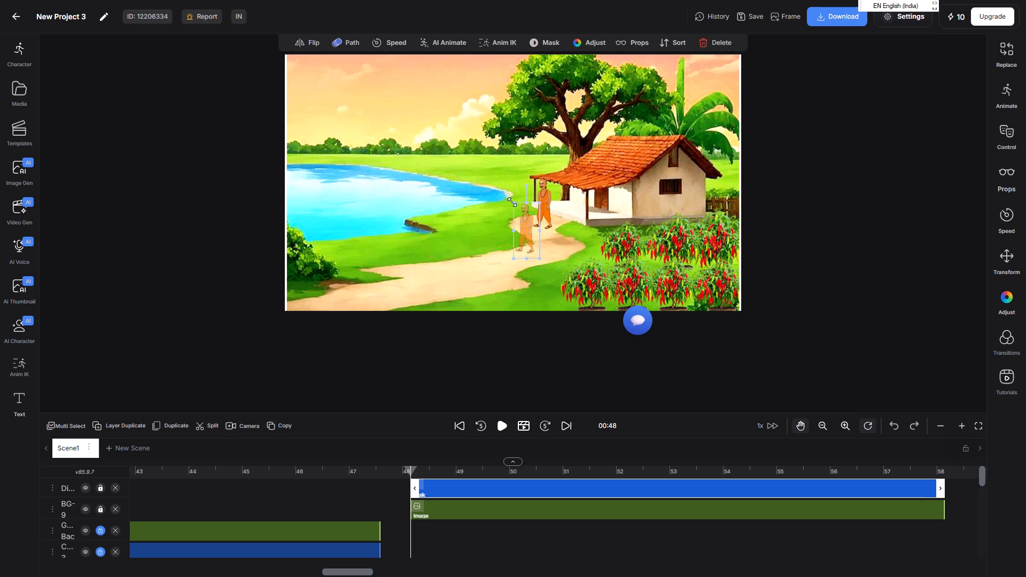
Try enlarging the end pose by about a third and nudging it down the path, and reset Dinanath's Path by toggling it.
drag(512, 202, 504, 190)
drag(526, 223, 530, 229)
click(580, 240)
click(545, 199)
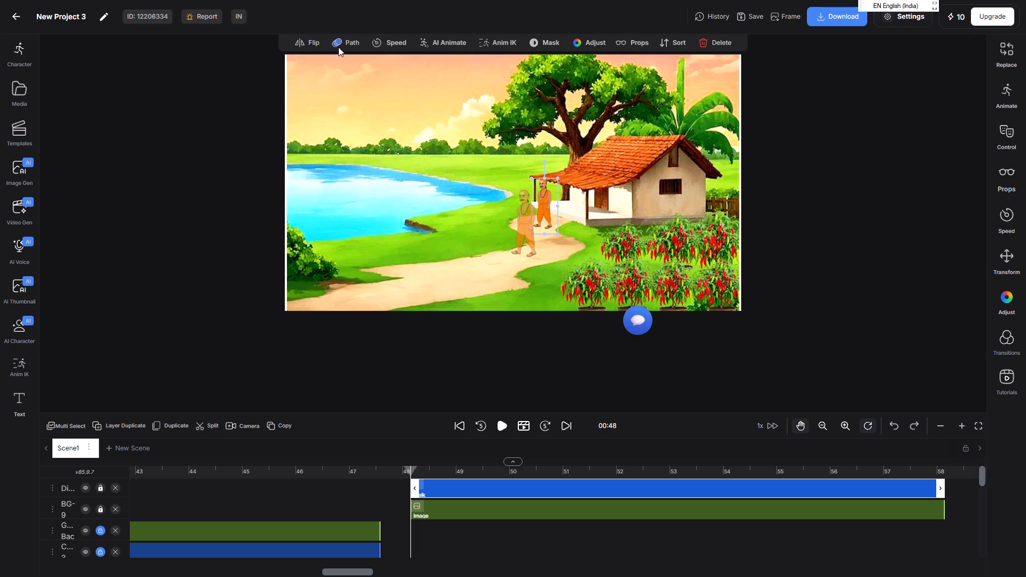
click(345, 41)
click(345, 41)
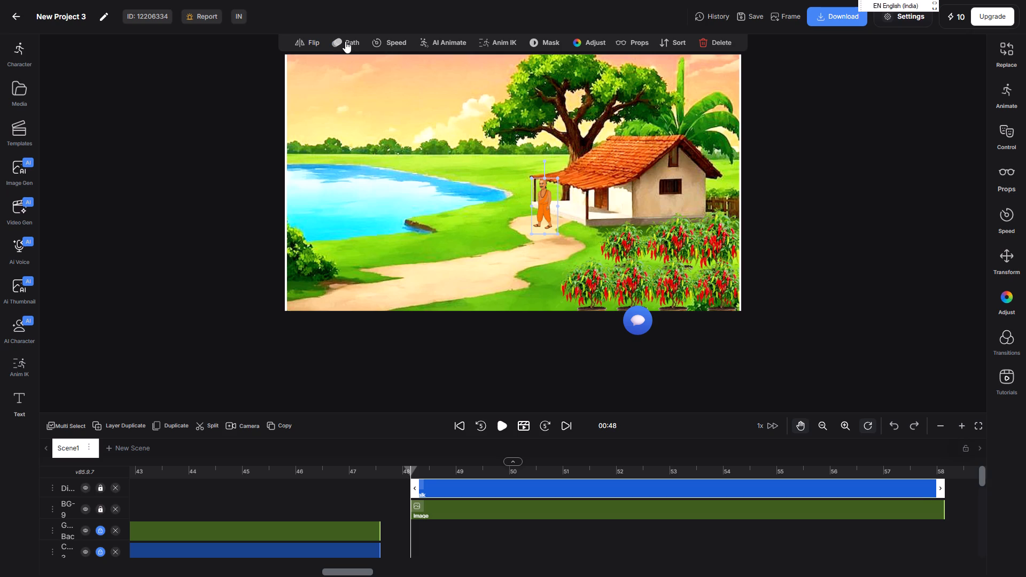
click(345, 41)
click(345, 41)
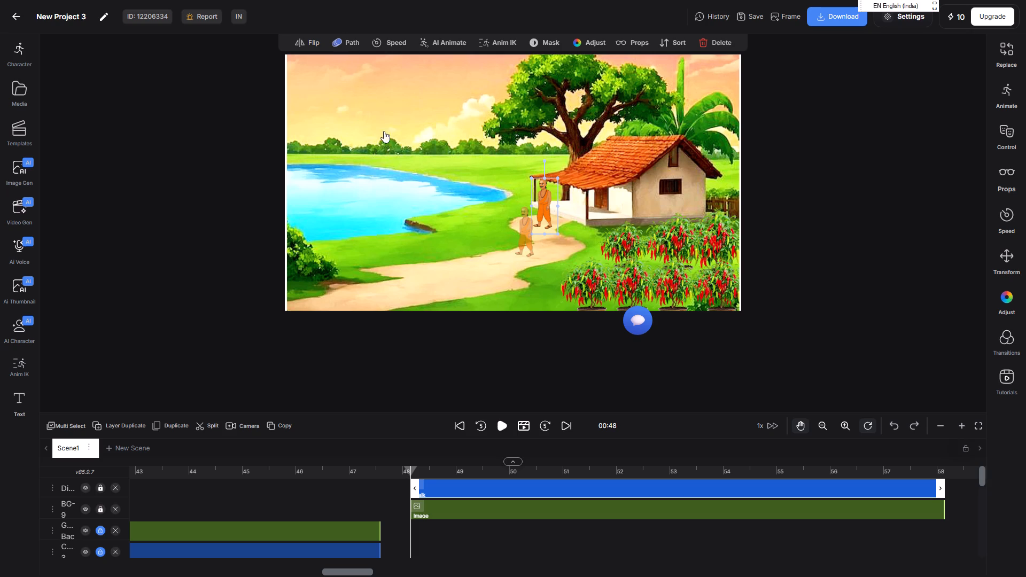
Move the path's end pose to the near end of the dirt path and enlarge it to about twice the start pose's size.
click(527, 230)
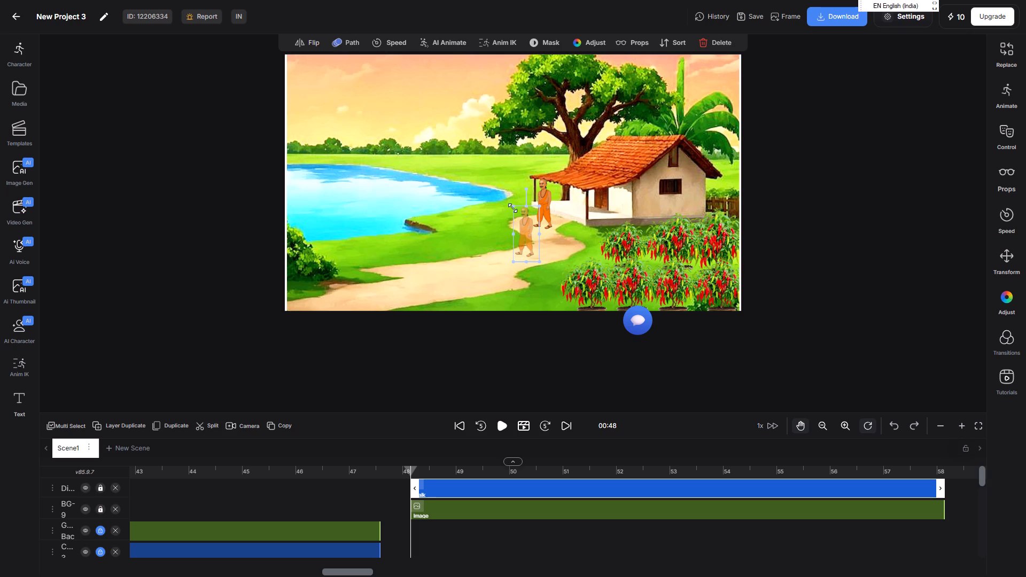
drag(512, 205, 497, 201)
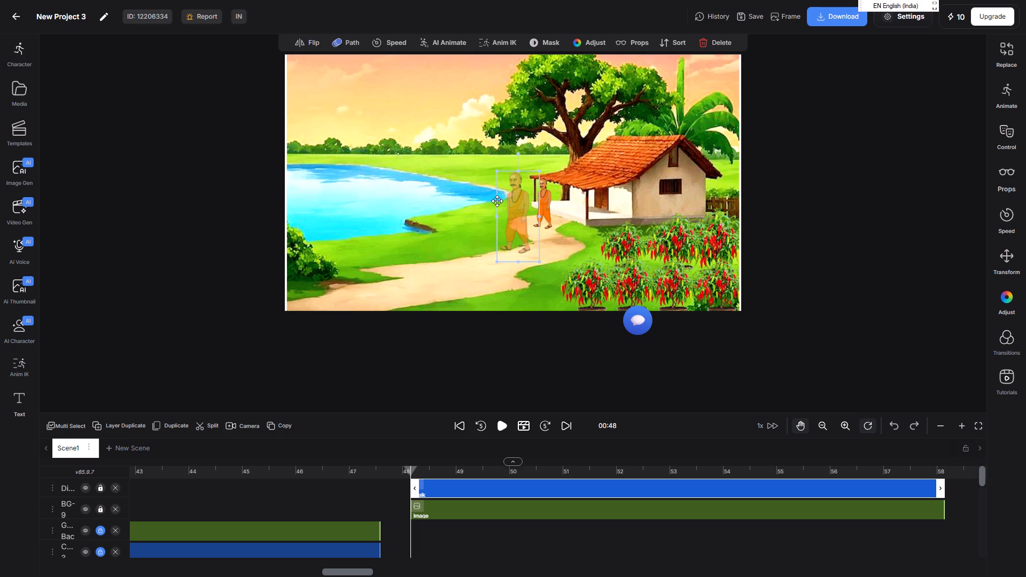
drag(497, 201, 495, 199)
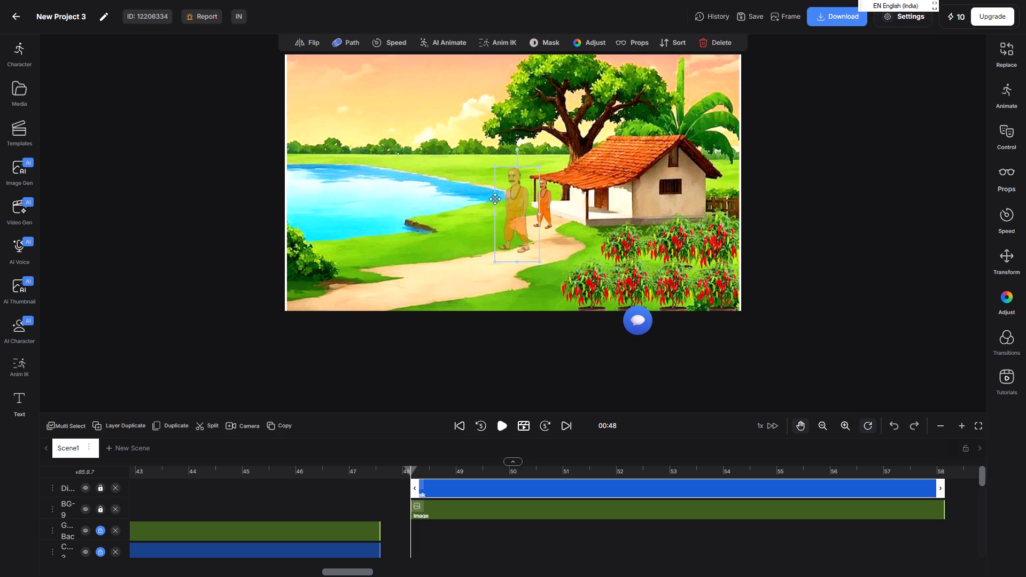
drag(495, 199, 504, 203)
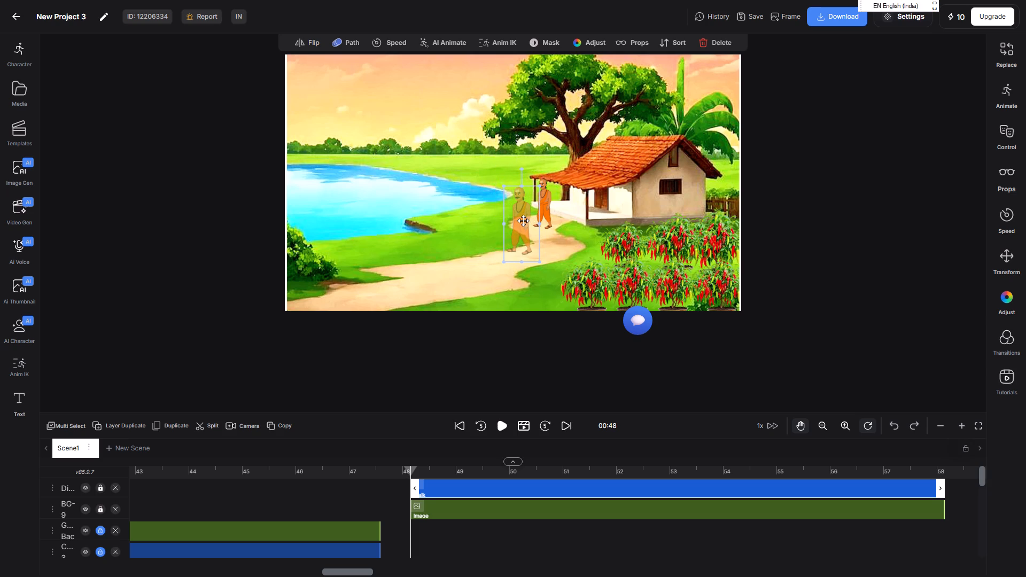
drag(523, 221, 352, 272)
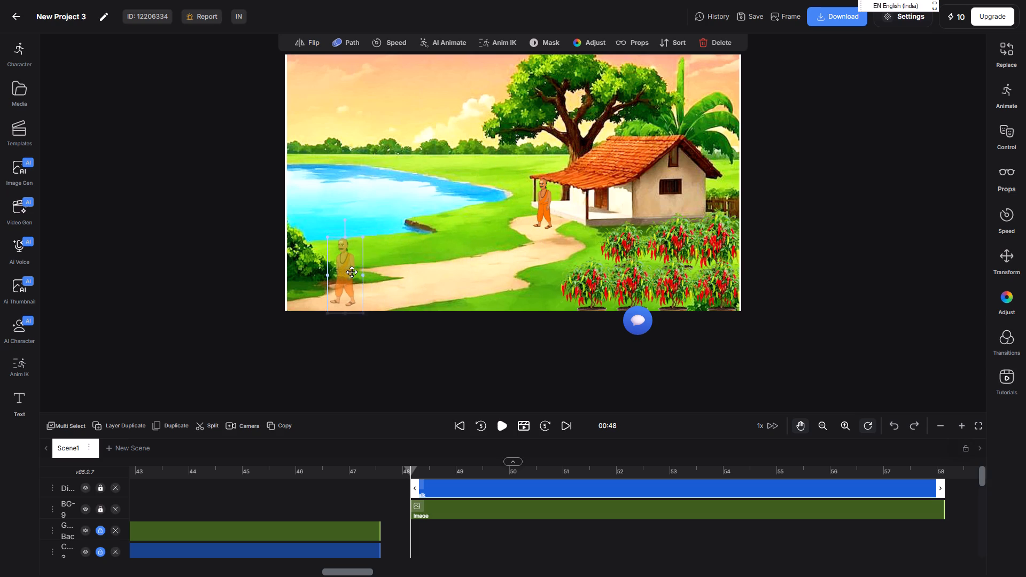
drag(352, 272, 358, 269)
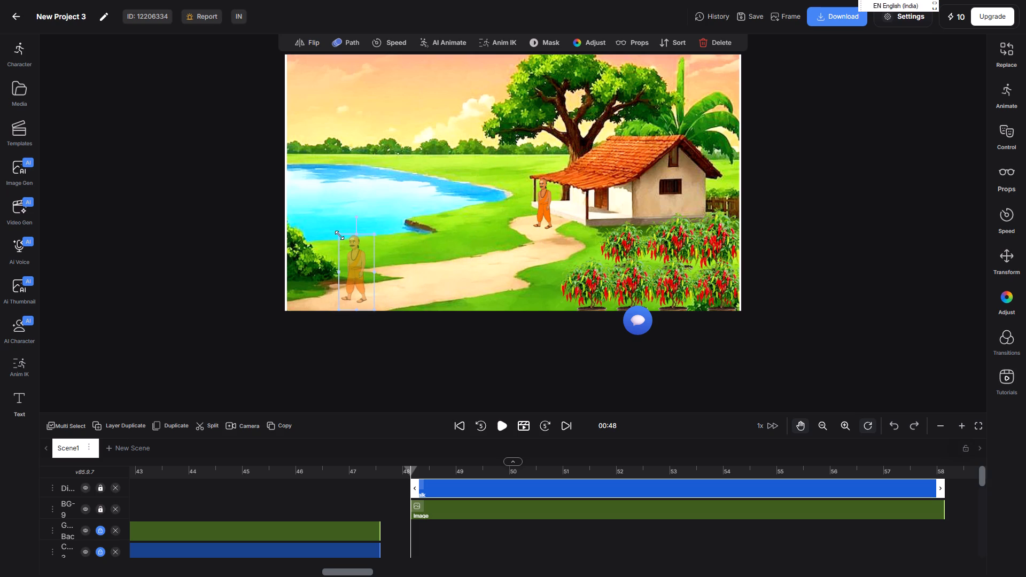
drag(339, 233, 329, 202)
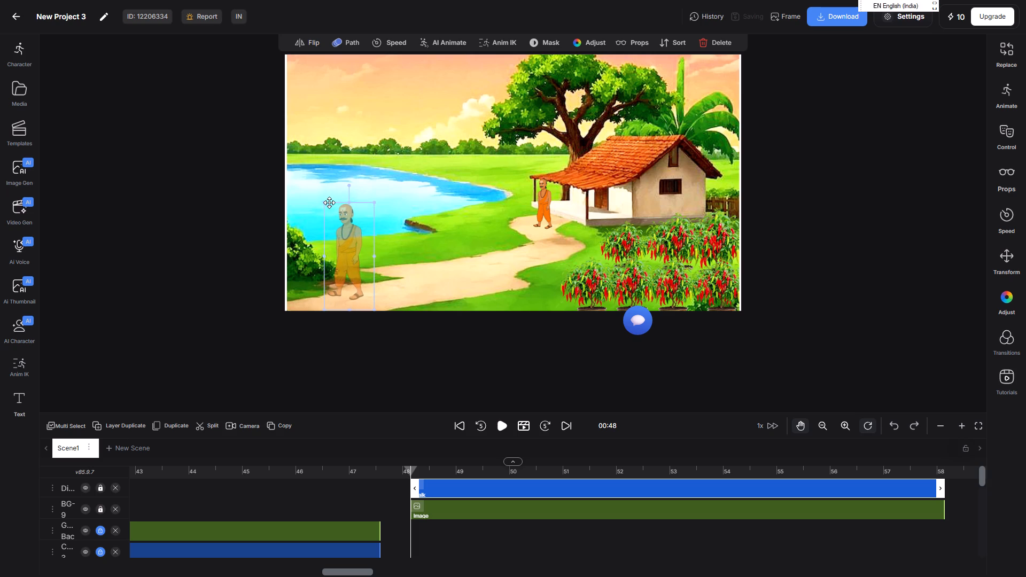
drag(329, 202, 329, 201)
drag(353, 272, 361, 285)
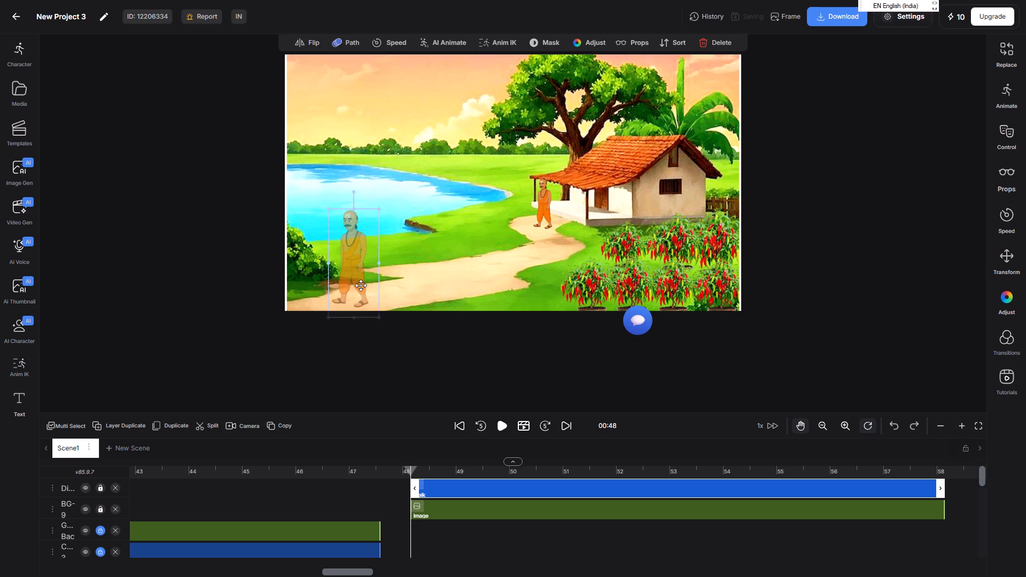
drag(361, 285, 361, 280)
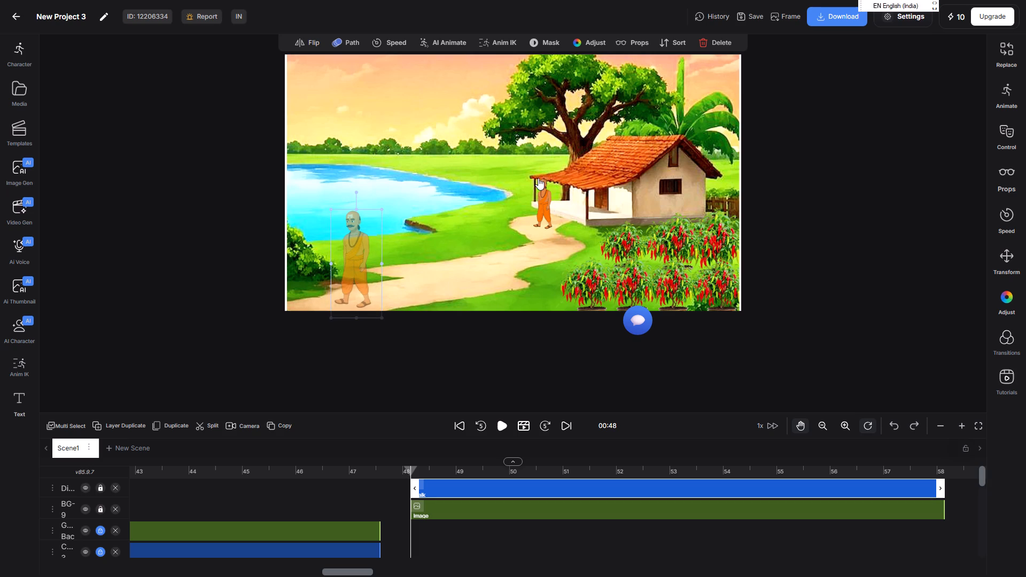
Preview the start of Dinanath's walk briefly and nudge his start pose slightly closer to the house.
click(500, 423)
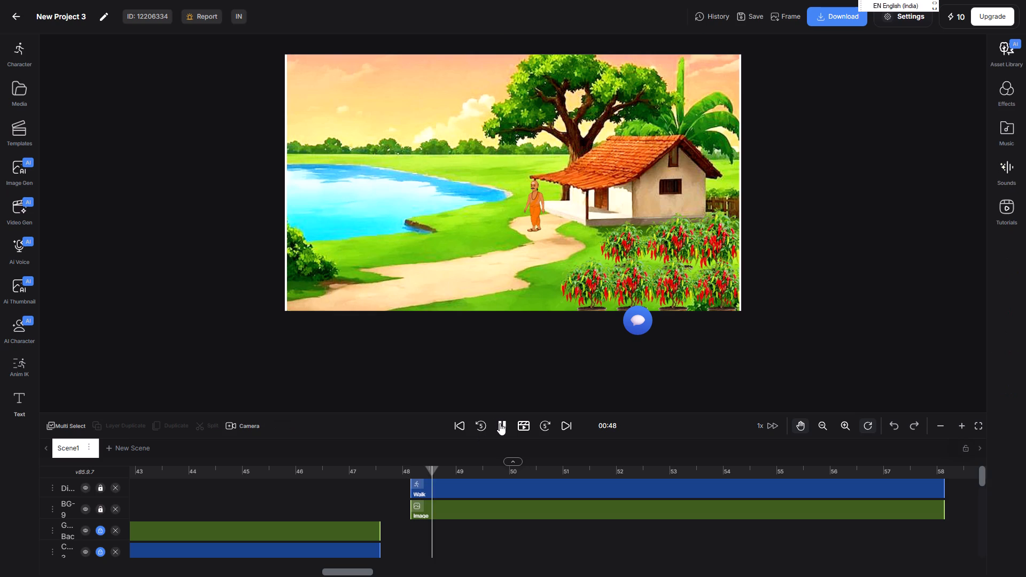
click(500, 423)
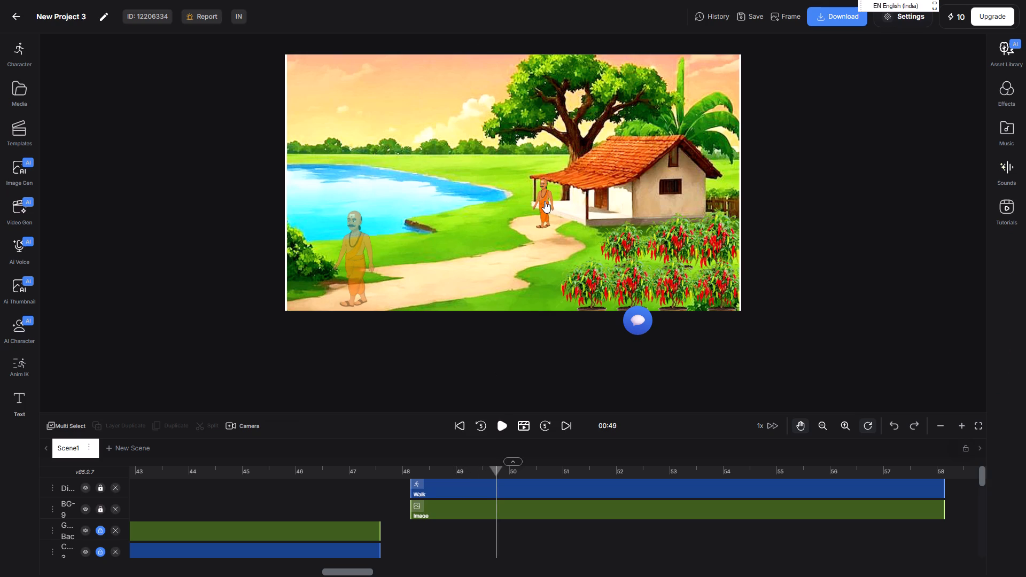
click(543, 205)
drag(543, 205, 548, 205)
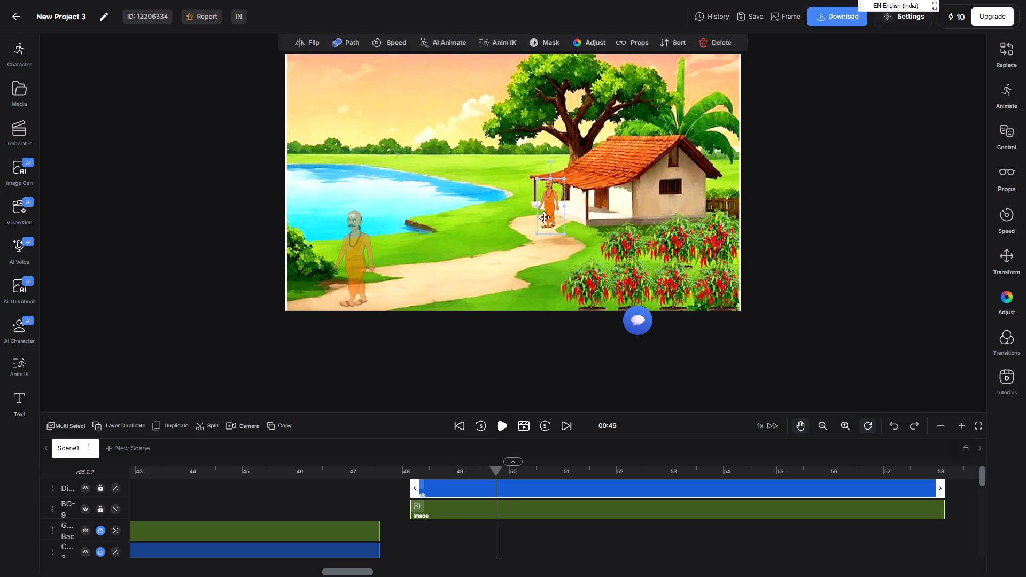
Play Dinanath's farmhouse walk through to the end of its clip.
click(501, 421)
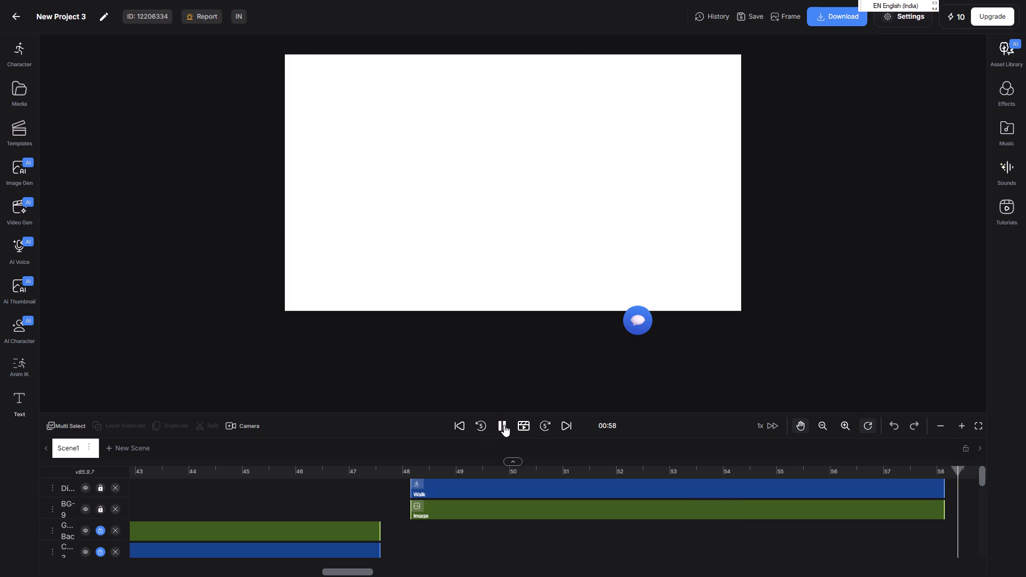
click(504, 425)
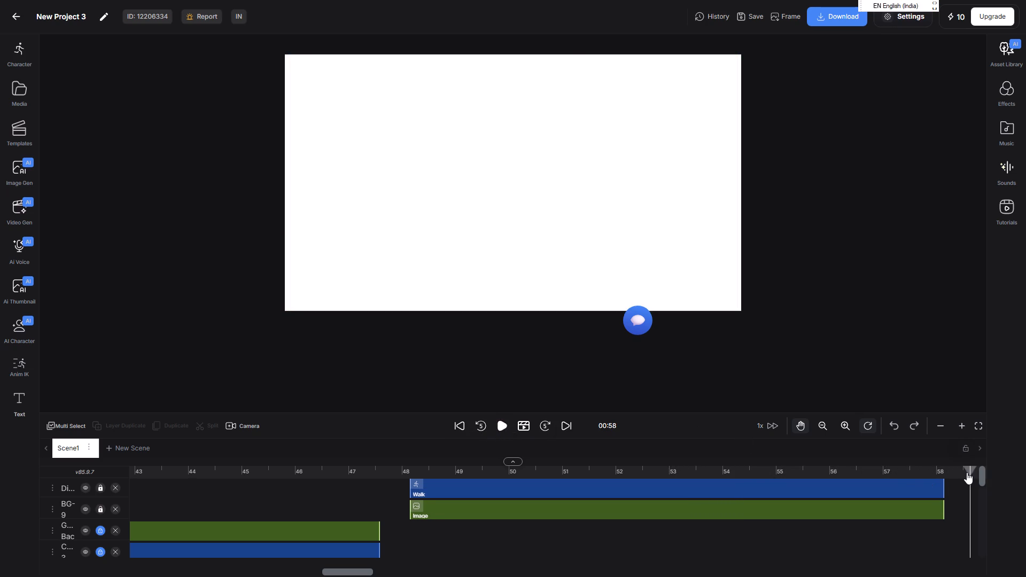
Add the blue-sky meadow image with the large leafy tree as a background at 00:58, where Dinanath's farmhouse walk ends.
drag(967, 469, 941, 473)
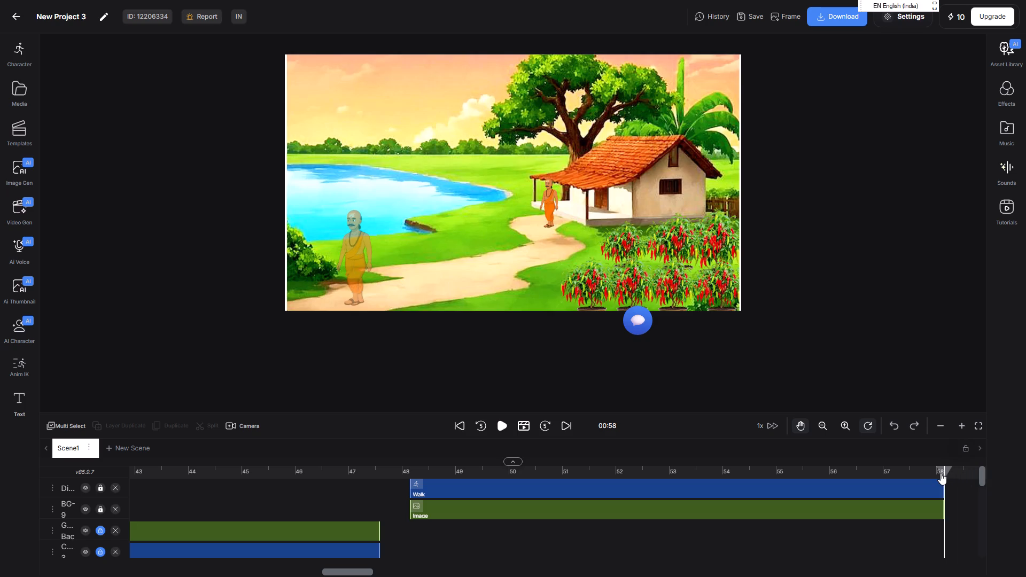
drag(941, 473, 946, 473)
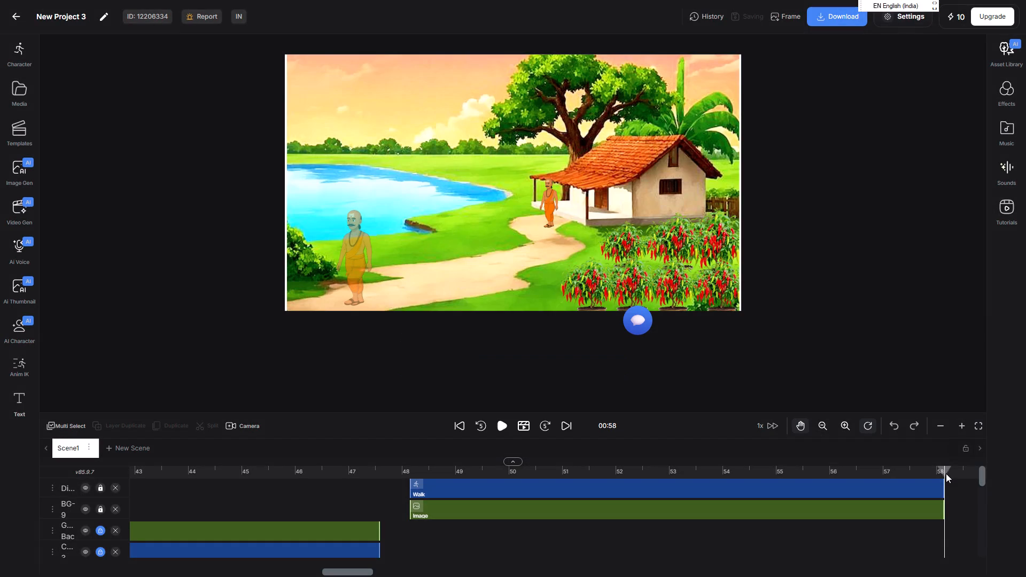
key(F11)
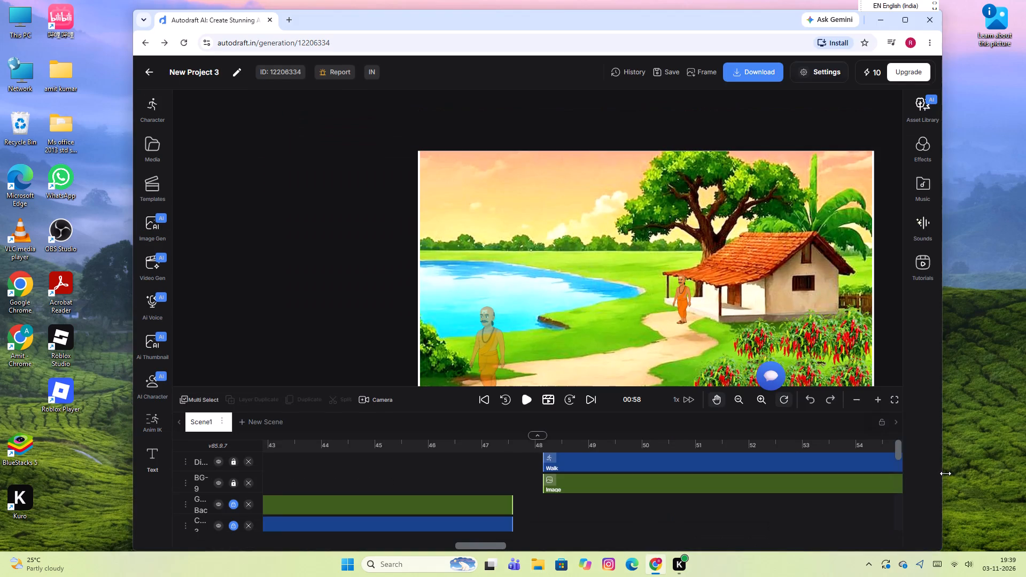
key(F11)
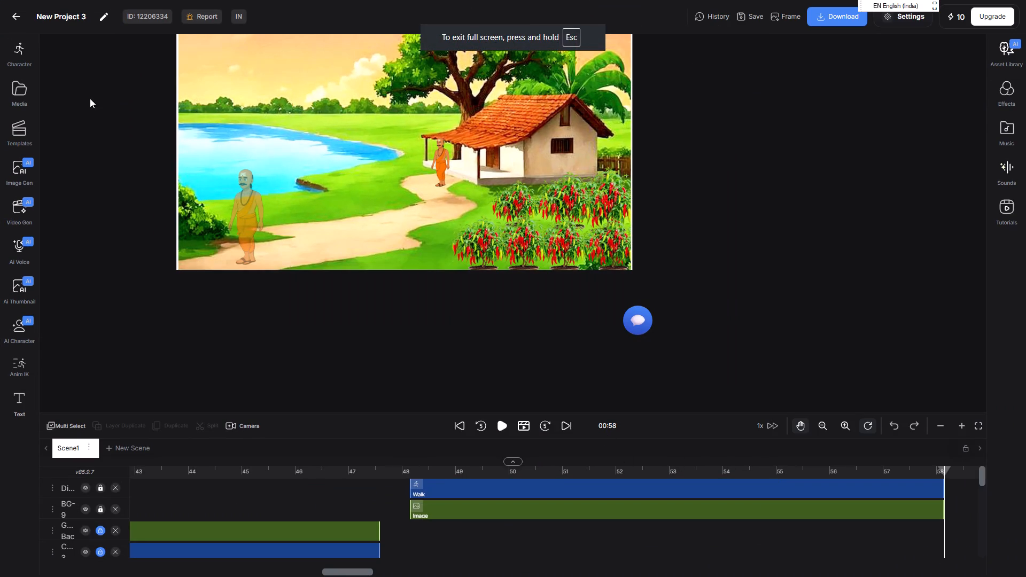
click(18, 87)
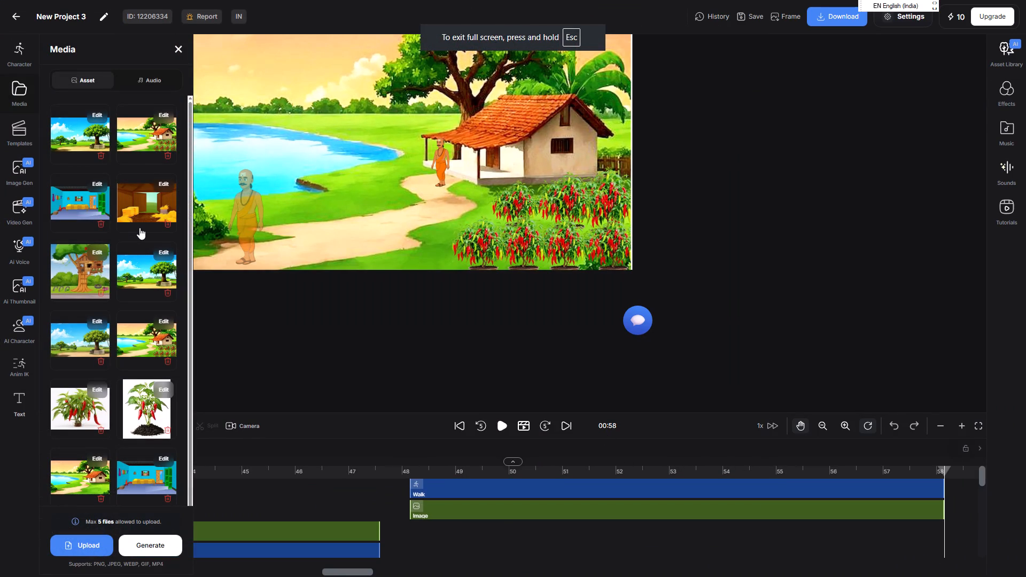
click(131, 270)
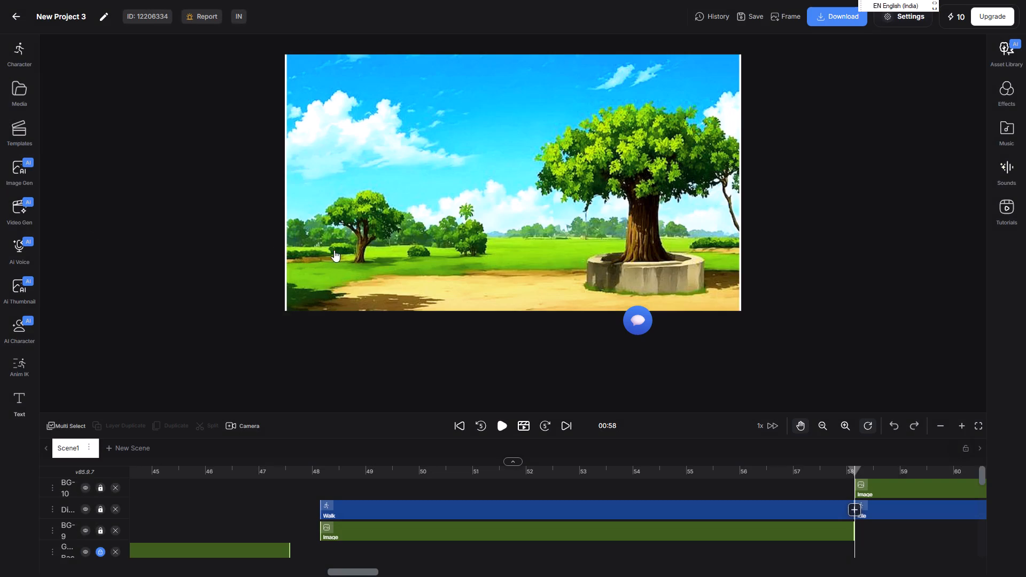
Move the tree background clip onto the BG-9 layer beneath Dinanath, right after the farmhouse background.
click(373, 254)
click(388, 288)
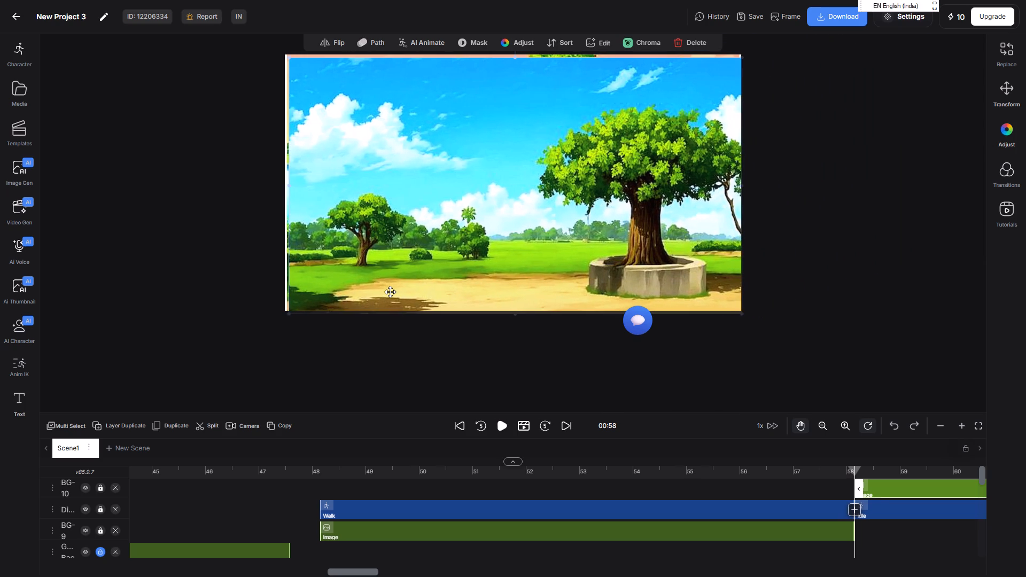
drag(882, 493, 881, 538)
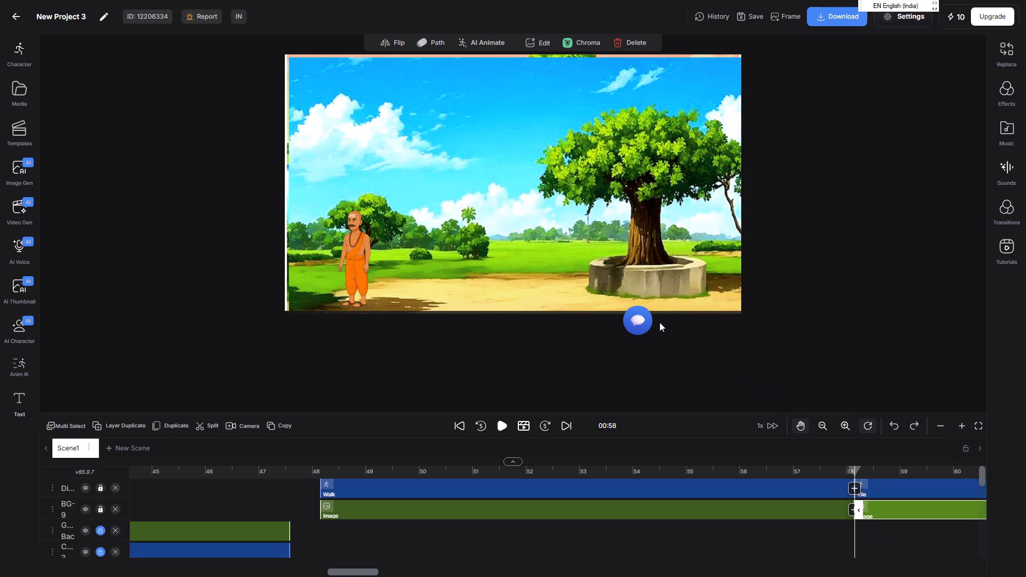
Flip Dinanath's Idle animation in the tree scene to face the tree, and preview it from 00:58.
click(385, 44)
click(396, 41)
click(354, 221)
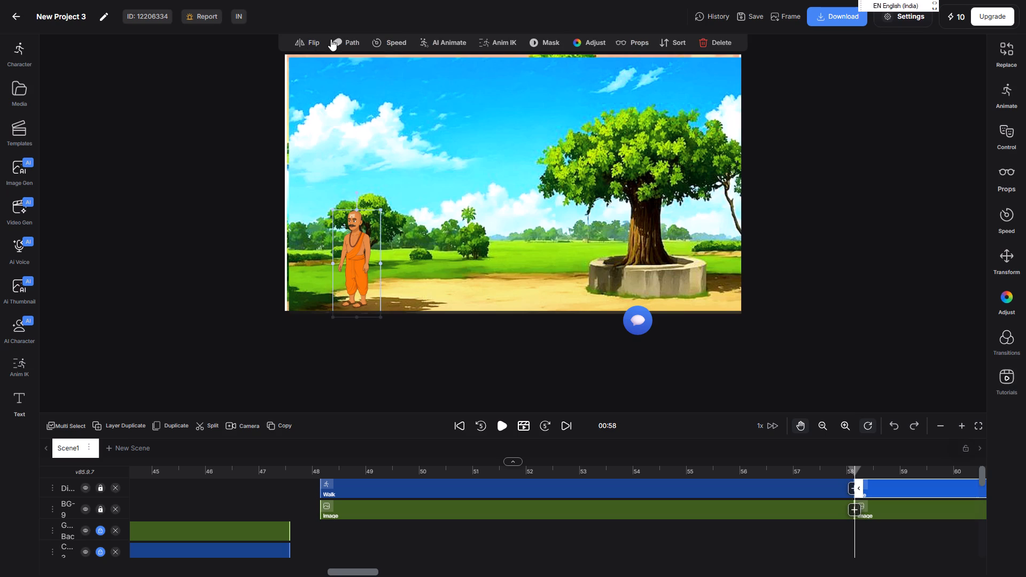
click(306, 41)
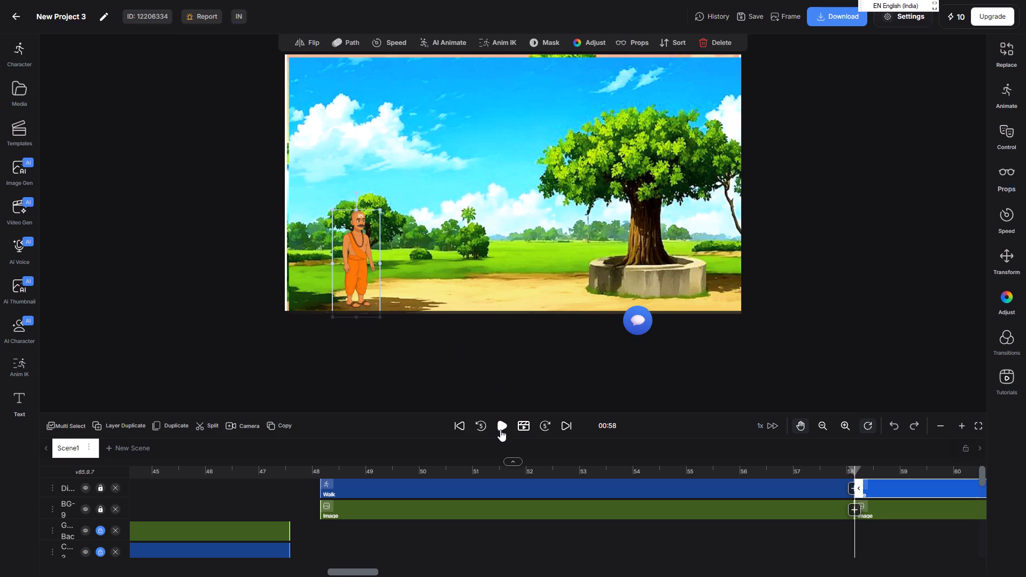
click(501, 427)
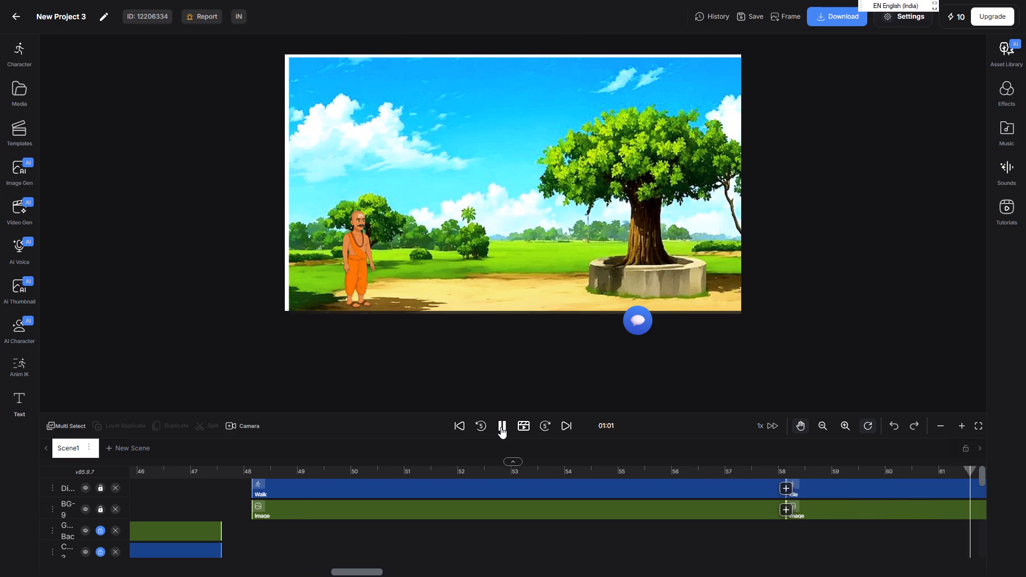
Delete Dinanath's Idle clip from the tree scene.
click(359, 247)
click(718, 41)
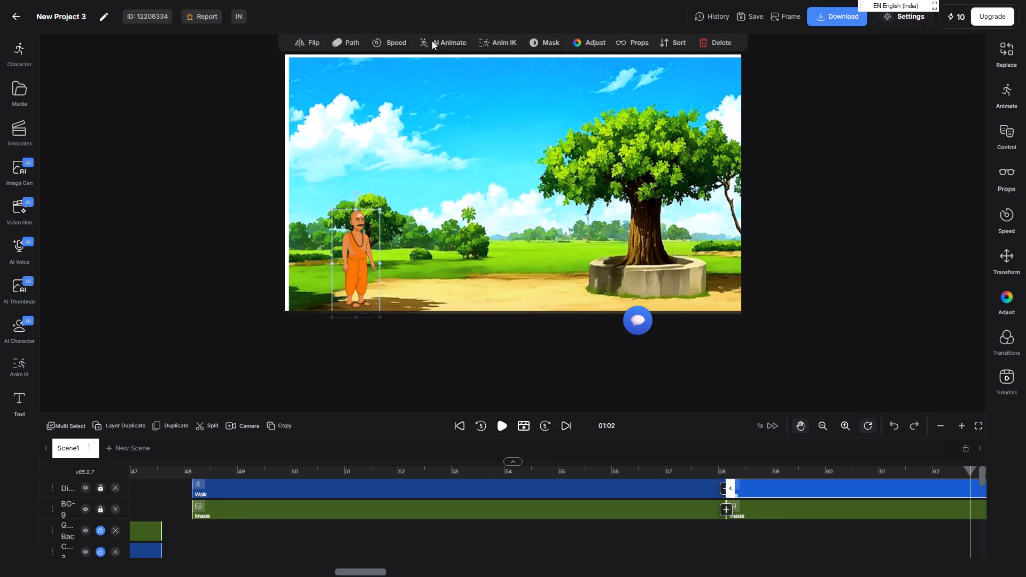
Add Dinanath's 3/4 Front Walk animation at 01:02 in the tree scene, flipped to face the tree.
click(18, 90)
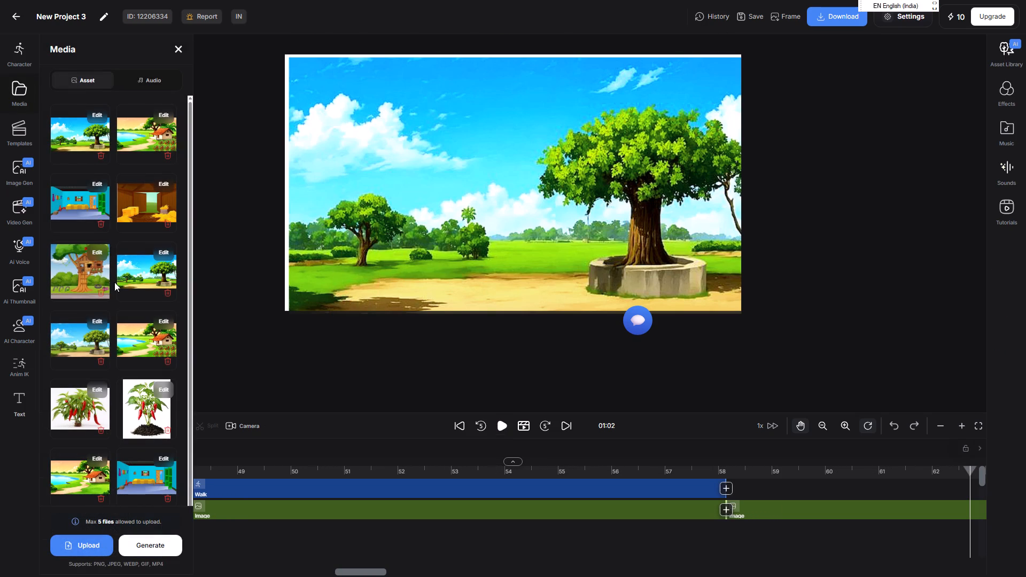
click(24, 50)
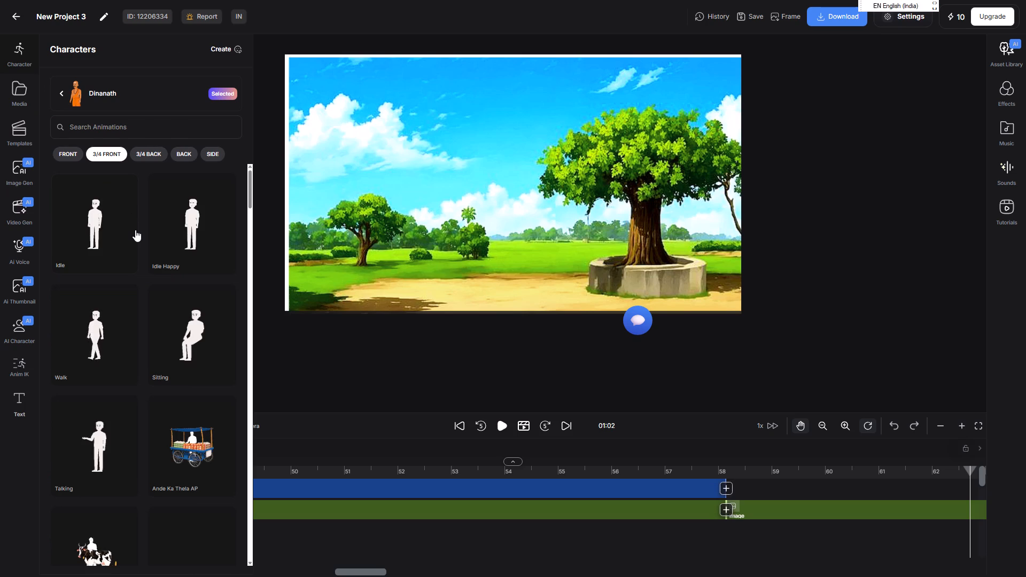
click(95, 336)
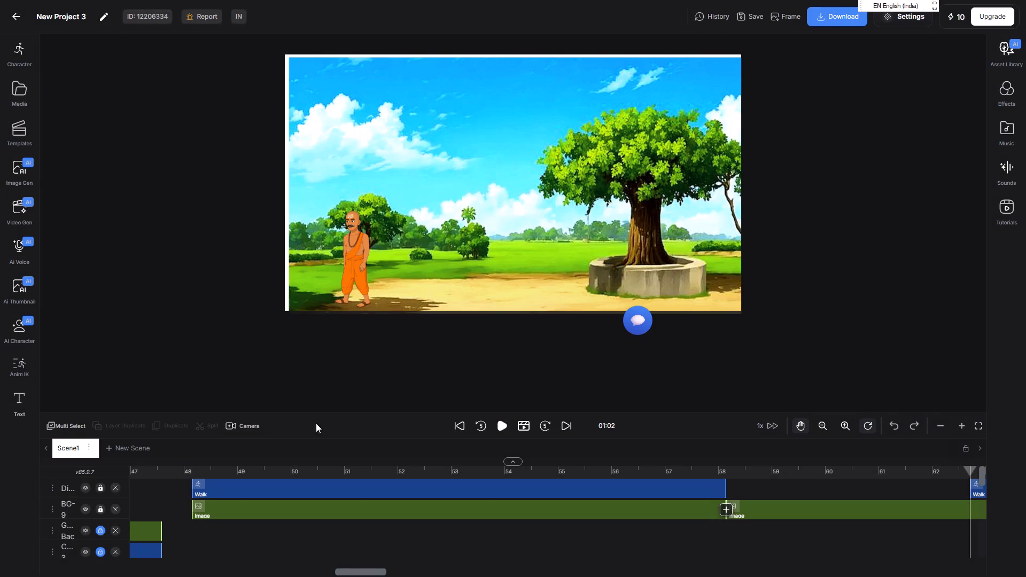
click(349, 254)
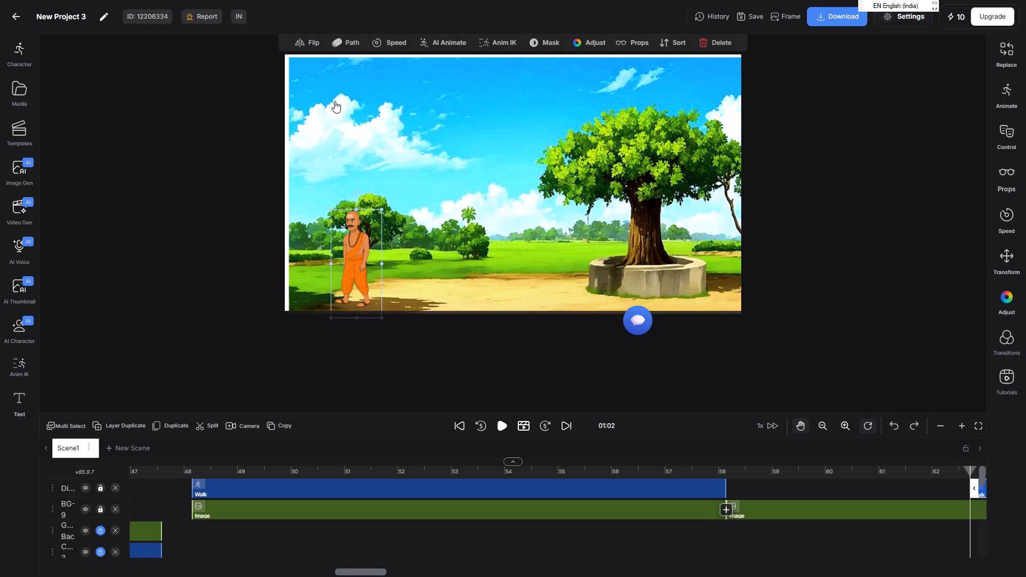
click(298, 41)
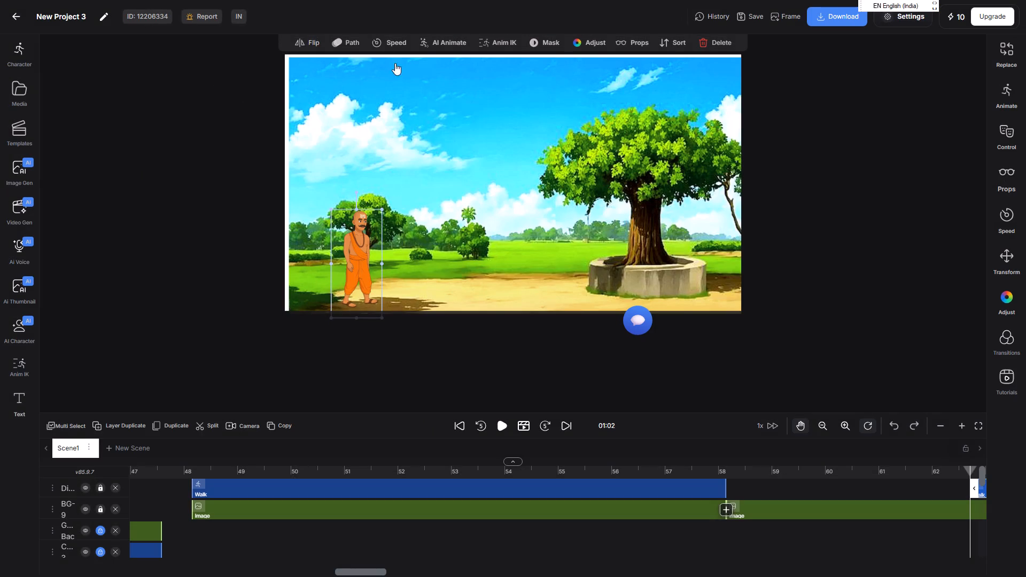
Give Dinanath's Walk a motion path ending beside the tree's stone platform, with the end figure scaled down to about 70%.
click(341, 43)
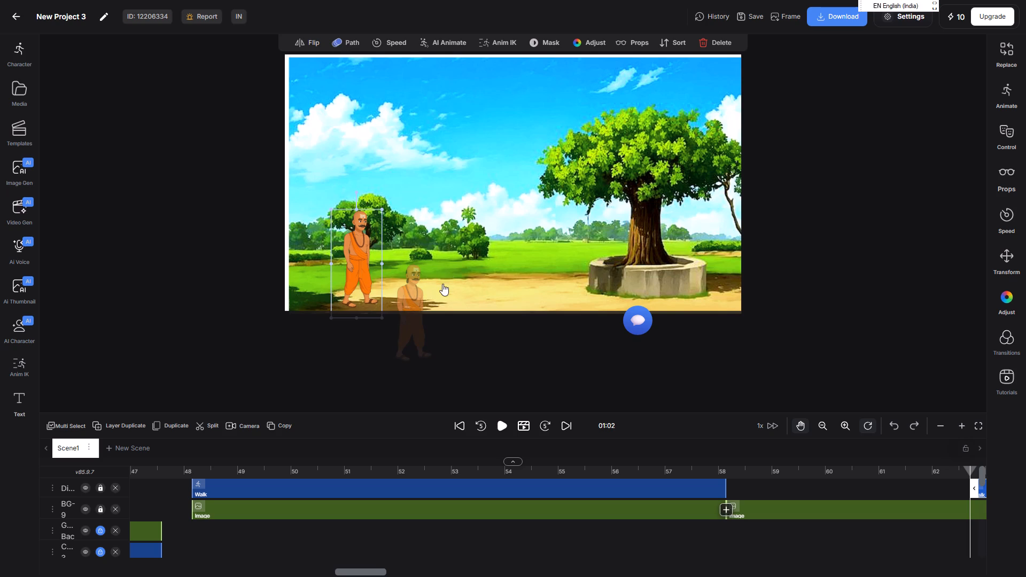
drag(408, 297, 416, 254)
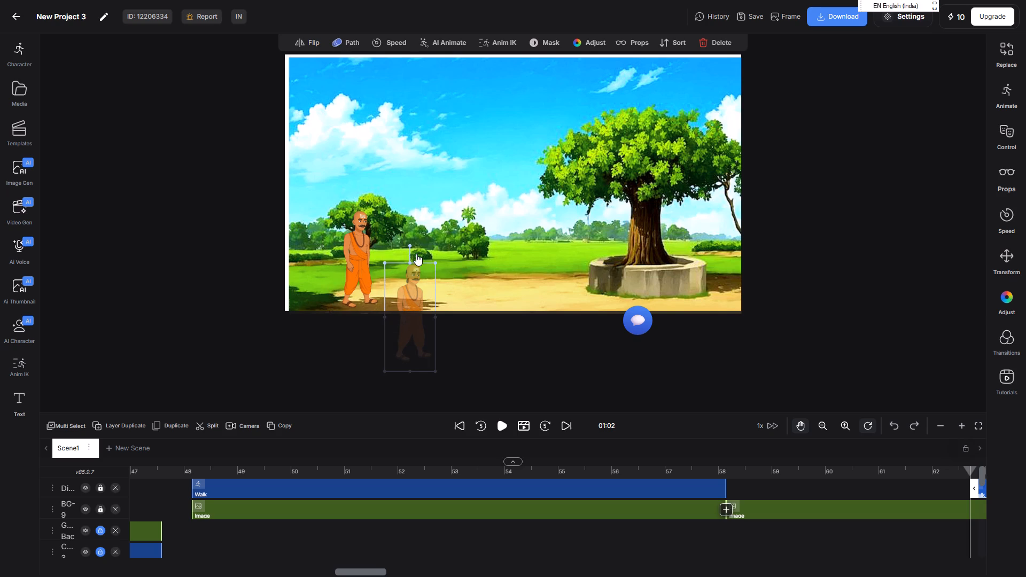
drag(407, 249, 410, 224)
click(409, 282)
drag(409, 299, 428, 246)
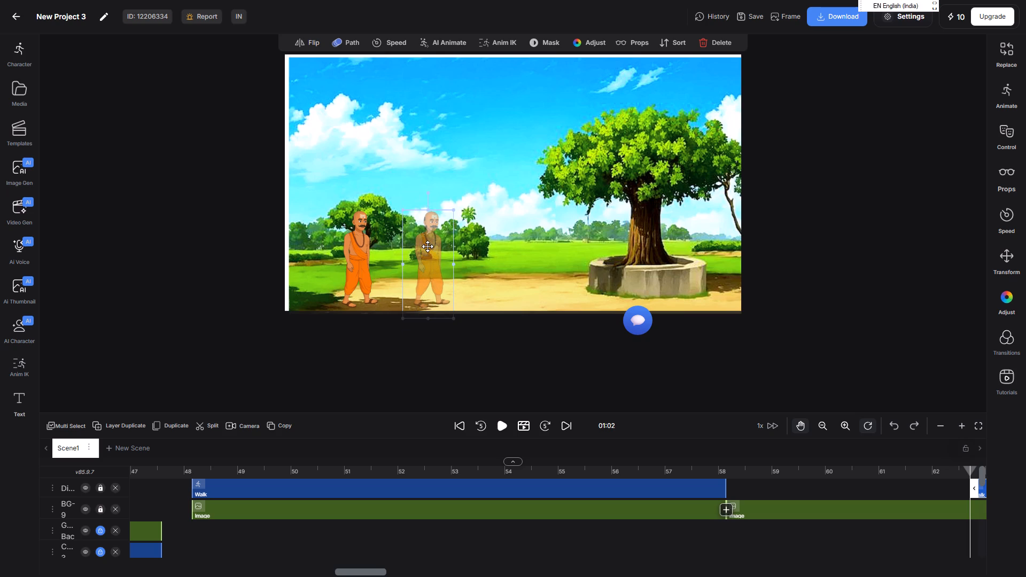
drag(429, 259, 445, 263)
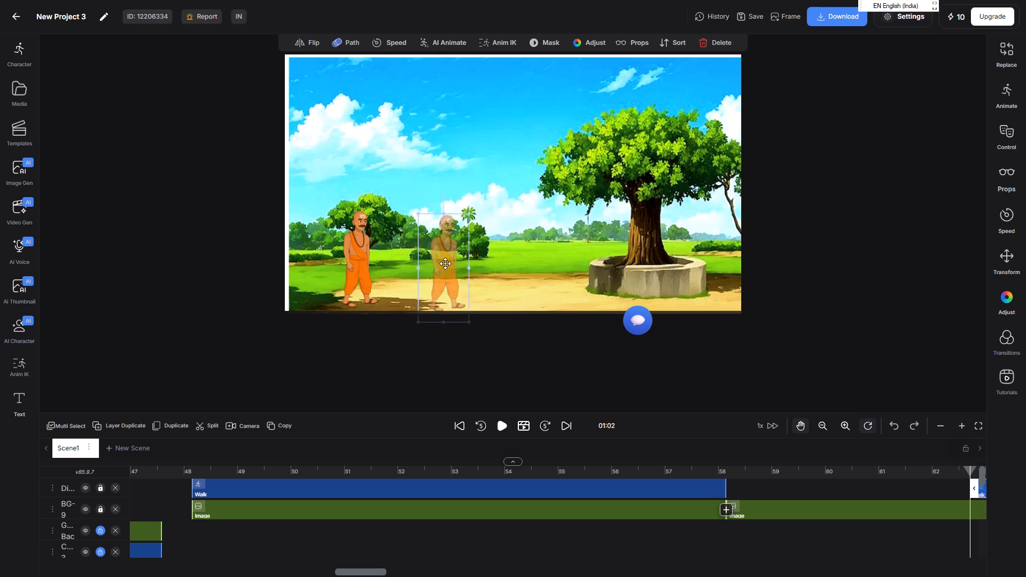
drag(445, 263, 502, 259)
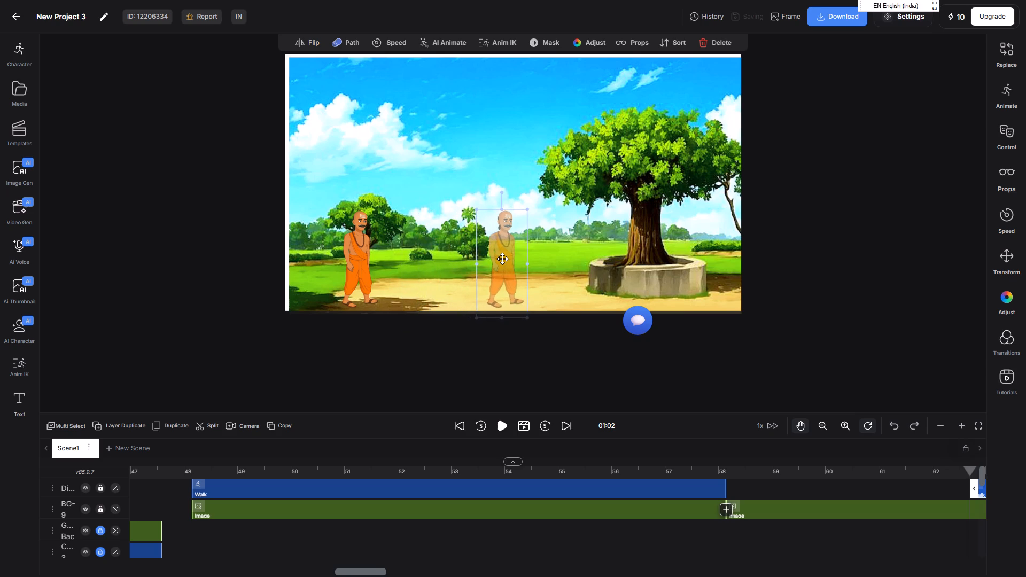
drag(502, 259, 515, 253)
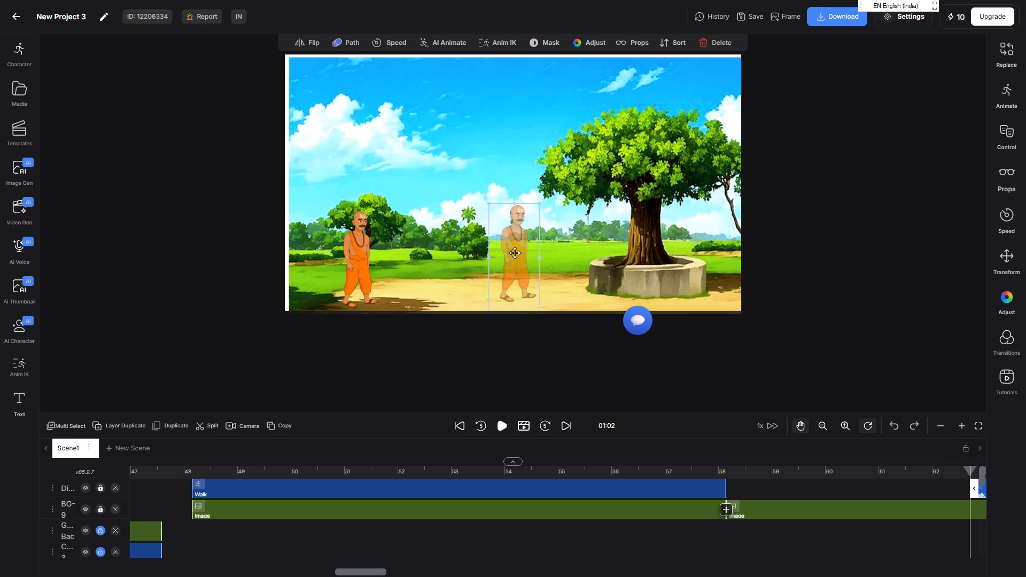
drag(515, 253, 488, 260)
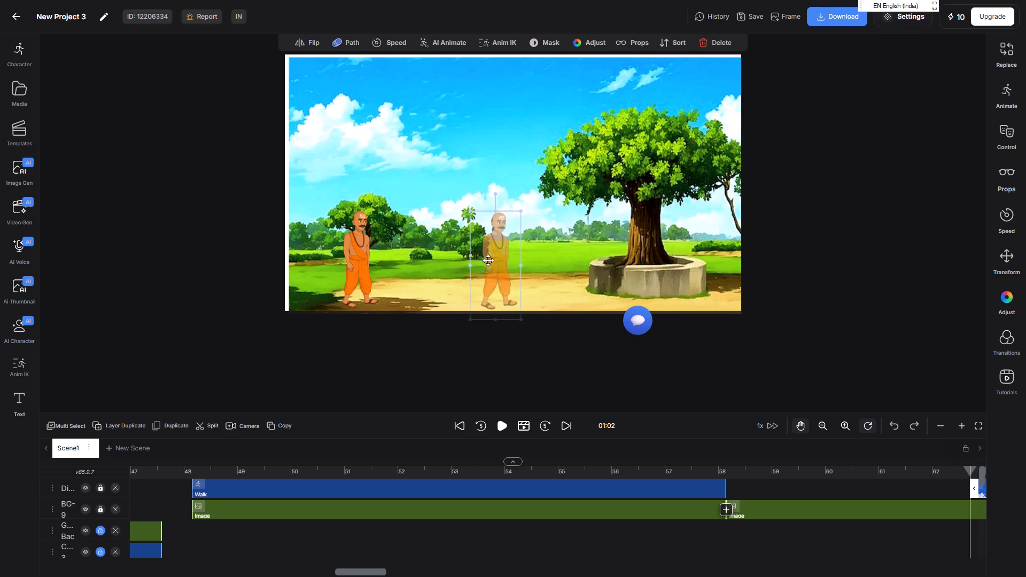
drag(488, 260, 454, 257)
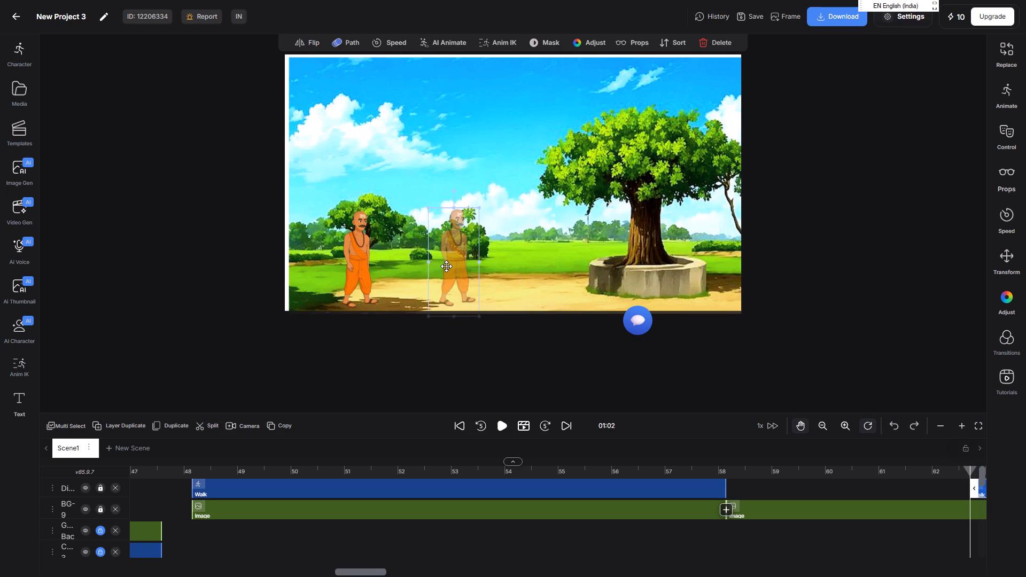
drag(446, 266, 538, 260)
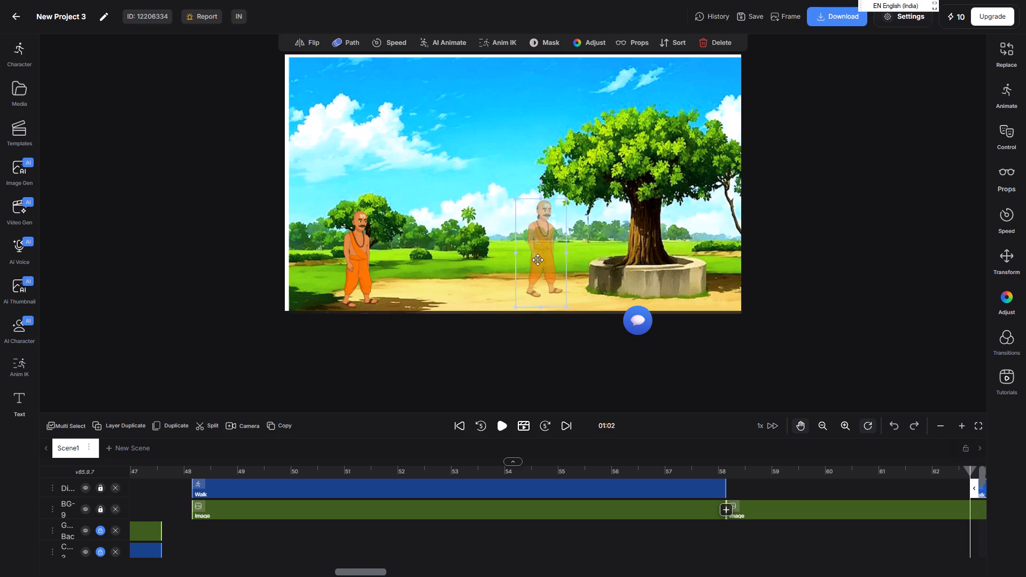
drag(538, 260, 546, 261)
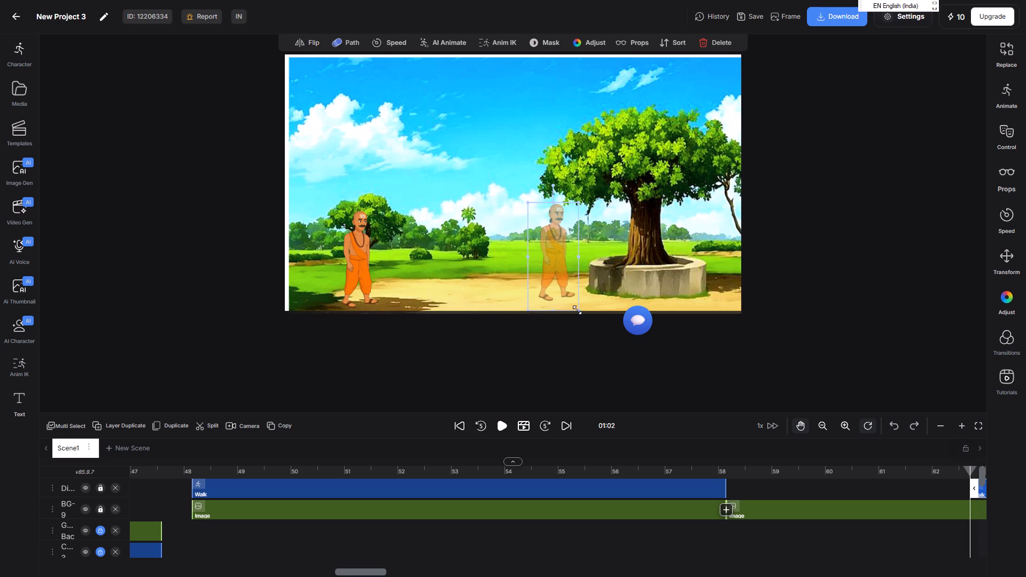
drag(577, 310, 558, 277)
click(547, 240)
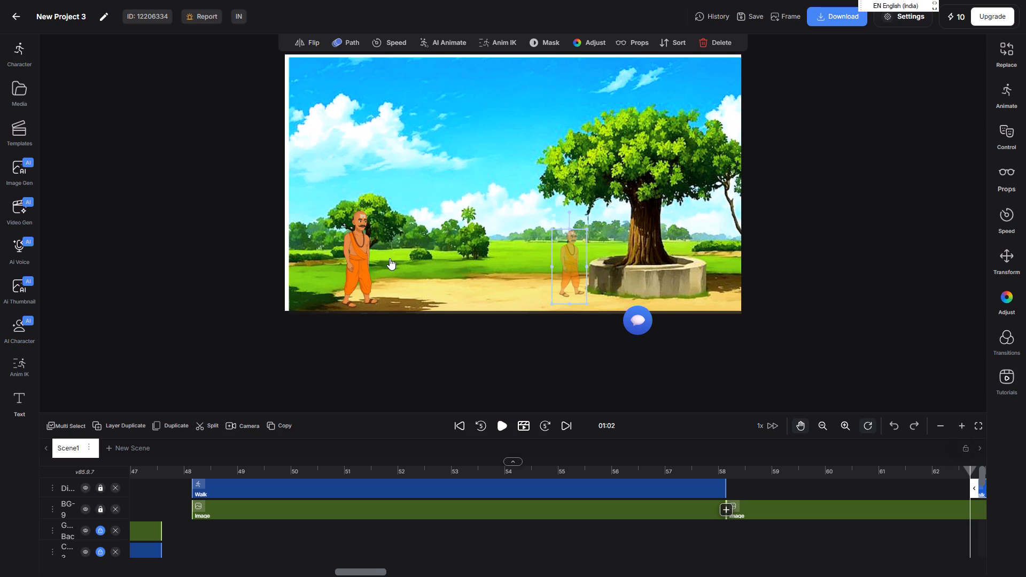
Scale Dinanath's starting figure down to about 90% at the beginning of the path.
click(360, 271)
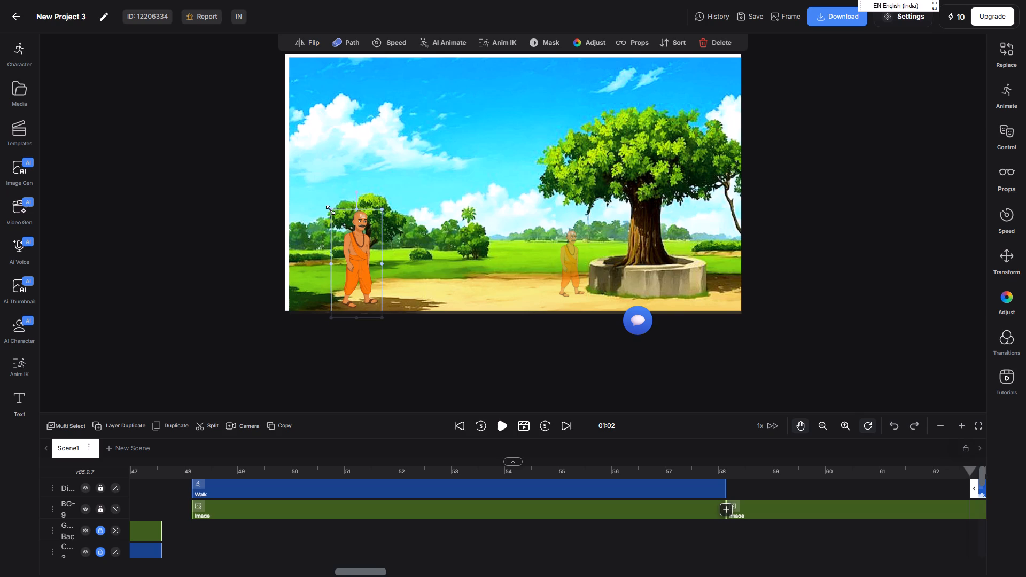
drag(330, 210, 337, 218)
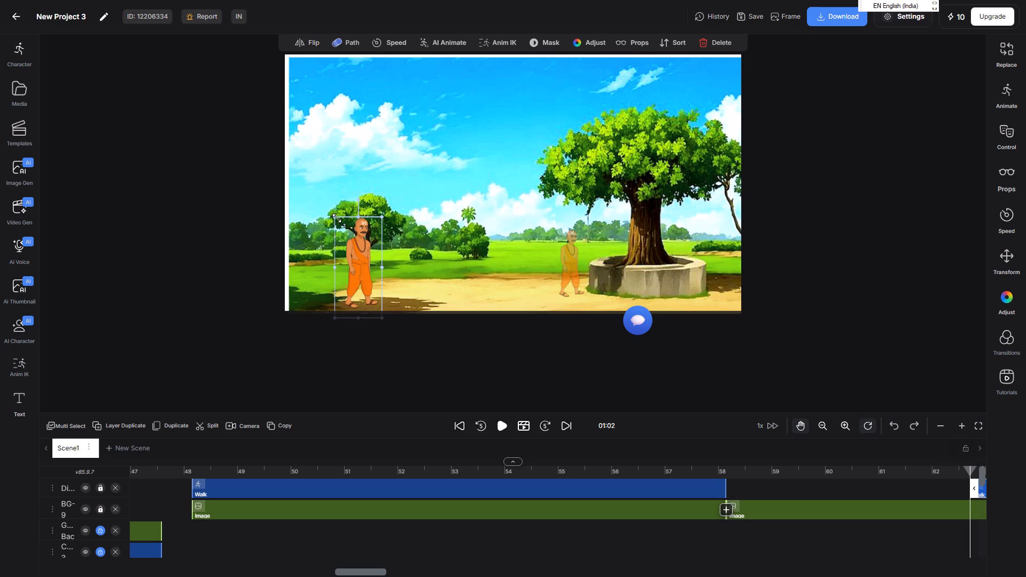
drag(337, 218, 339, 221)
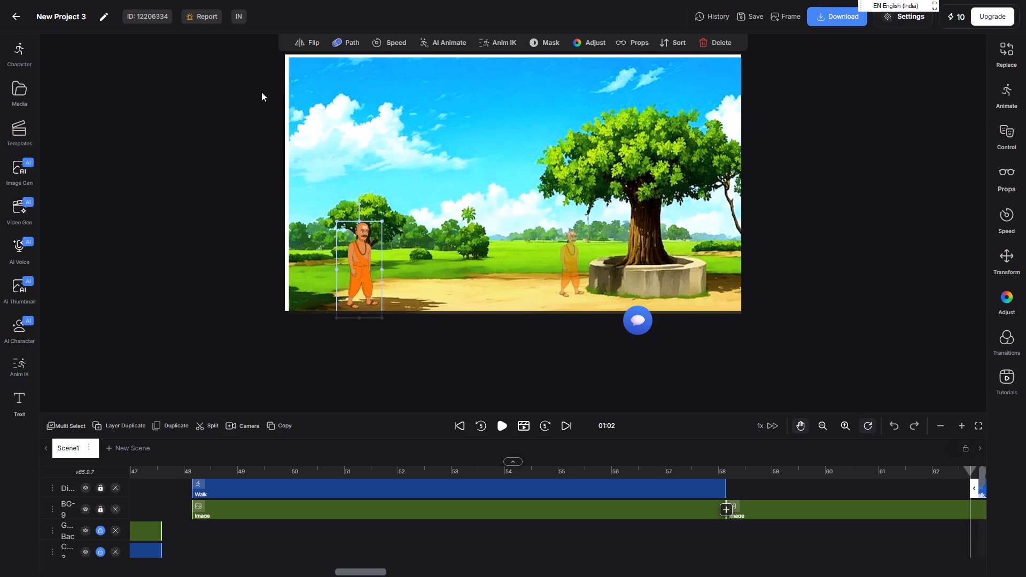
Play the tree scene from 01:02 to about 01:09 to check Dinanath's walk along the path.
click(497, 424)
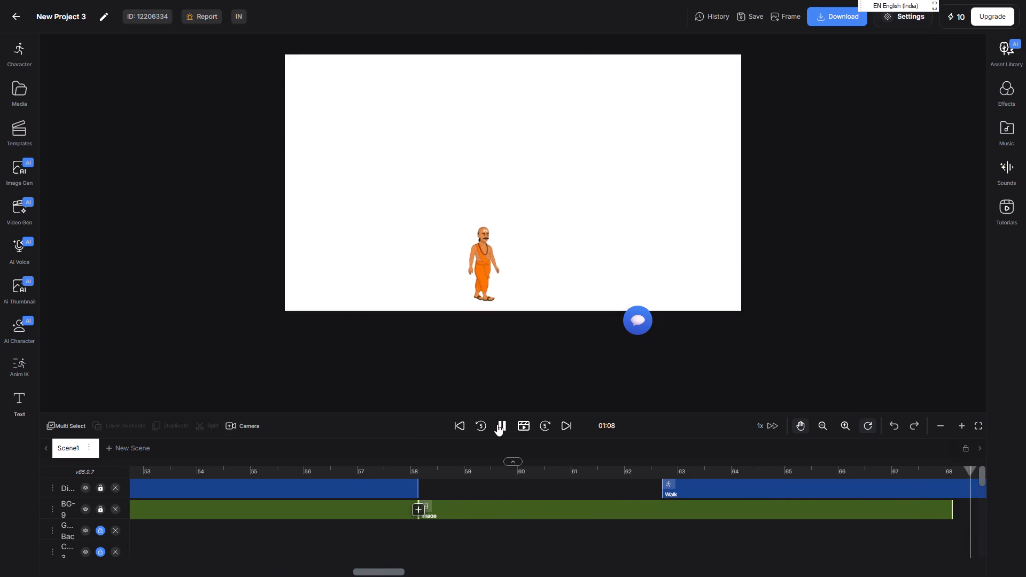
click(497, 424)
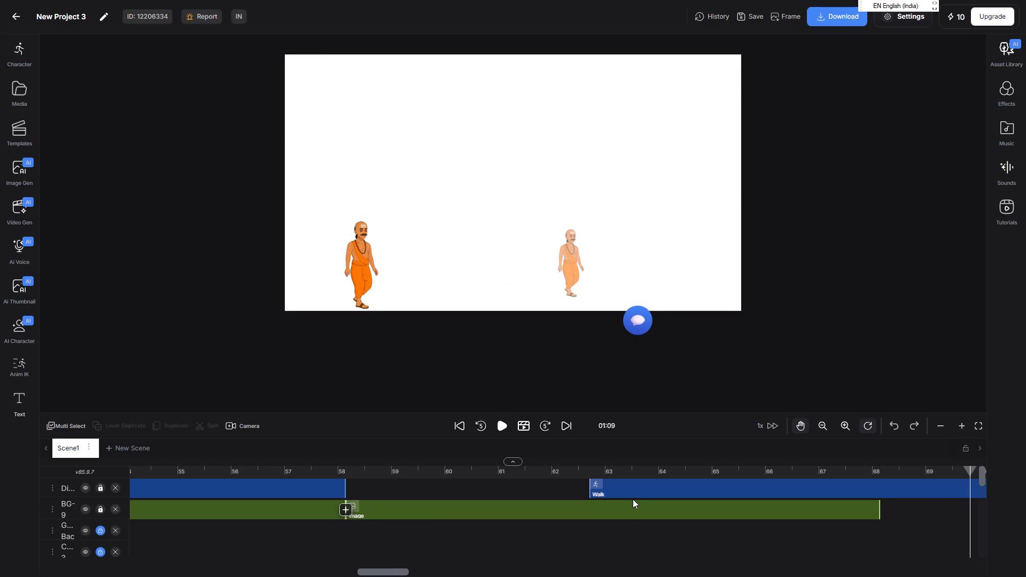
Move Dinanath's new Walk clip to about 00:58, directly after his previous Walk clip and aligned with the tree background.
drag(633, 499, 585, 497)
click(616, 489)
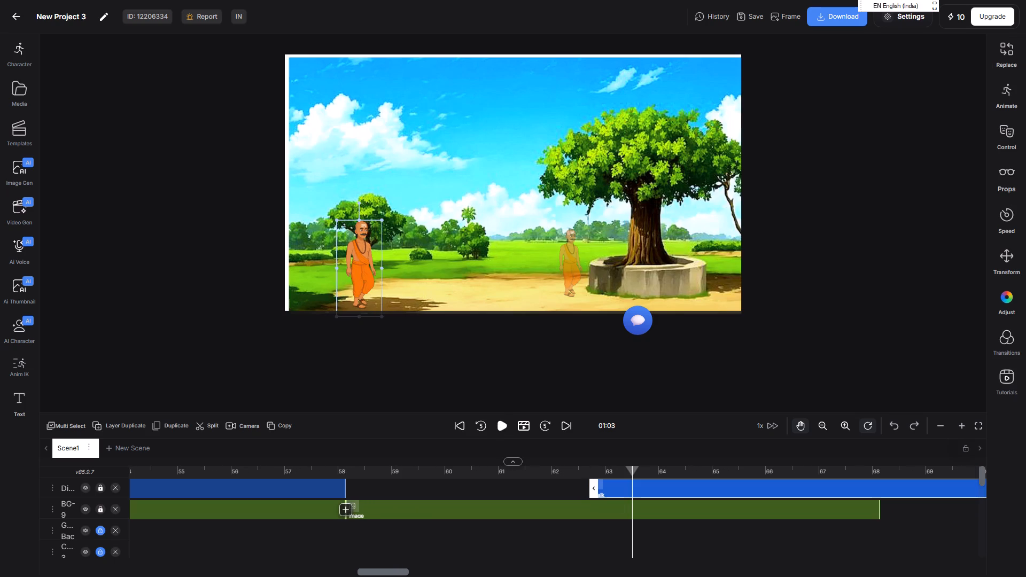
drag(616, 489, 365, 497)
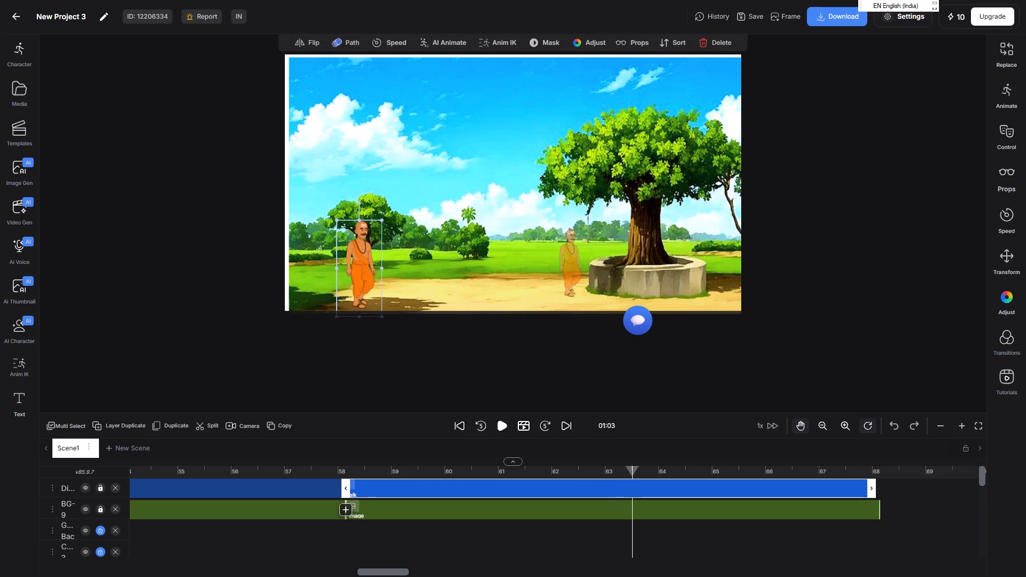
drag(365, 497, 384, 491)
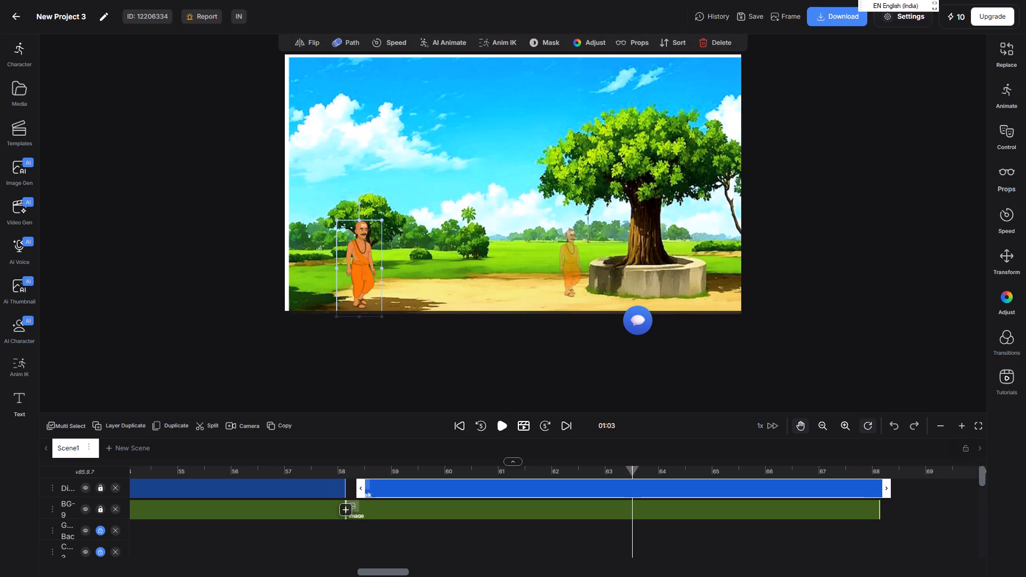
drag(384, 491, 374, 491)
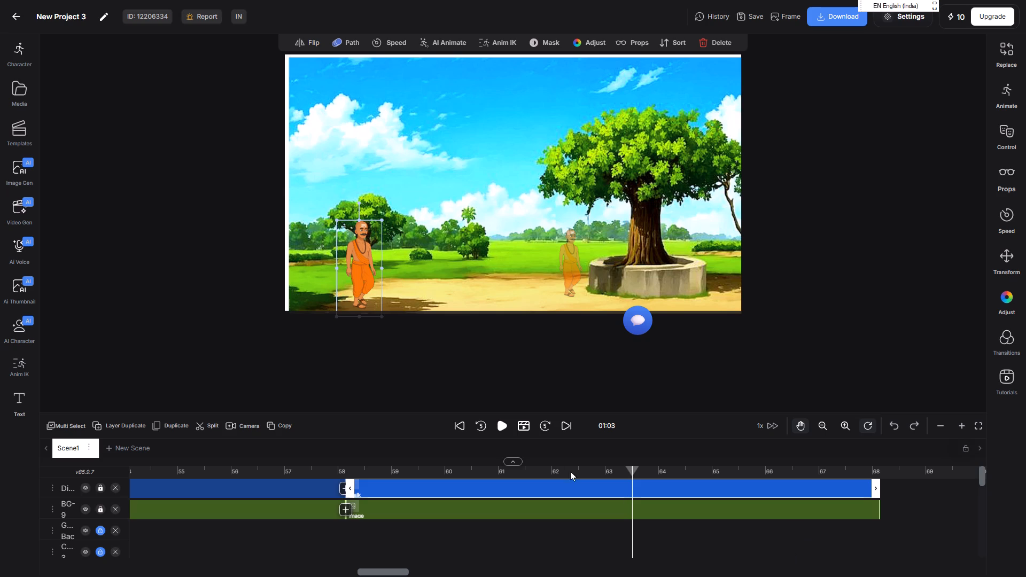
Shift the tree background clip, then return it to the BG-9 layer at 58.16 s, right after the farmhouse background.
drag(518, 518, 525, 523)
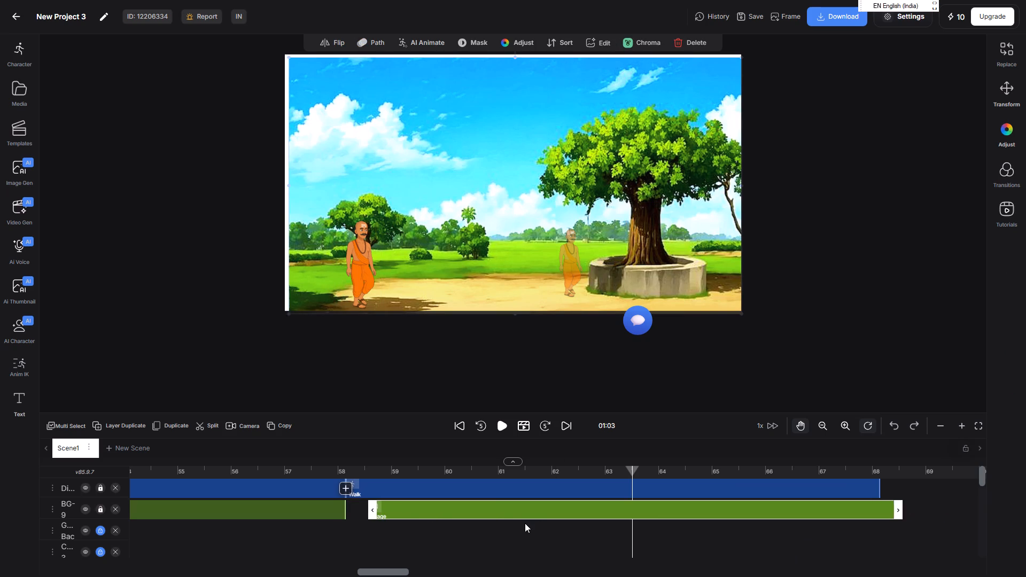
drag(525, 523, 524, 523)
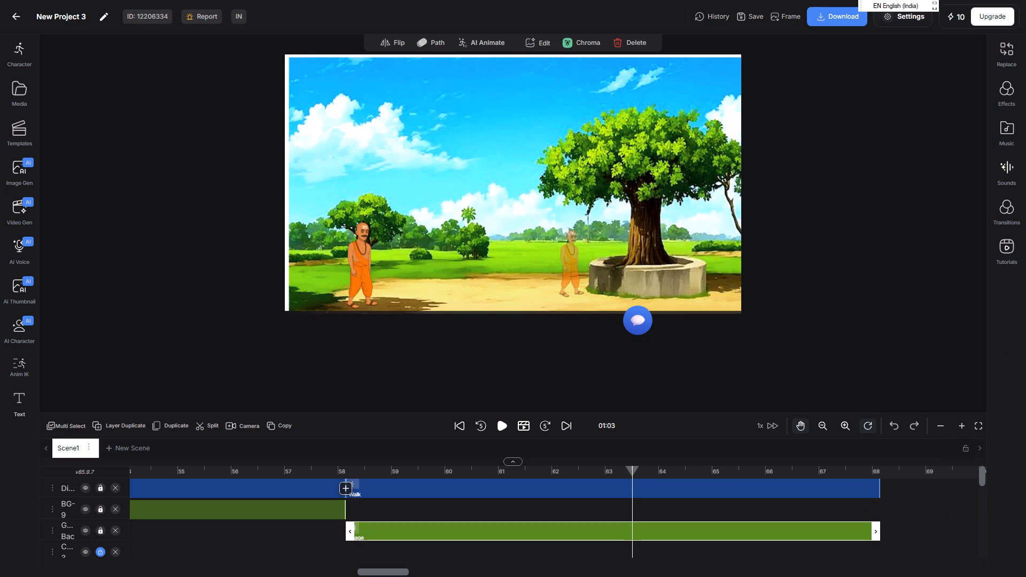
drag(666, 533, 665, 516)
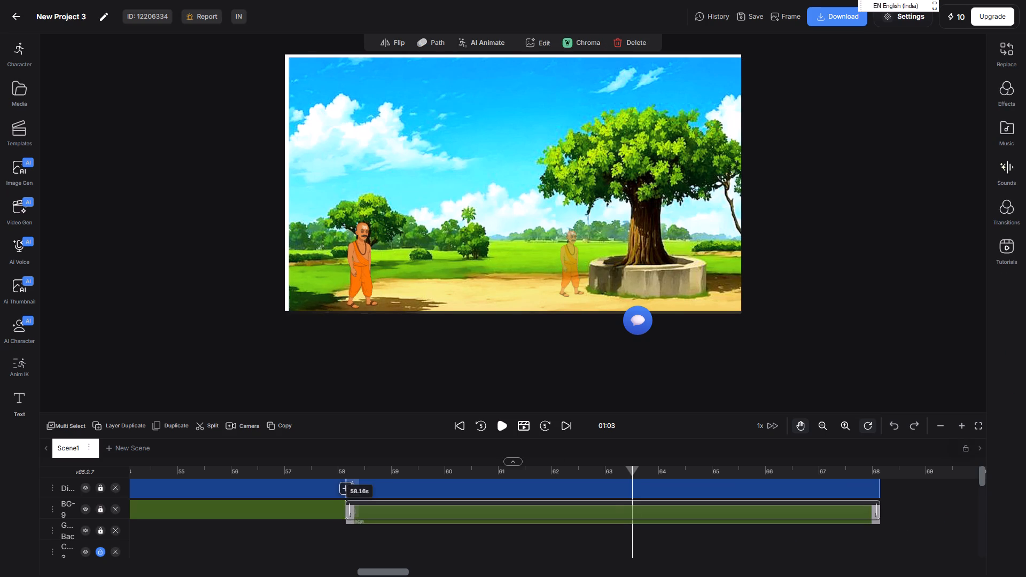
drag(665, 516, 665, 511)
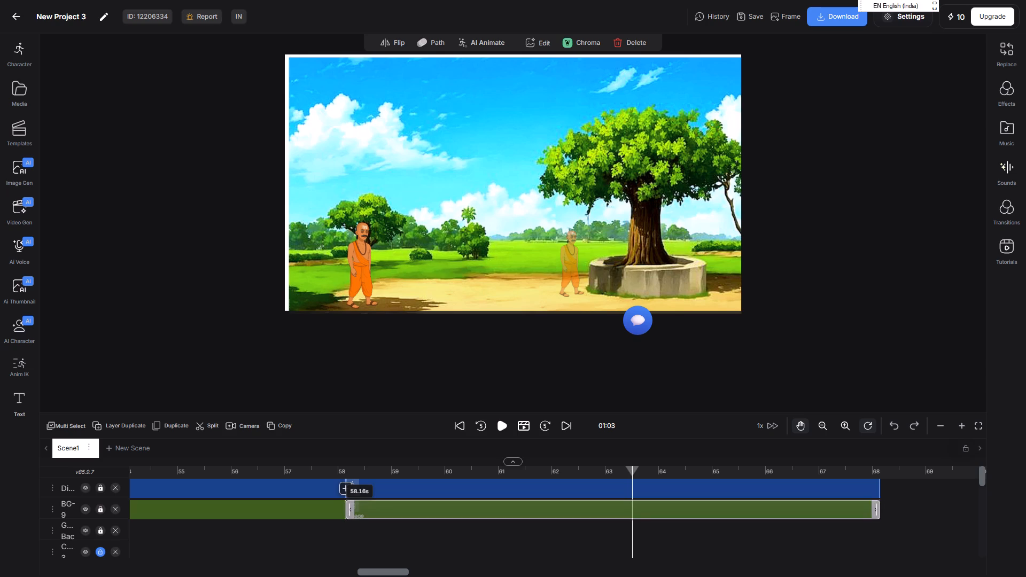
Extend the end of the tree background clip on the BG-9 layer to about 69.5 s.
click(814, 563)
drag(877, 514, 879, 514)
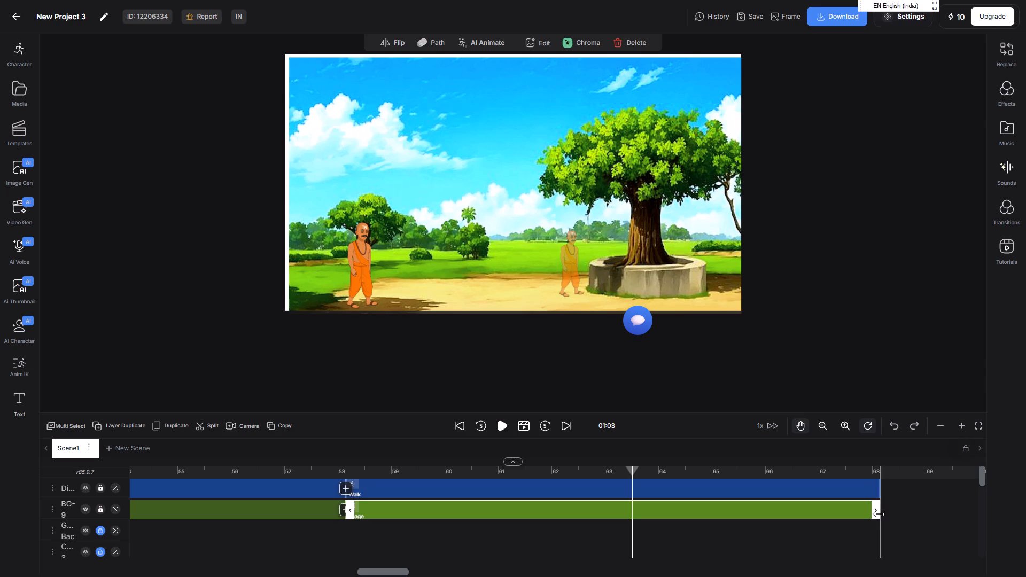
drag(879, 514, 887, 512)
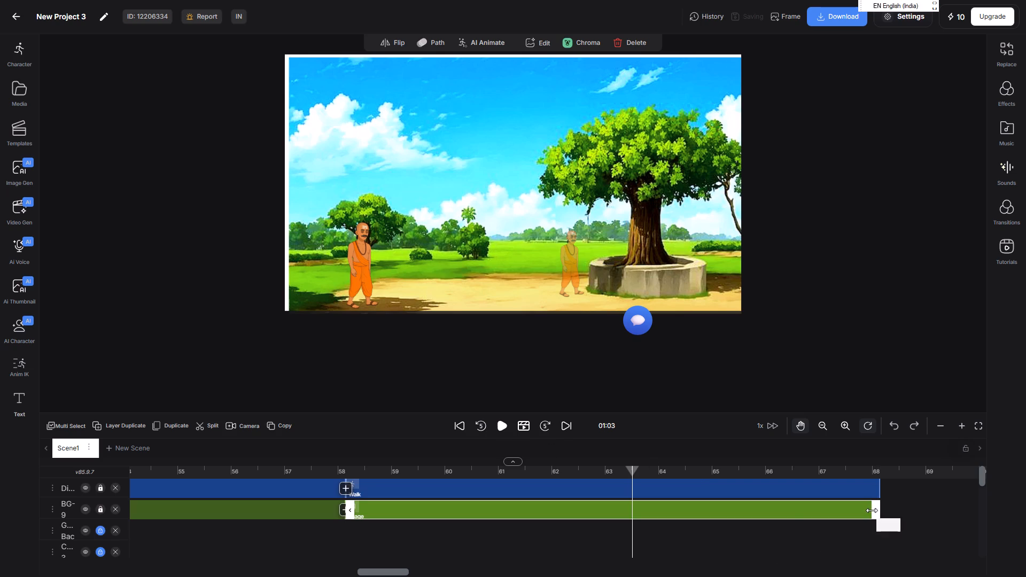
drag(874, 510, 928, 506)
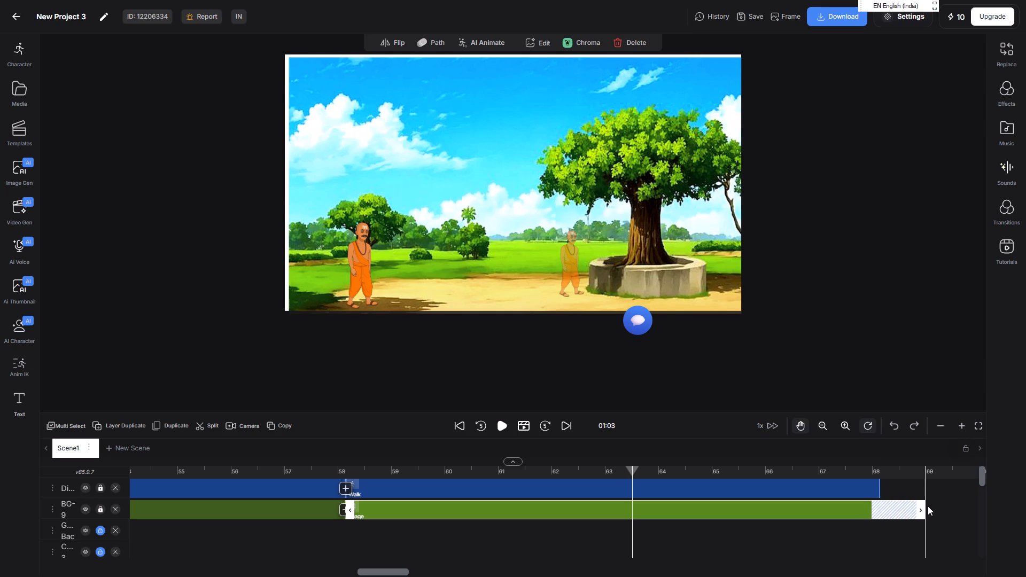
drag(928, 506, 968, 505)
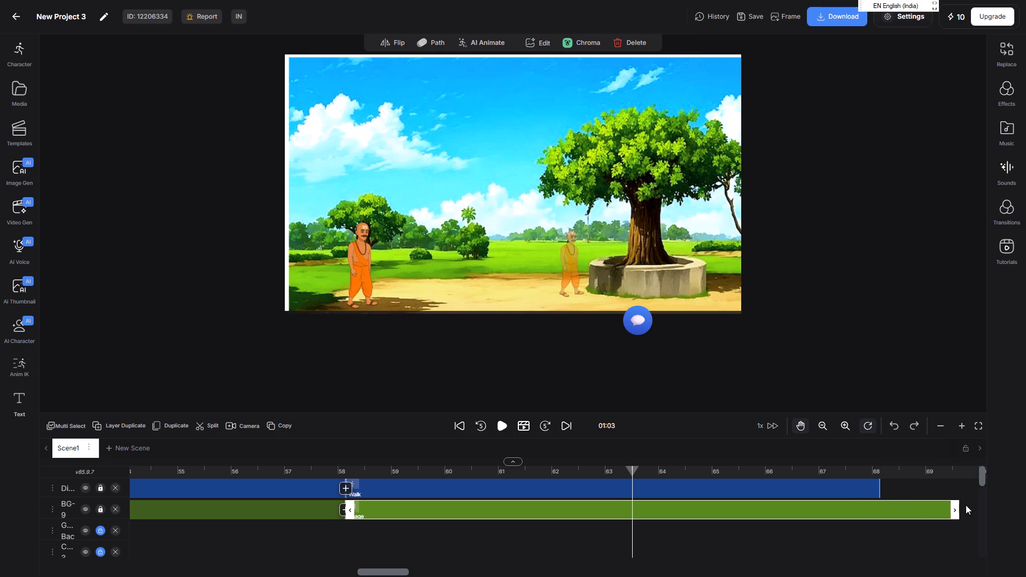
Play the tree scene from about 00:58 to 01:10 to check Dinanath's walk against the background's length.
click(879, 489)
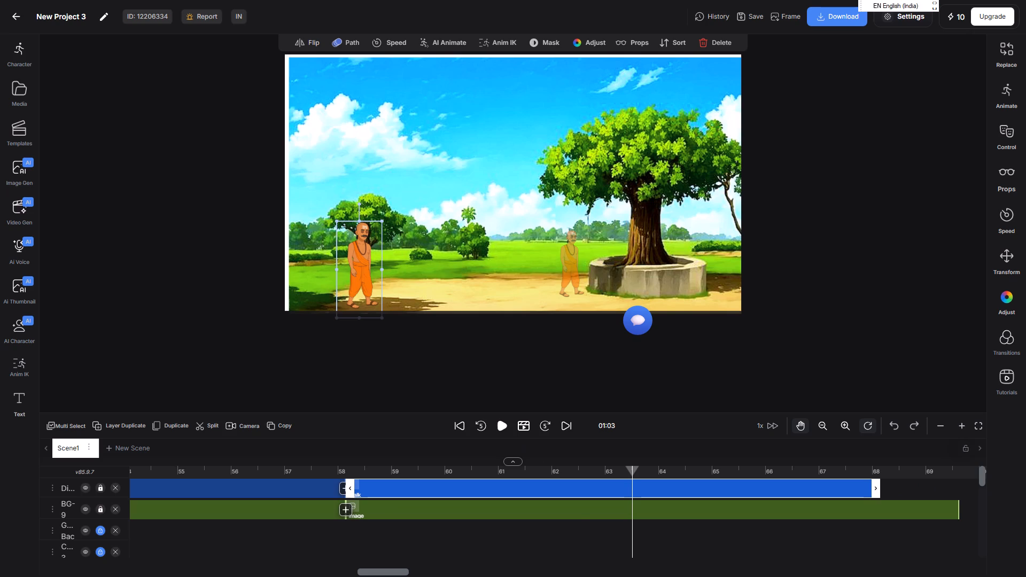
drag(440, 551, 588, 551)
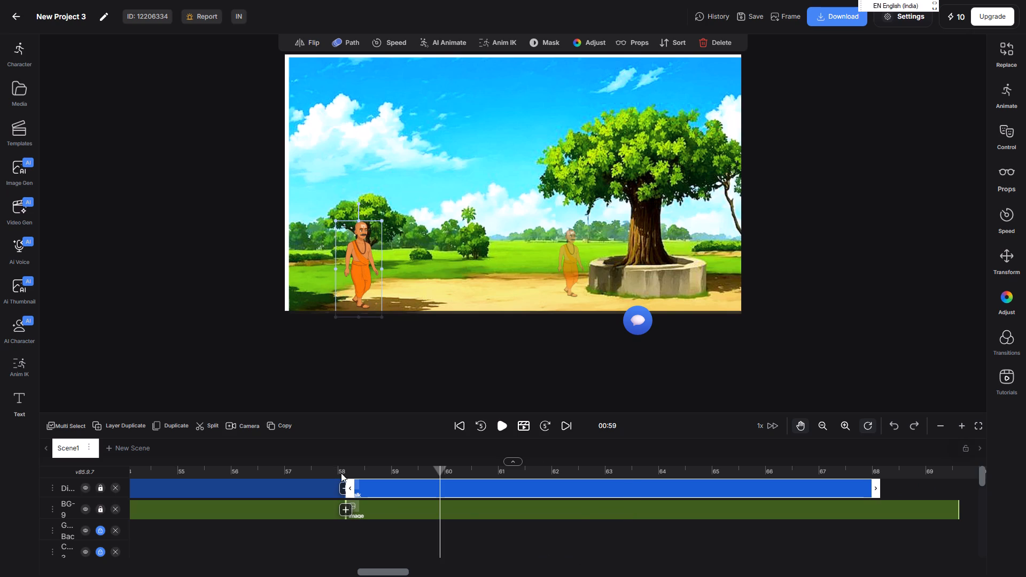
click(341, 473)
click(503, 422)
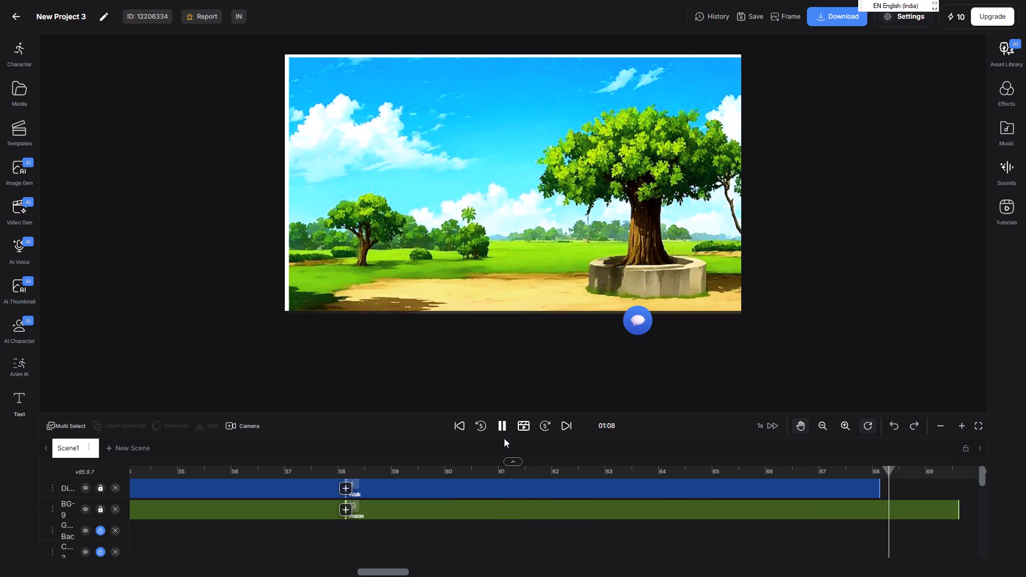
click(501, 423)
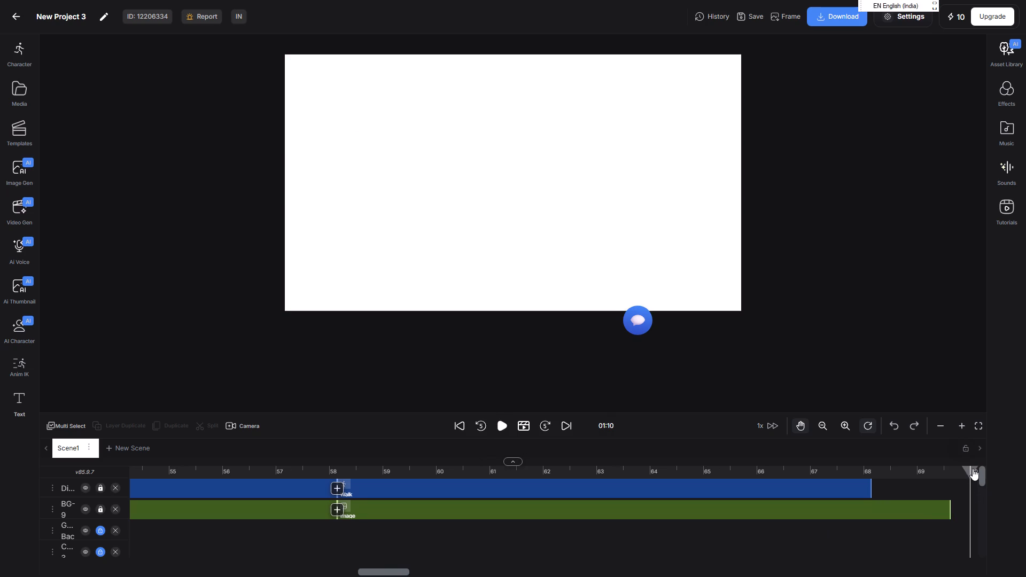
Trim the tree background clip's end back to about 68 s so it matches the end of Dinanath's Walk clip.
drag(973, 469, 867, 480)
click(942, 514)
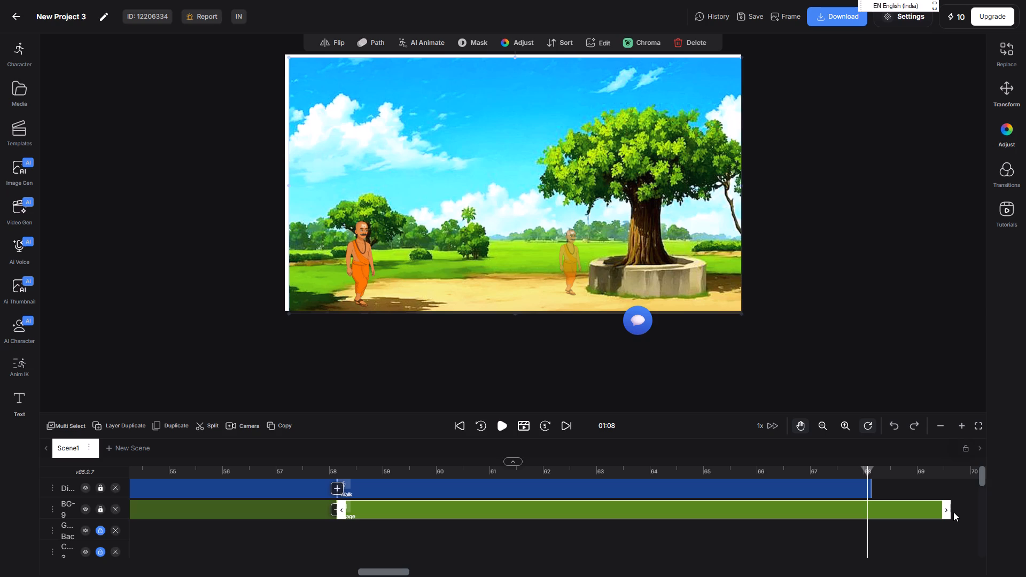
drag(950, 511, 923, 515)
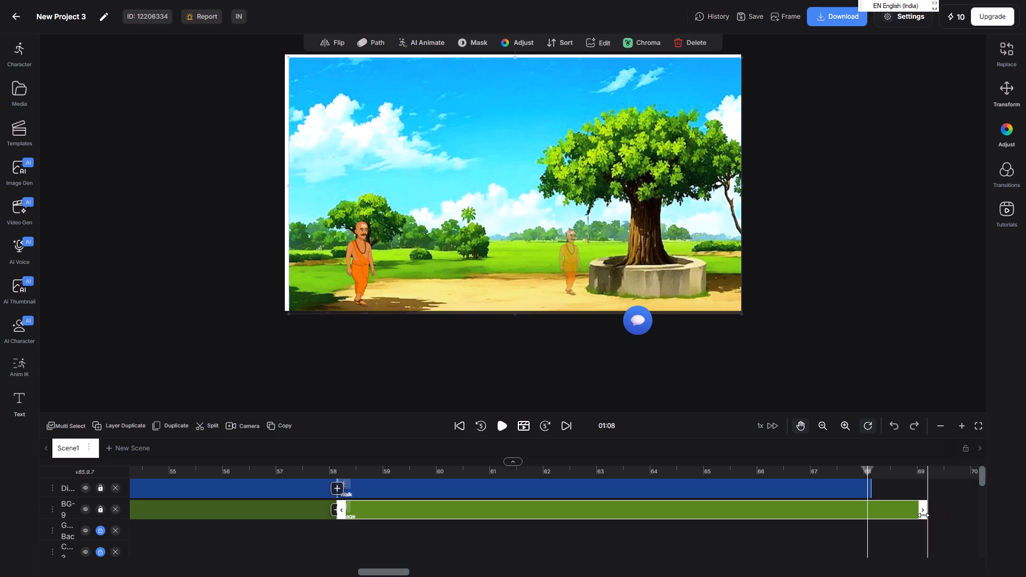
drag(923, 515, 875, 533)
Add the tree background image from the media assets again and place it on BG-9 at 68.16 s, directly after the first tree clip.
click(18, 85)
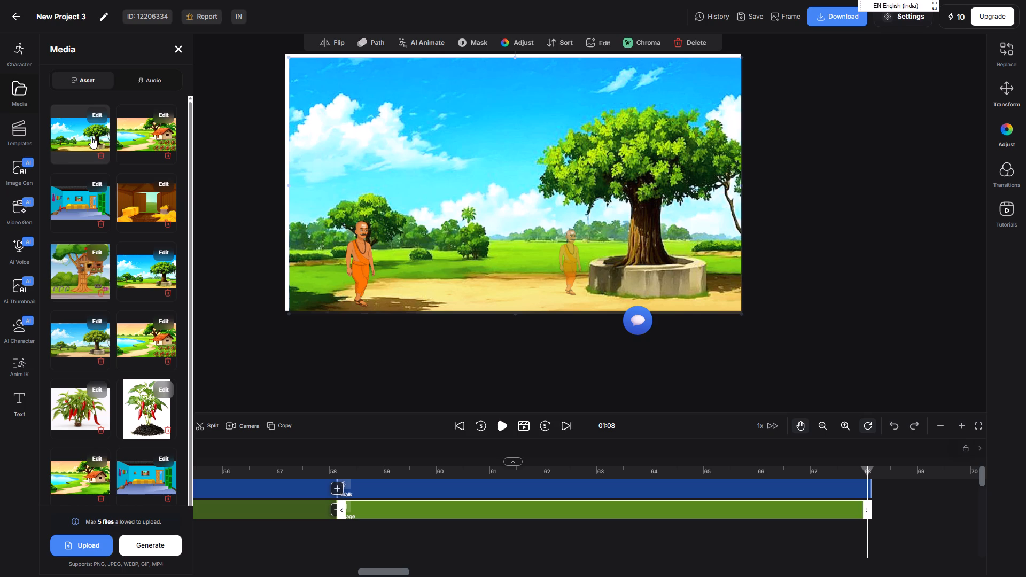
click(91, 137)
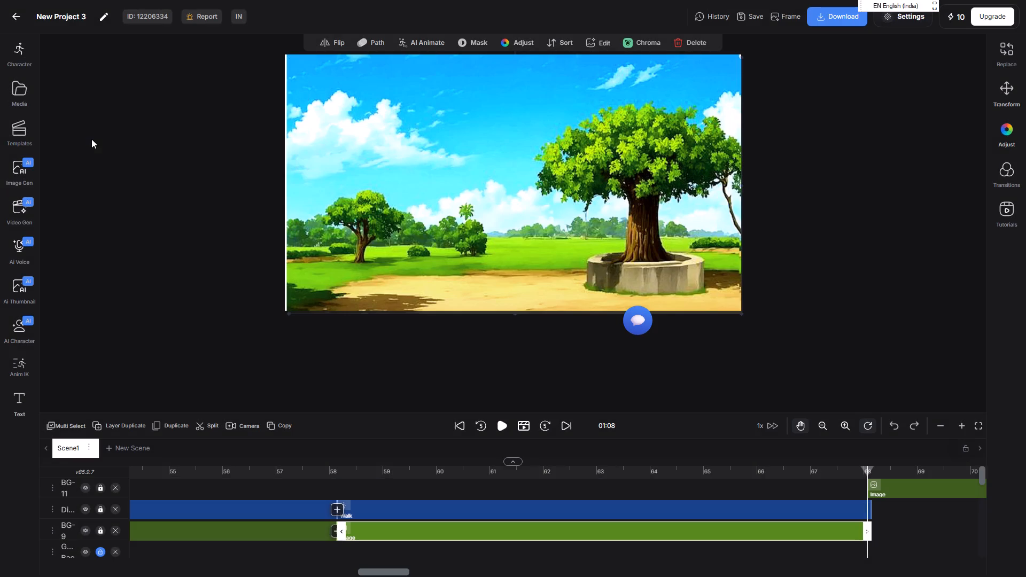
drag(938, 493, 939, 504)
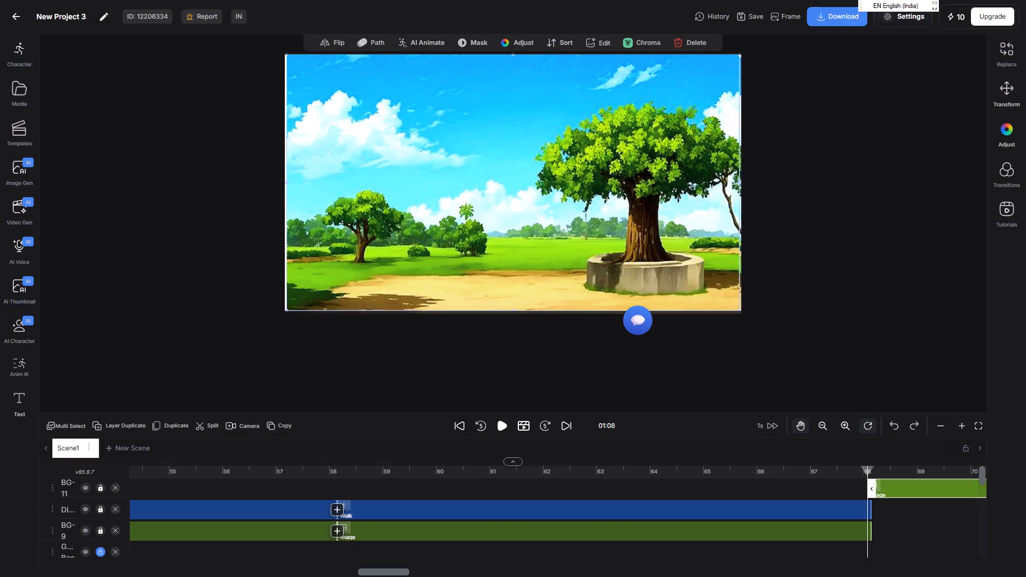
drag(939, 504, 949, 536)
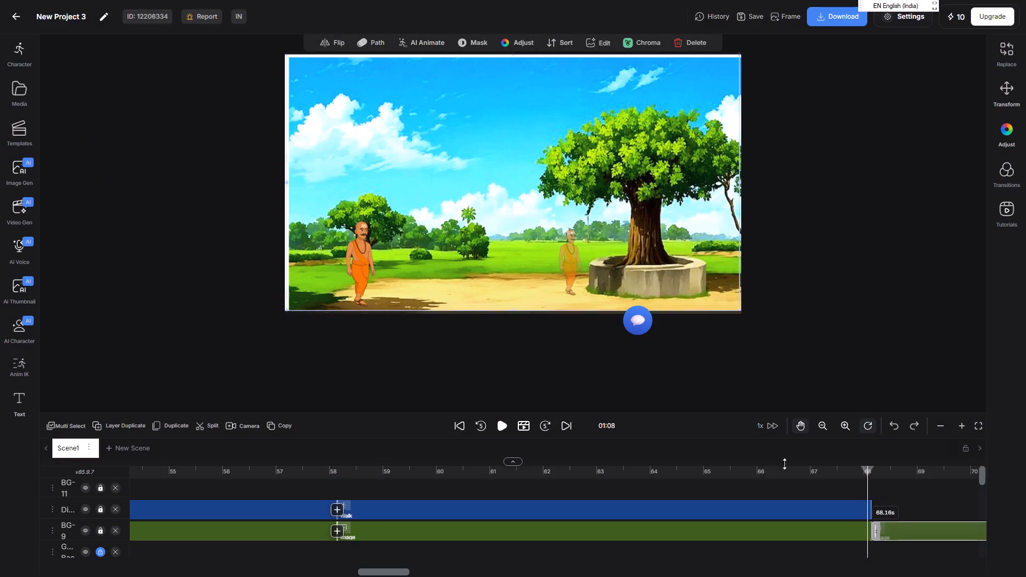
Play from 01:08 to 01:09 to check the cut between the two tree backgrounds.
drag(775, 560, 707, 561)
click(503, 423)
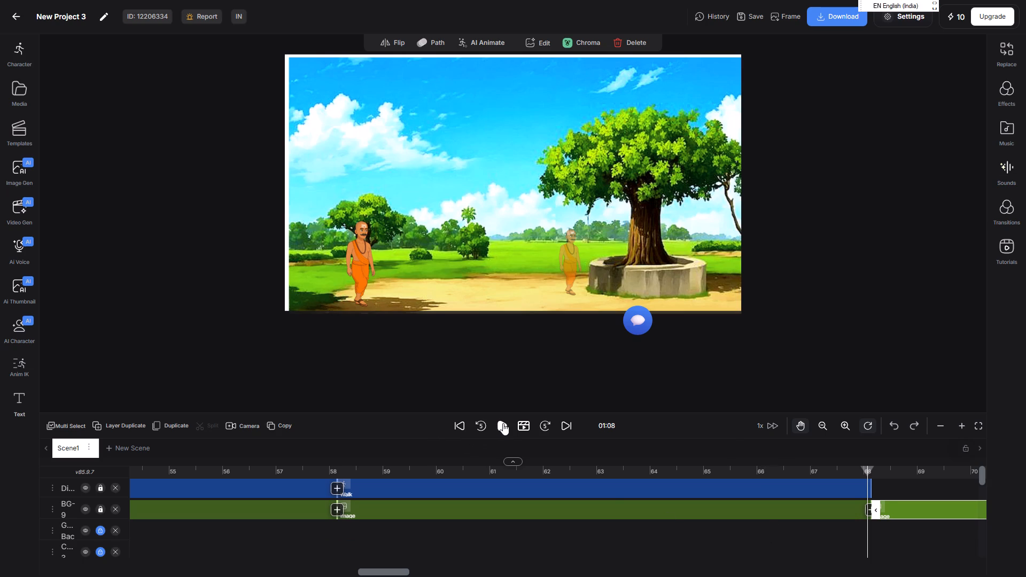
click(501, 423)
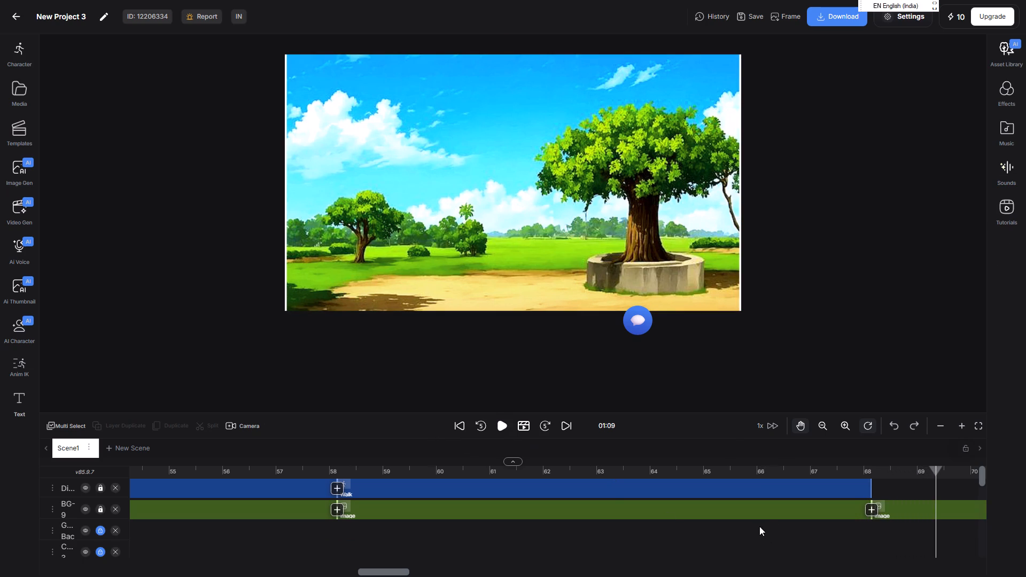
Shift both tree background clips slightly earlier on BG-9, to start at about 58 s and 68 s.
drag(745, 513, 725, 519)
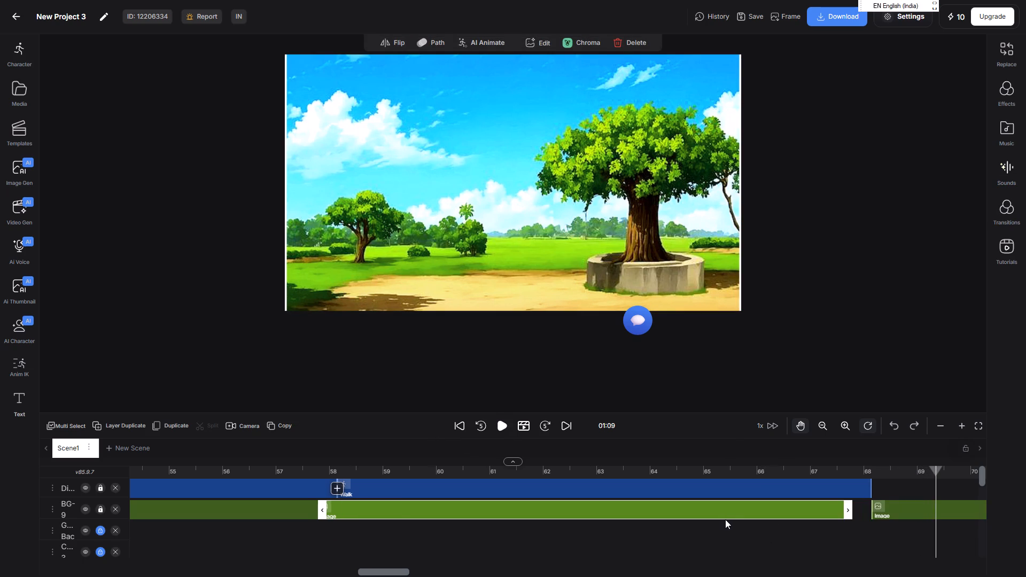
drag(725, 519, 737, 520)
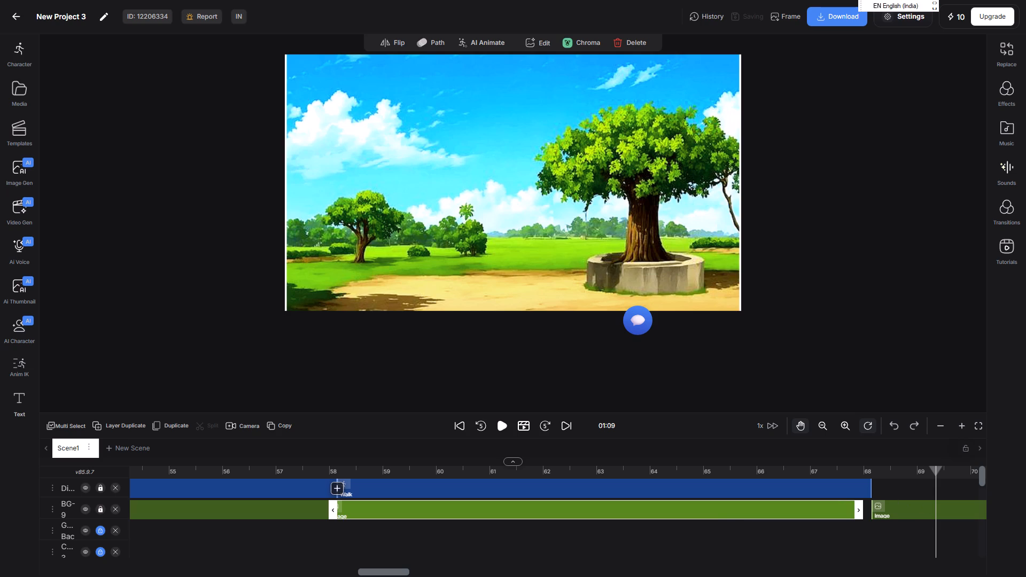
drag(913, 512, 901, 514)
Replay the cut between the tree backgrounds from 01:08 to check the shifted clips.
click(868, 469)
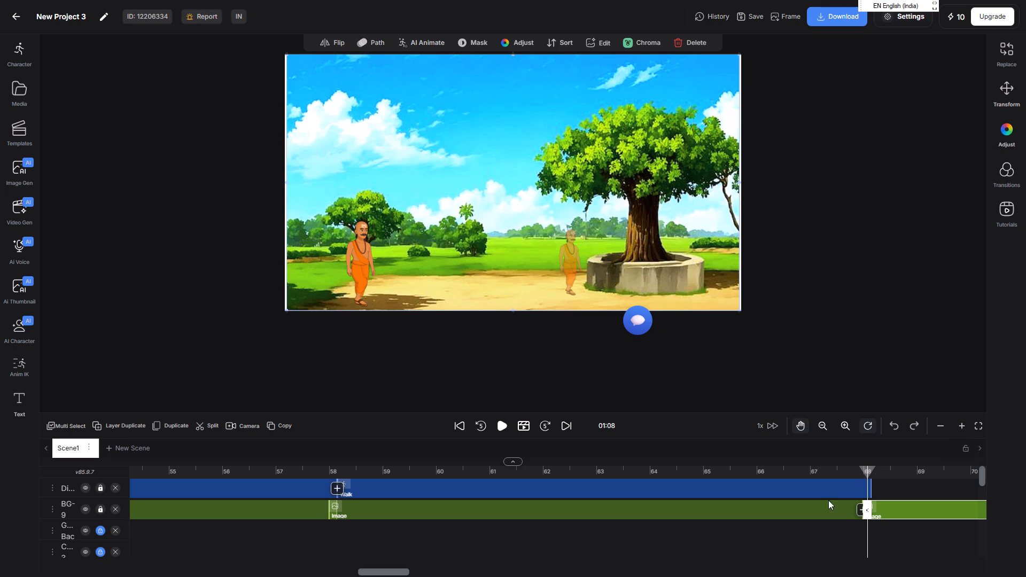
click(500, 426)
click(500, 425)
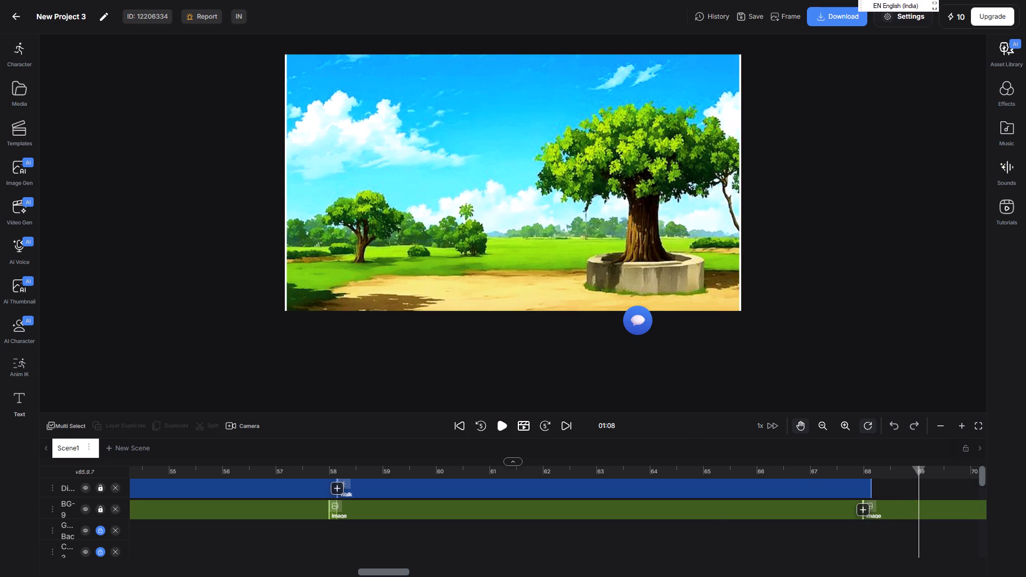
Browse Dinanath's 3/4 front animations and add Sitting at about 68.2 s, just after his Walk clip.
drag(386, 574, 394, 574)
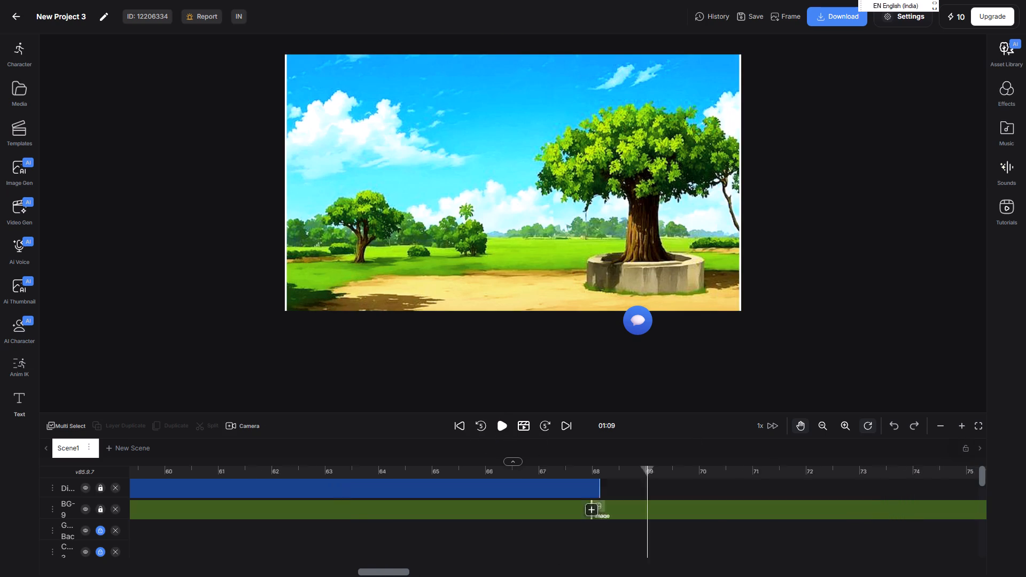
drag(394, 574, 399, 576)
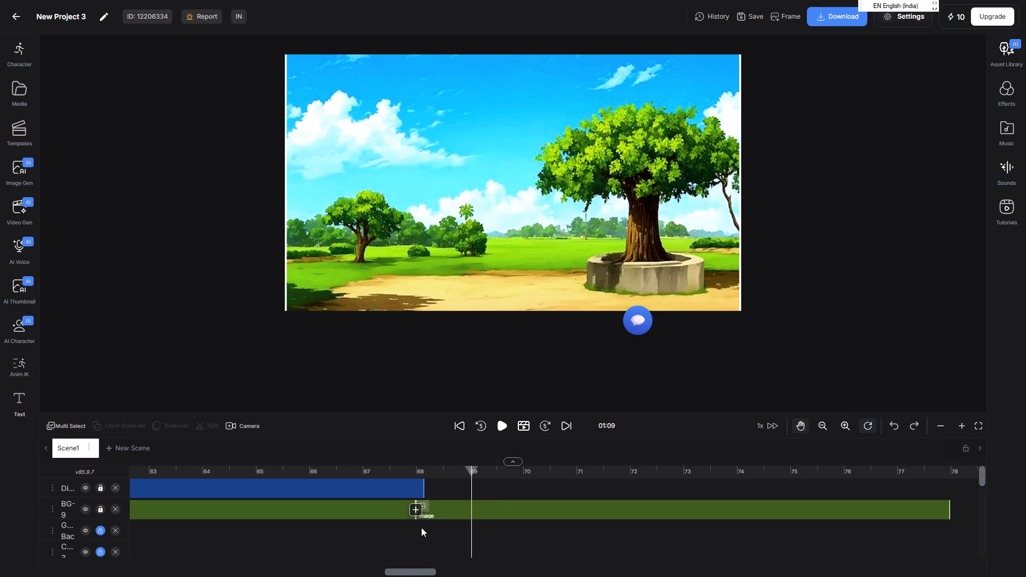
click(428, 479)
click(20, 52)
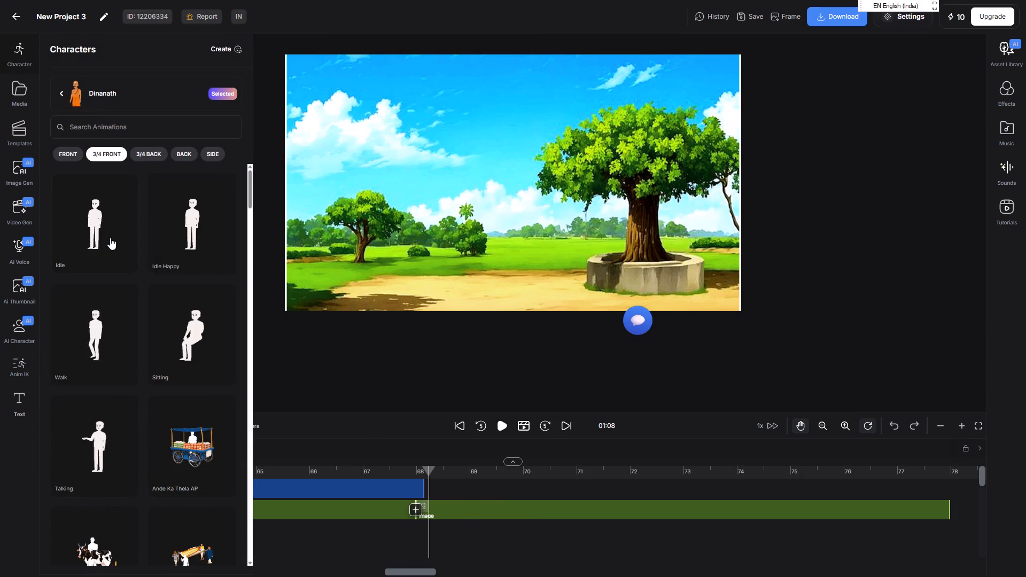
scroll(110, 244, down, 10)
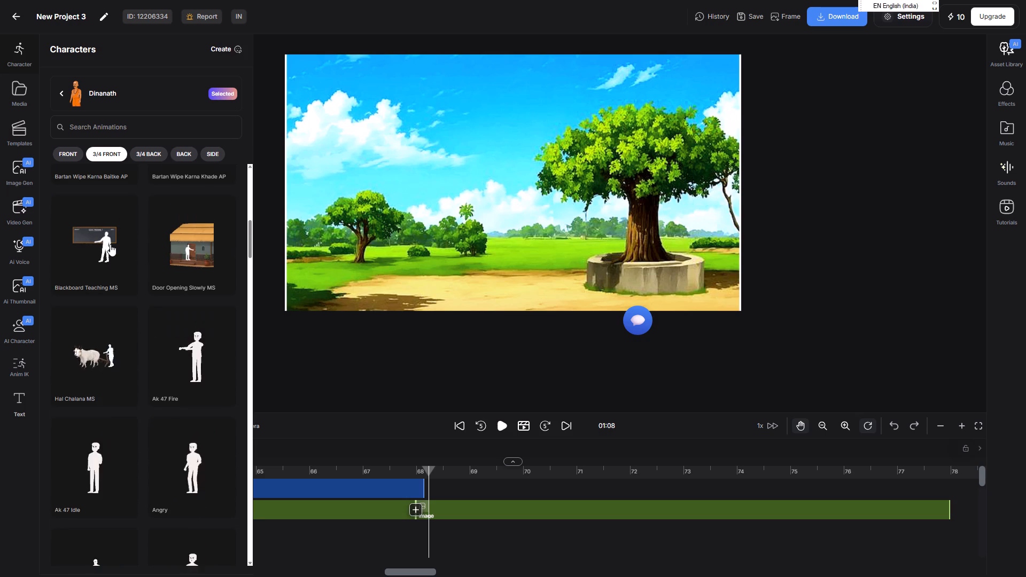
scroll(110, 244, down, 12)
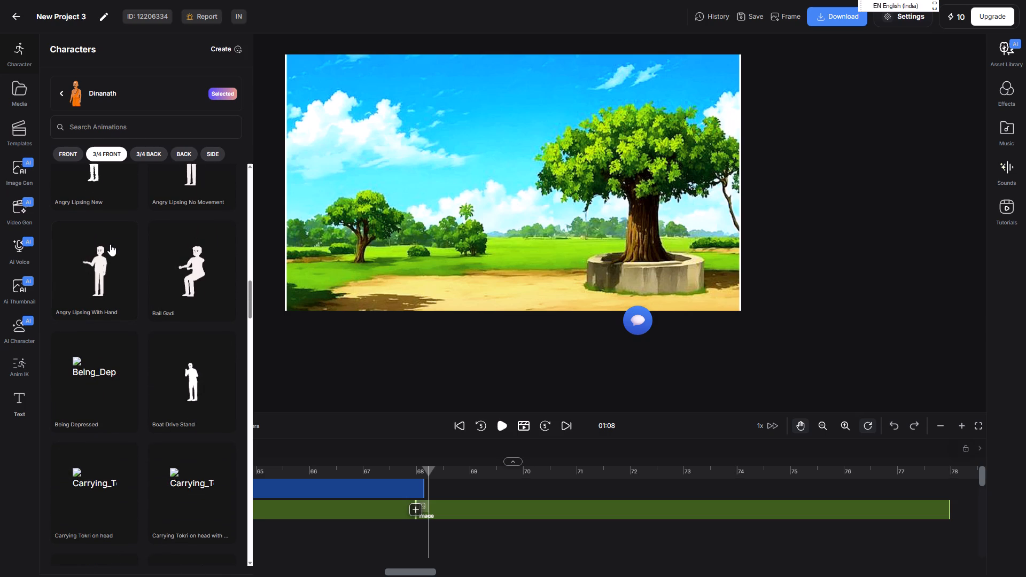
scroll(110, 244, up, 7)
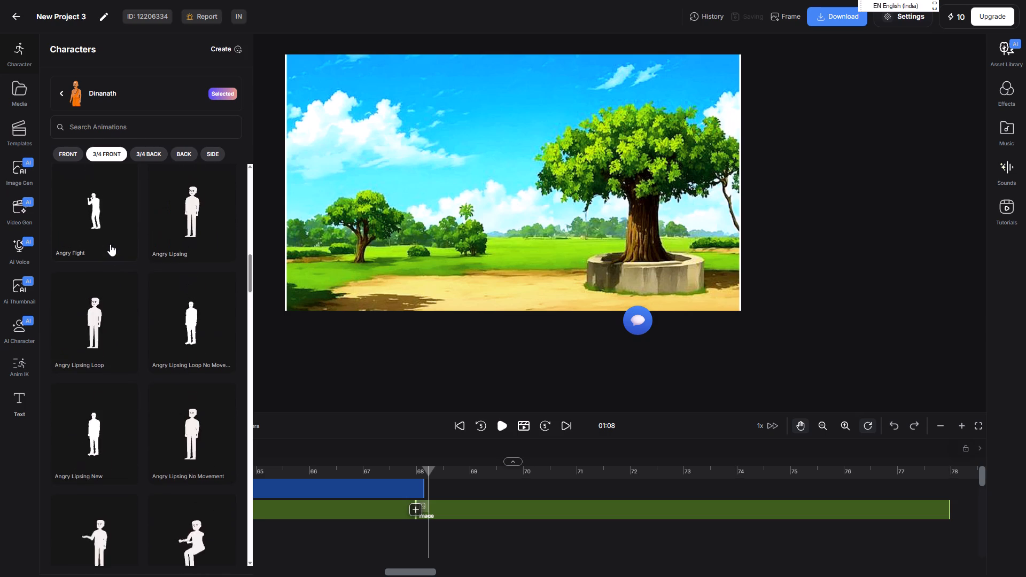
scroll(110, 244, up, 13)
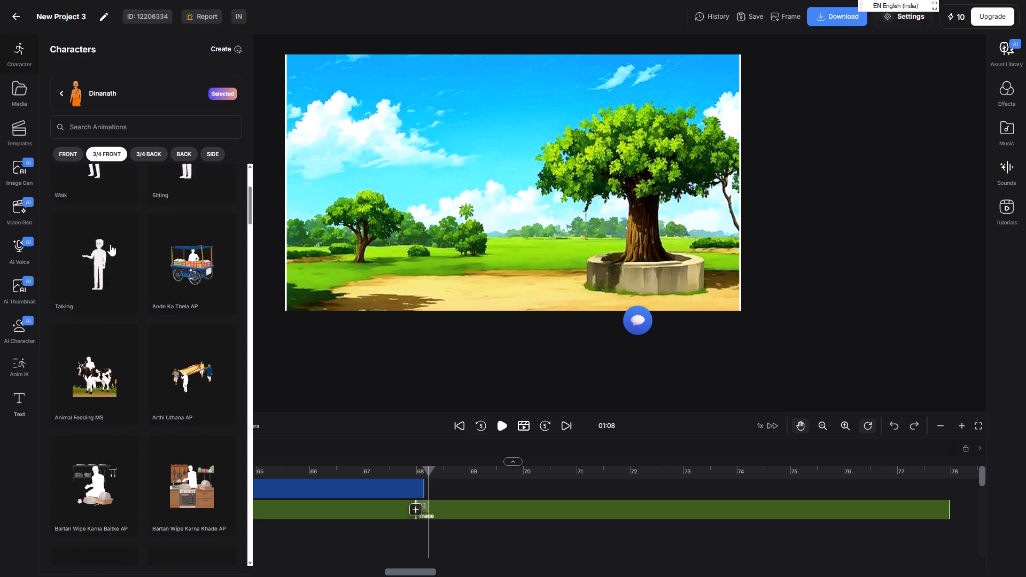
scroll(110, 244, up, 2)
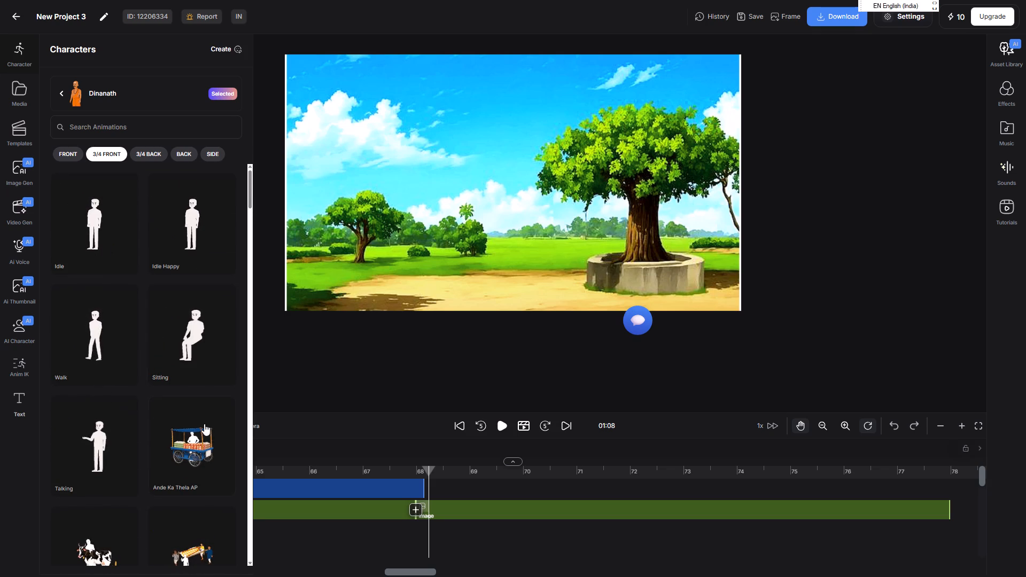
click(206, 339)
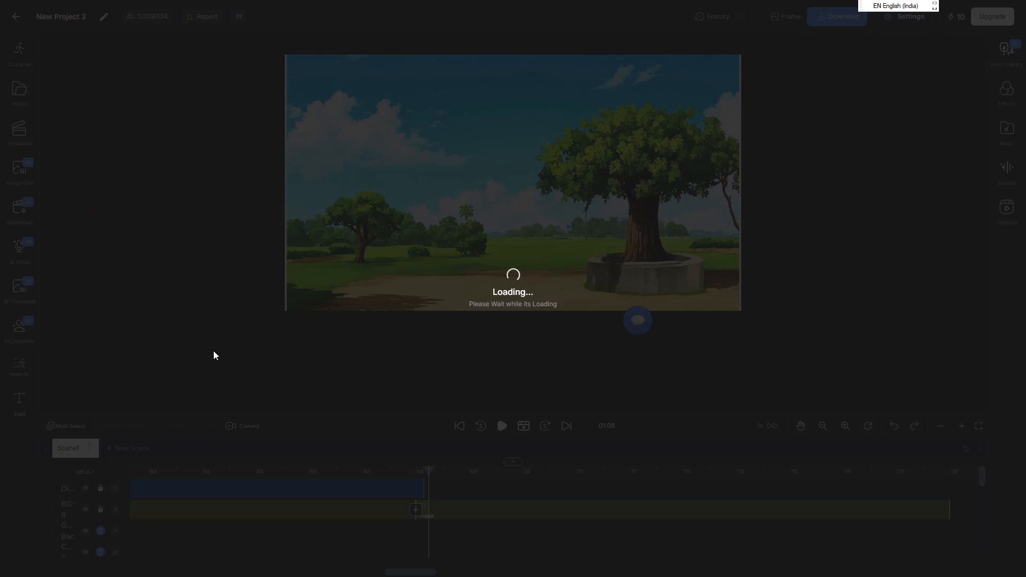
drag(560, 260, 566, 257)
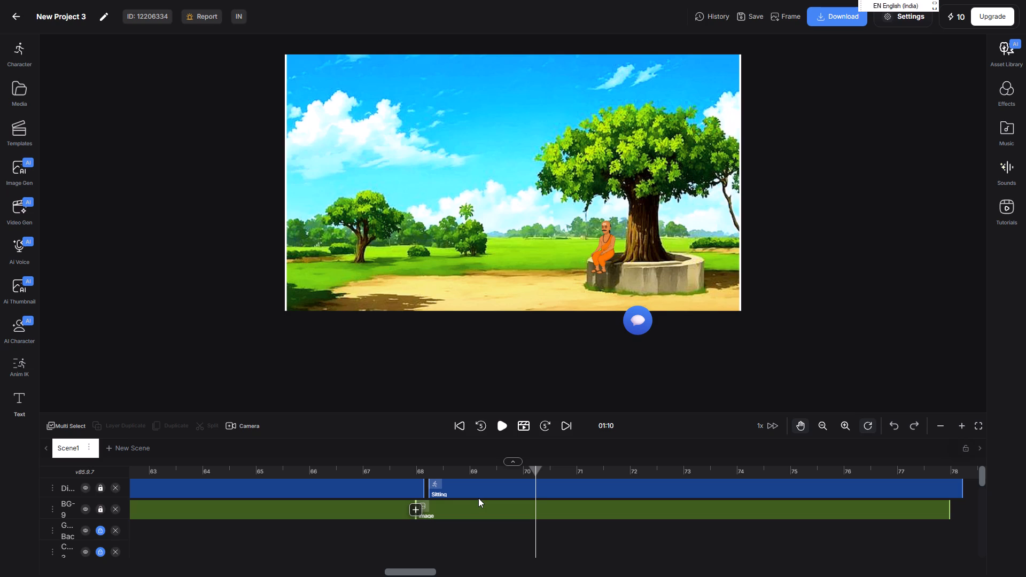
click(503, 423)
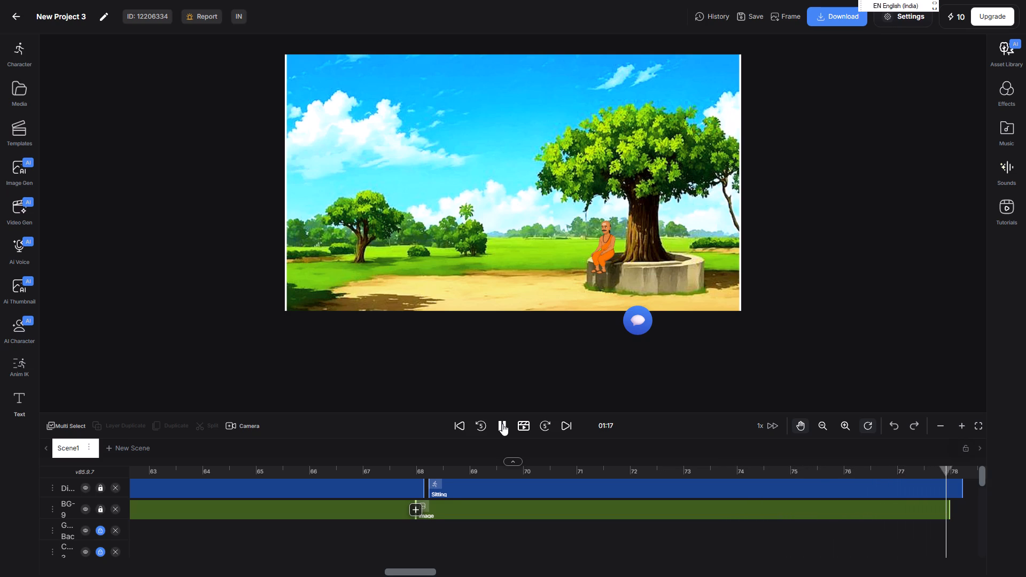
click(500, 424)
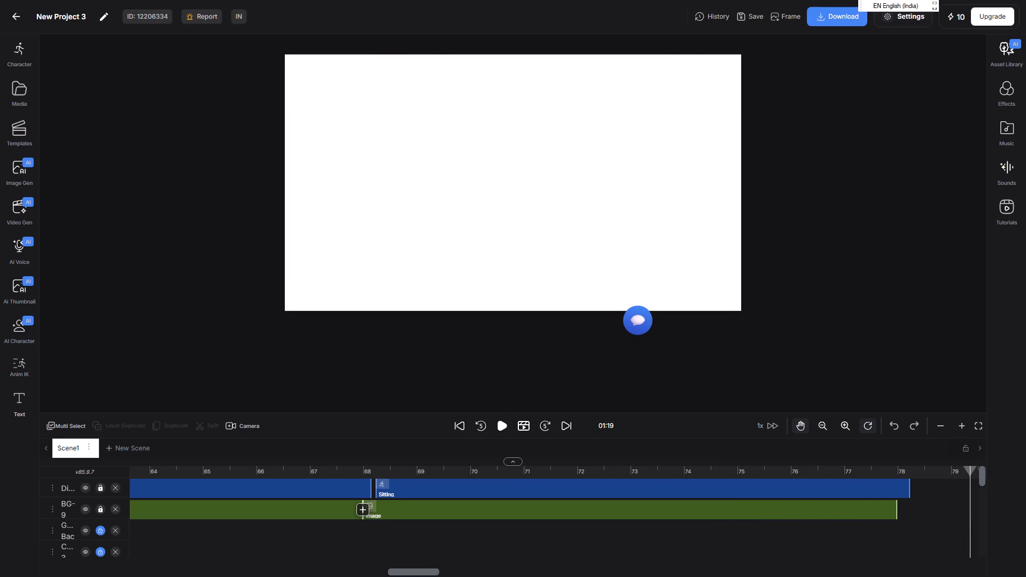
click(350, 472)
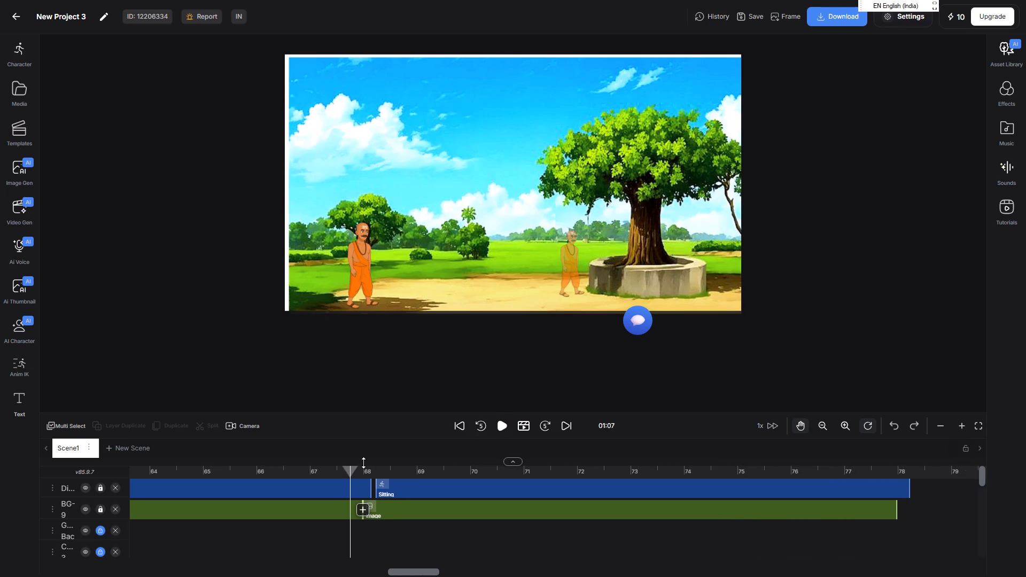
click(495, 428)
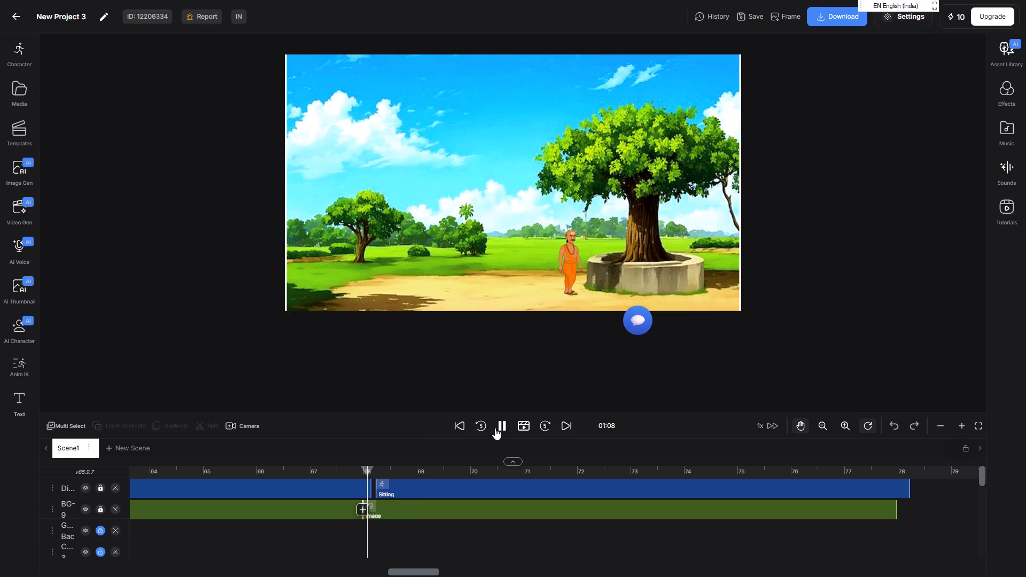
click(496, 428)
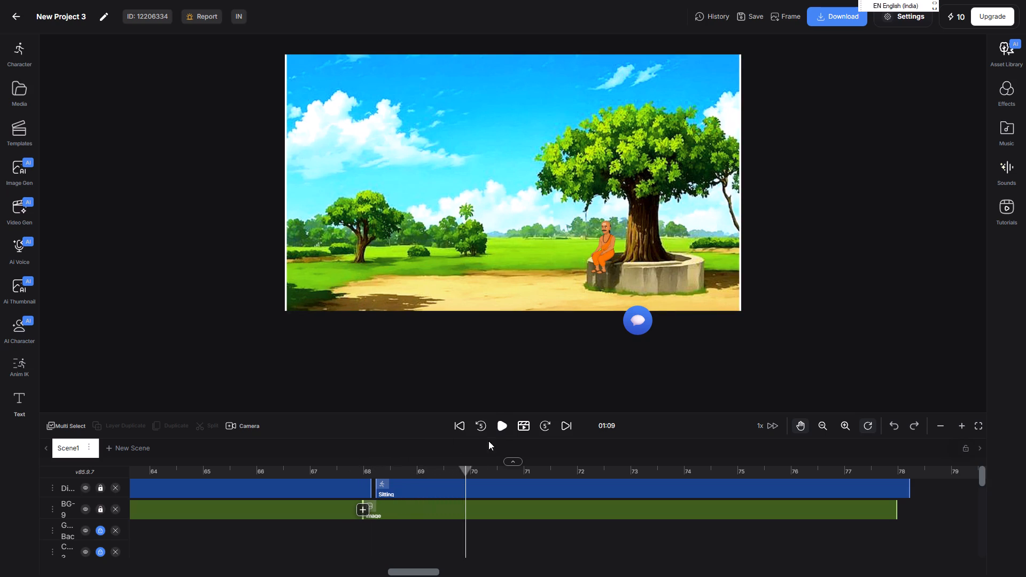
Shift Dinanath's Sitting clip slightly earlier so it starts directly after his Walk clip, at about 68.1 s.
click(433, 493)
drag(433, 493, 425, 493)
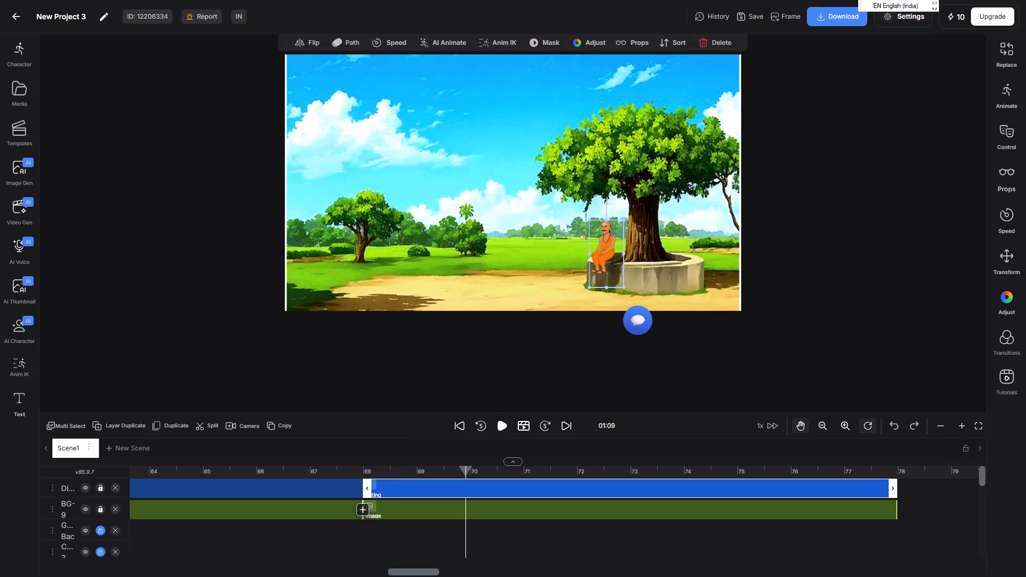
drag(425, 493, 438, 496)
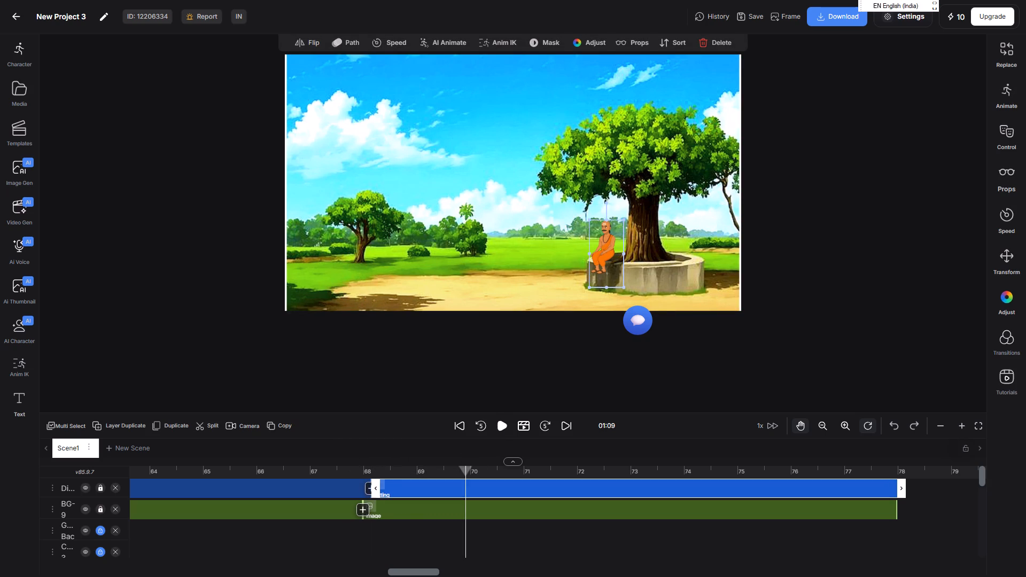
Replay the walk-to-sit cut from 01:06 to check the closed gap.
click(297, 467)
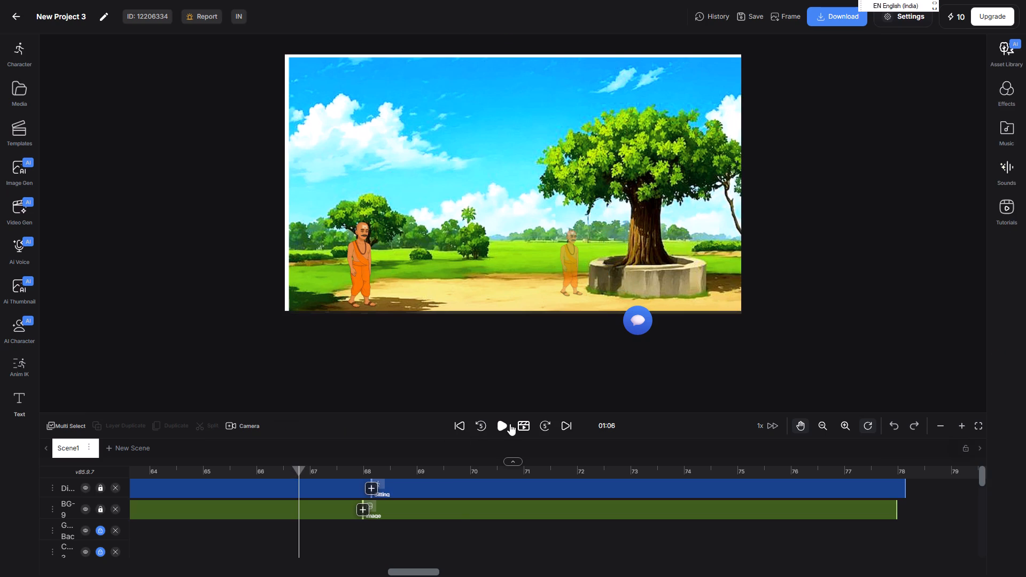
click(504, 422)
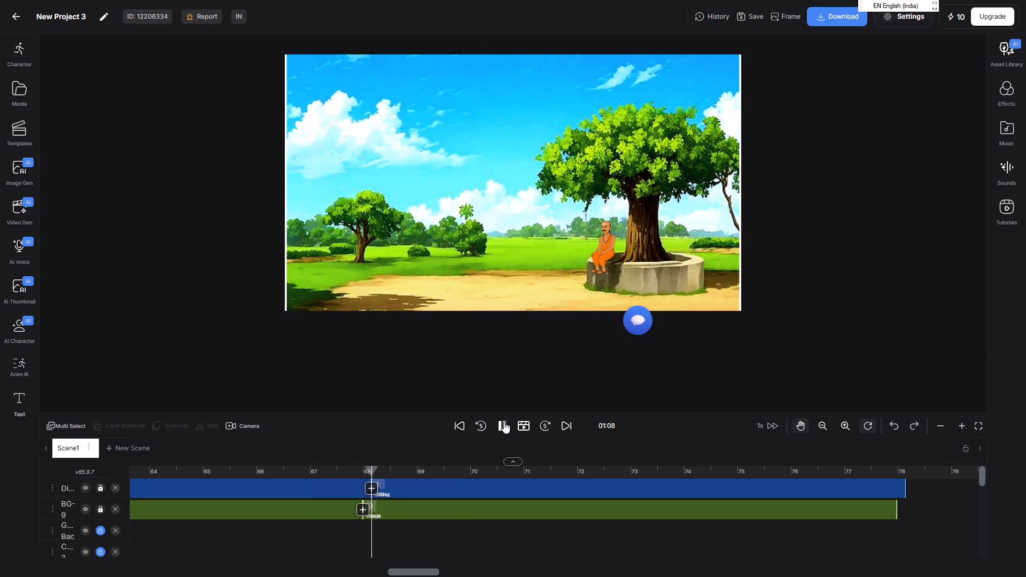
click(506, 422)
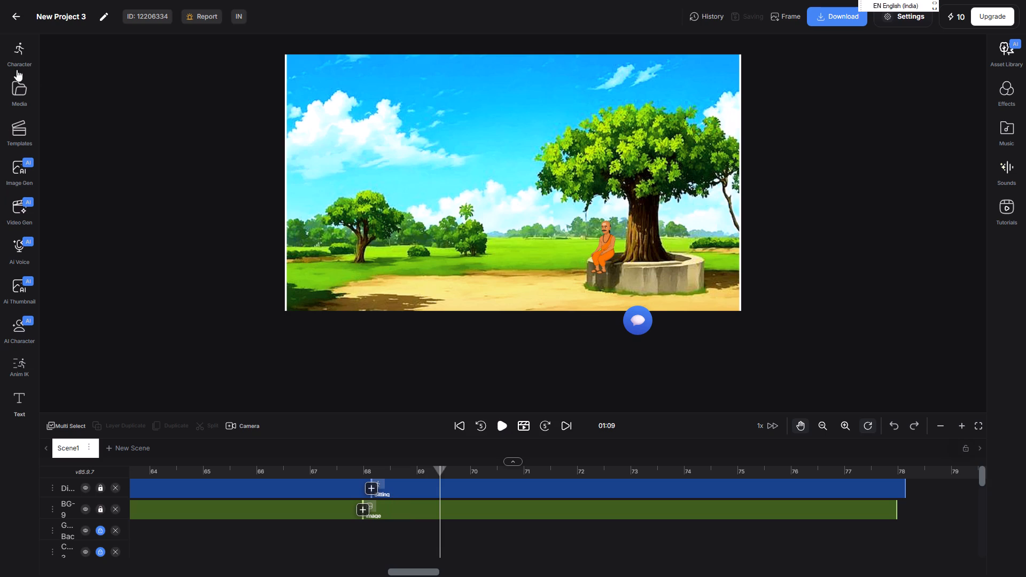
Look through Dinanath's 3/4 front animations, from Idle and Walk down to the Namaskar, Salute and Sitting variants.
click(22, 53)
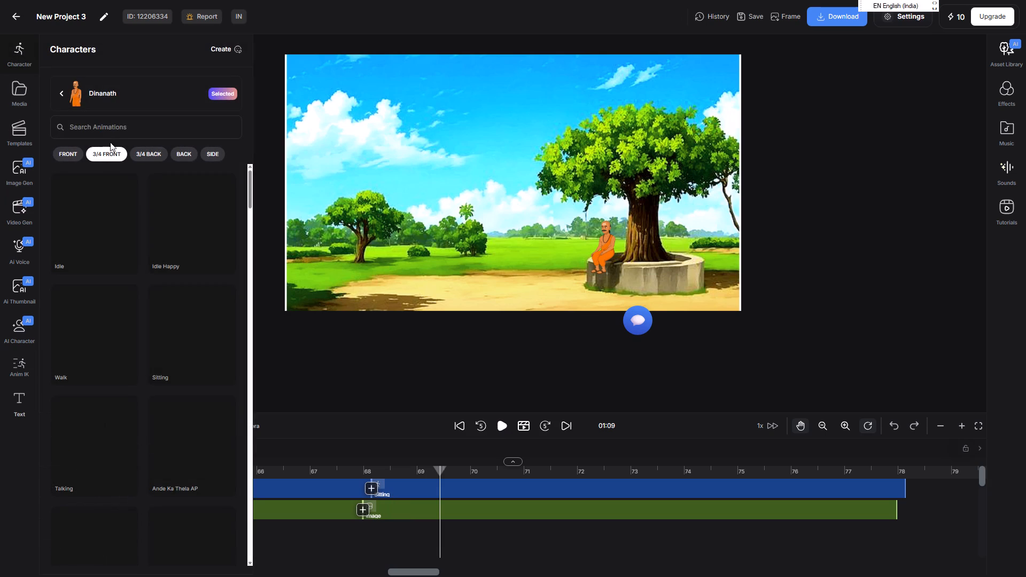
scroll(112, 204, down, 3)
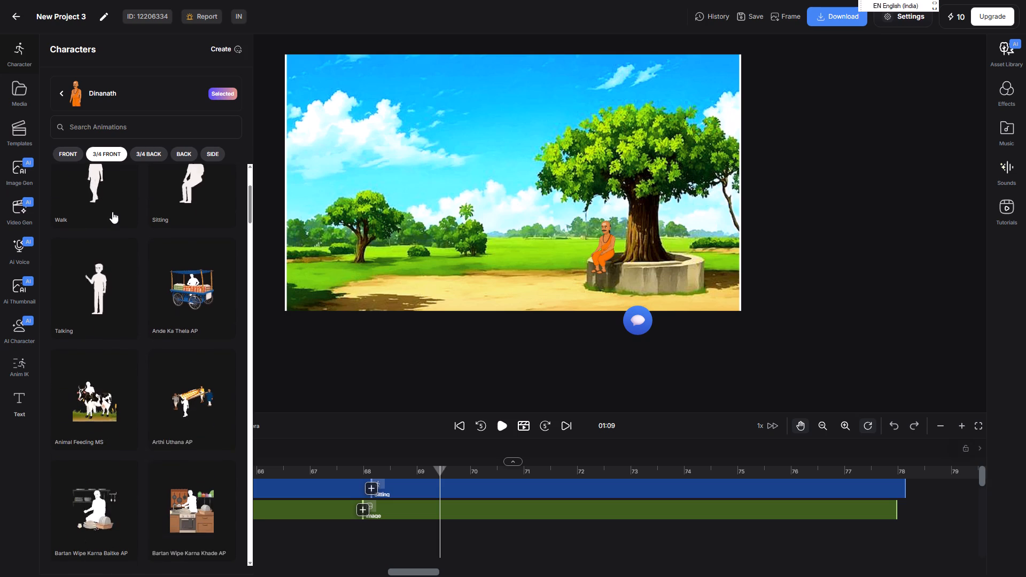
scroll(112, 212, down, 5)
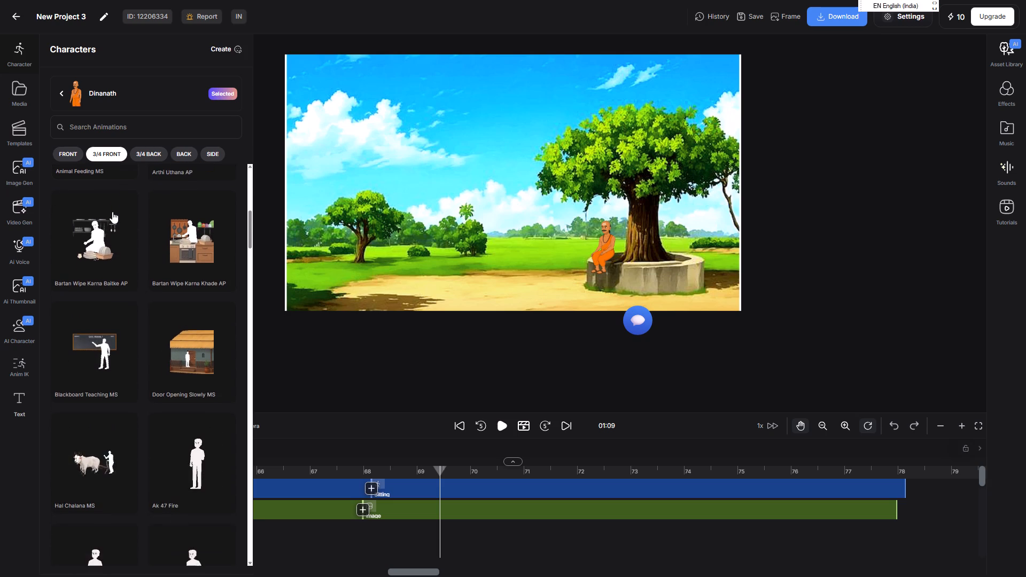
scroll(112, 212, down, 3)
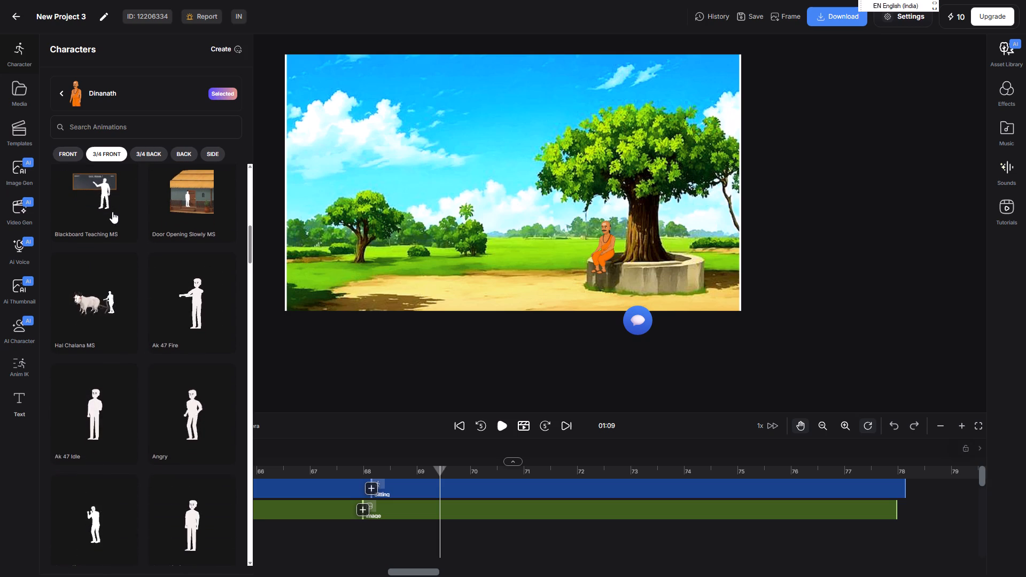
scroll(112, 212, down, 10)
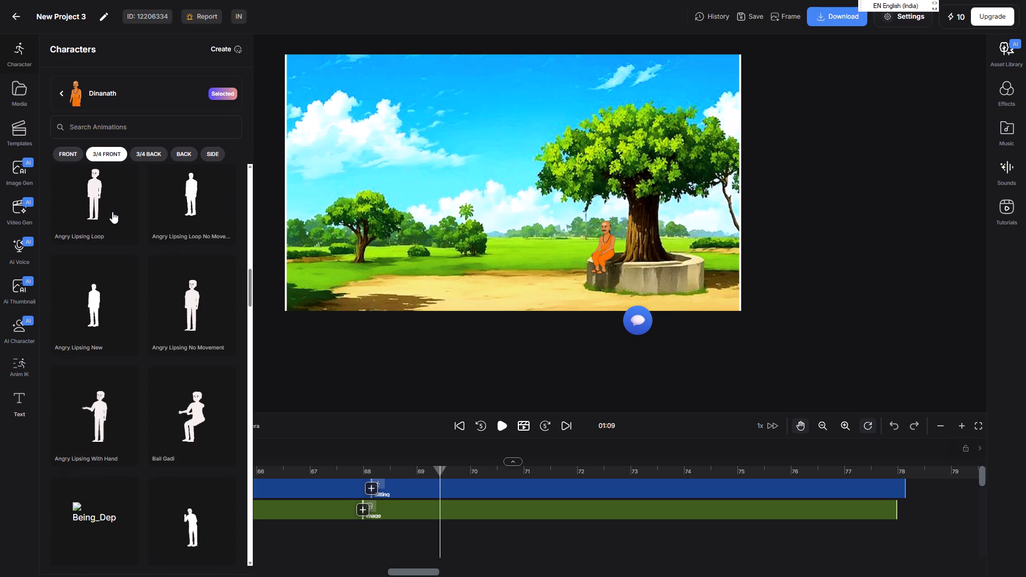
scroll(112, 212, down, 8)
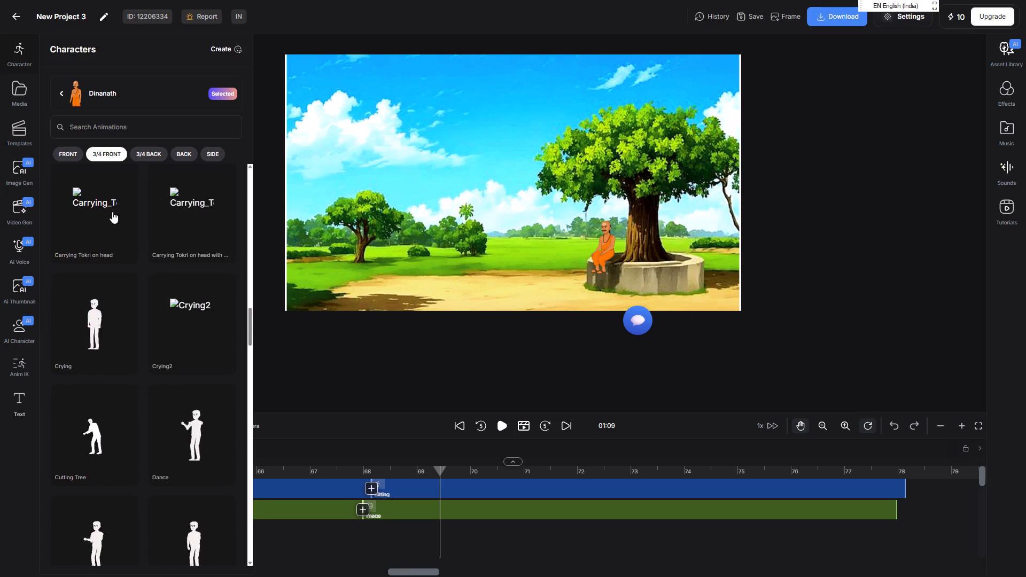
scroll(112, 212, down, 1)
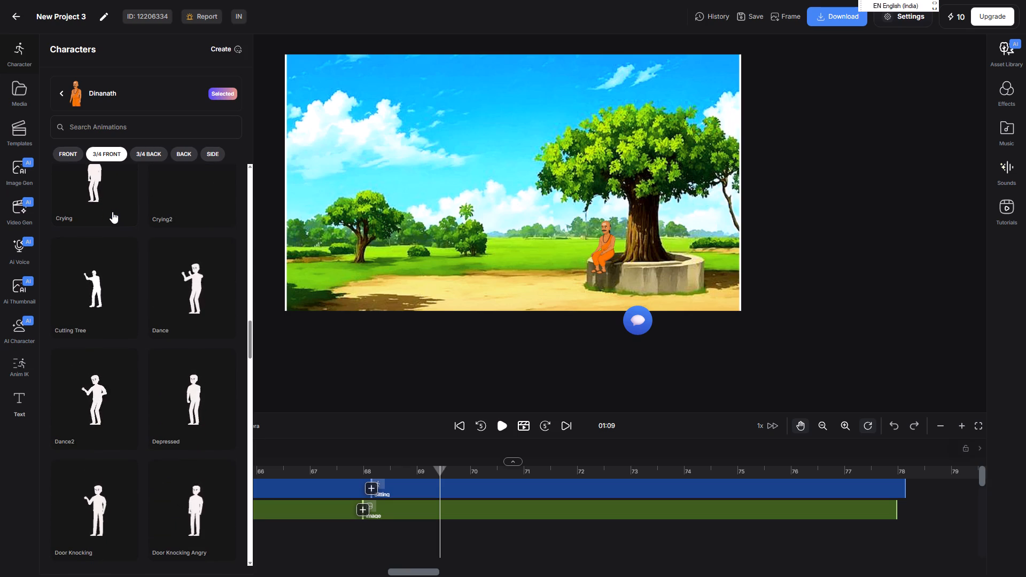
scroll(112, 217, down, 6)
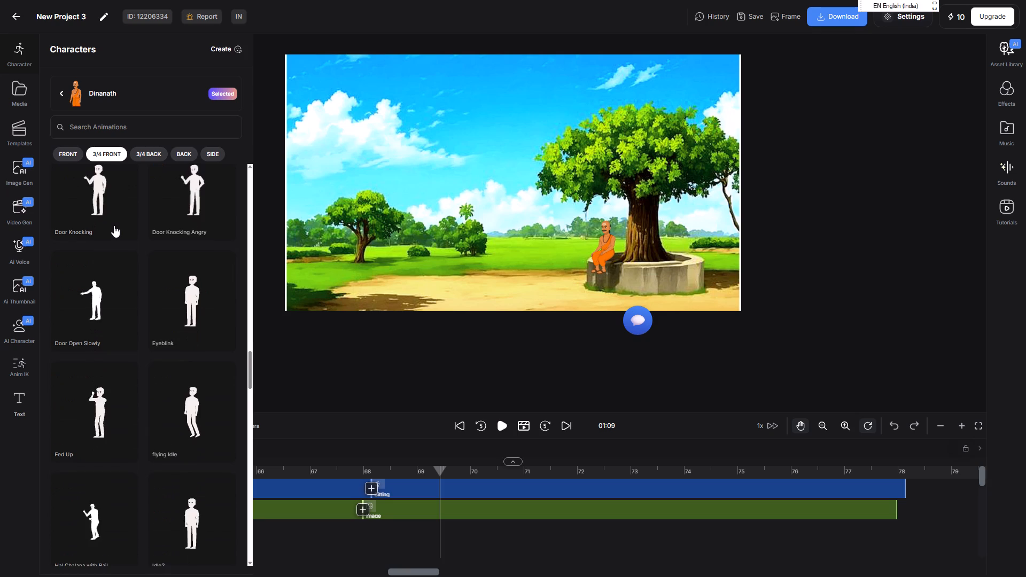
scroll(114, 225, down, 6)
scroll(111, 252, up, 1)
scroll(111, 252, down, 3)
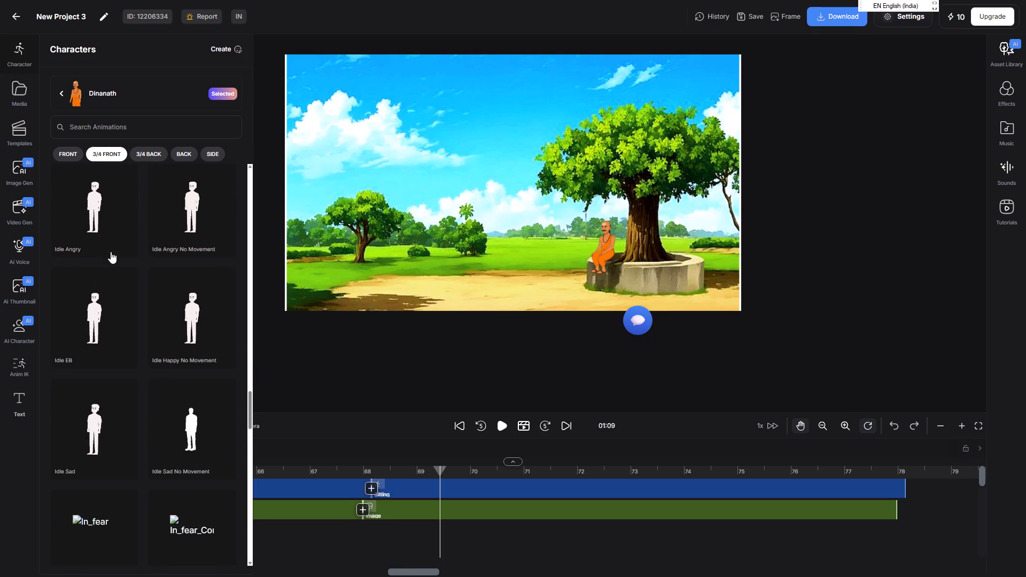
scroll(111, 252, down, 7)
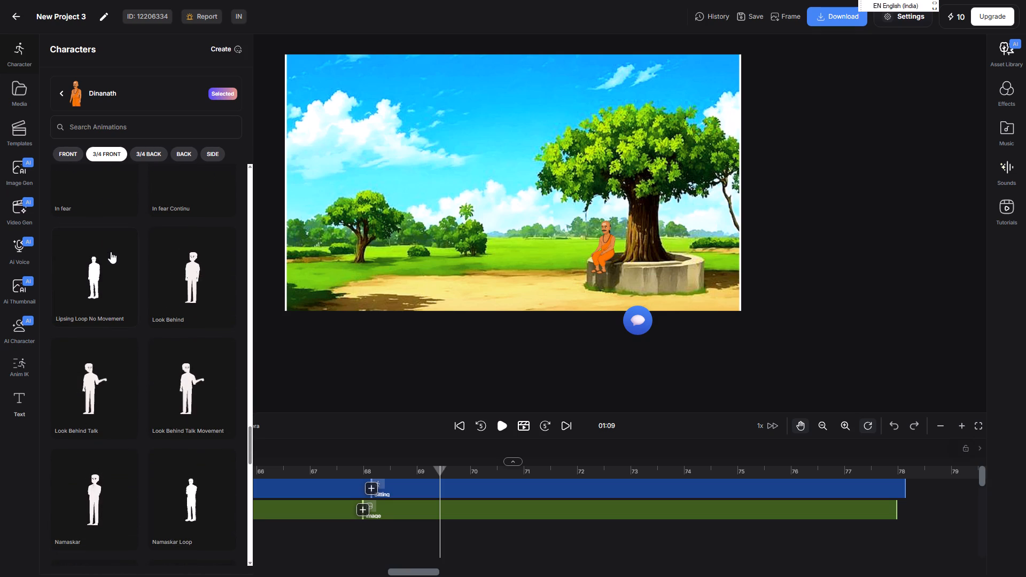
scroll(111, 252, down, 3)
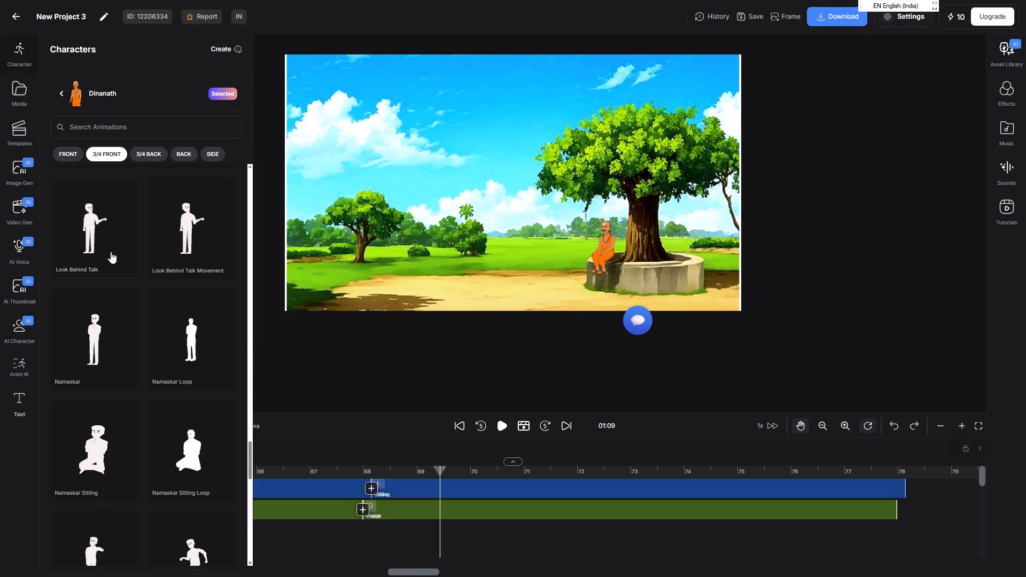
scroll(111, 252, down, 4)
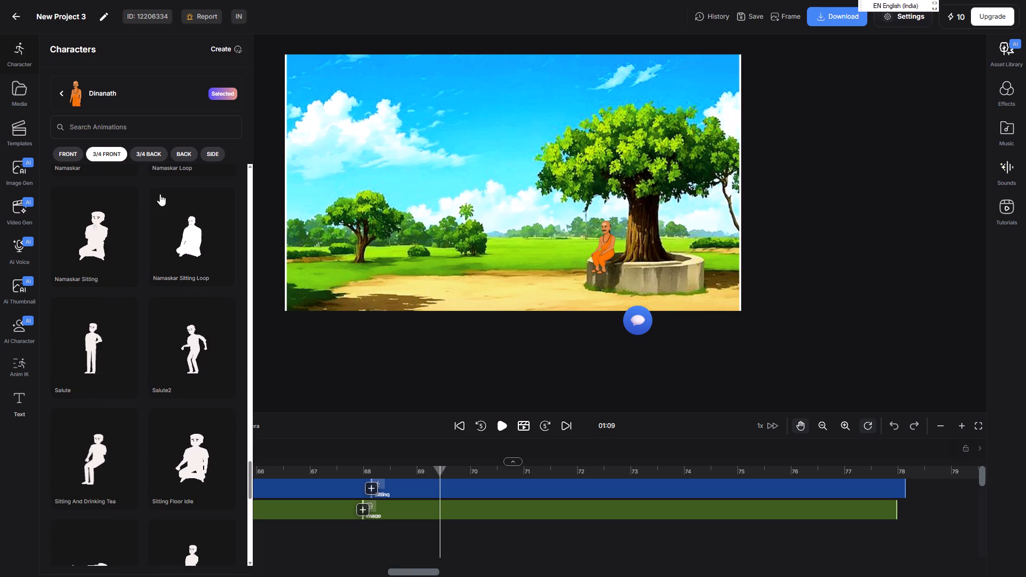
Return to the character library and choose Birju, the villager in a white vest and grey trousers.
click(73, 92)
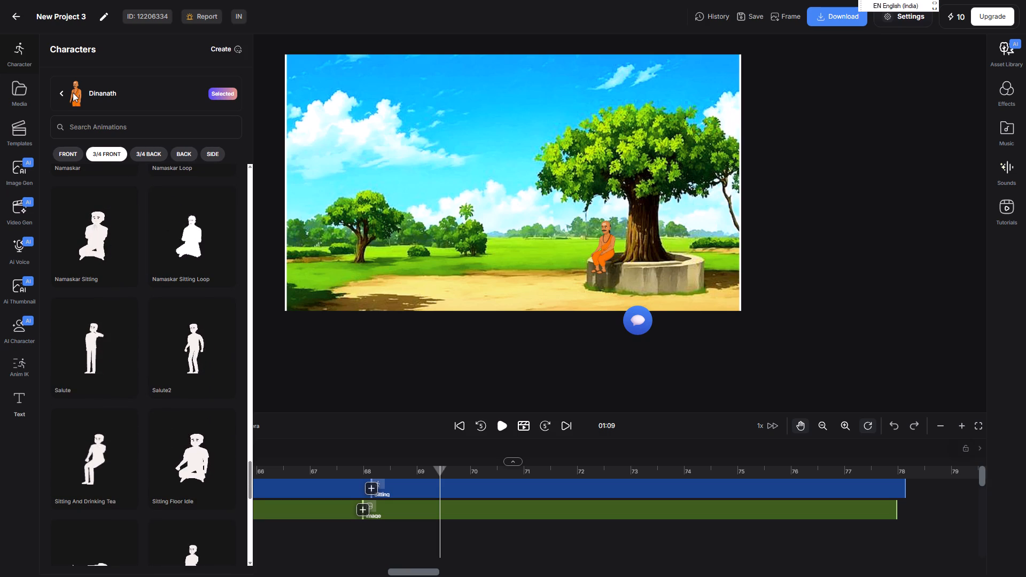
click(65, 94)
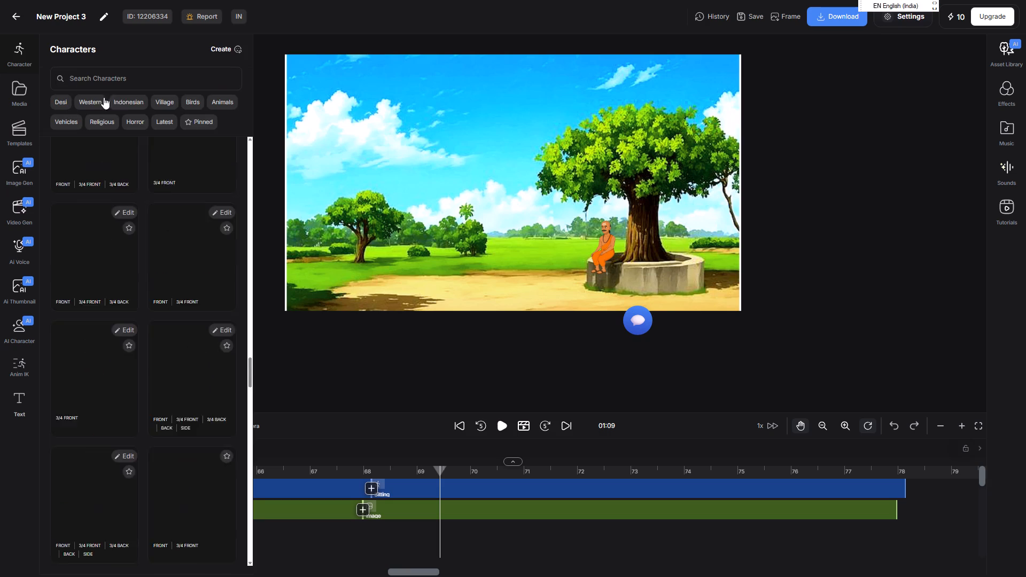
scroll(139, 306, down, 3)
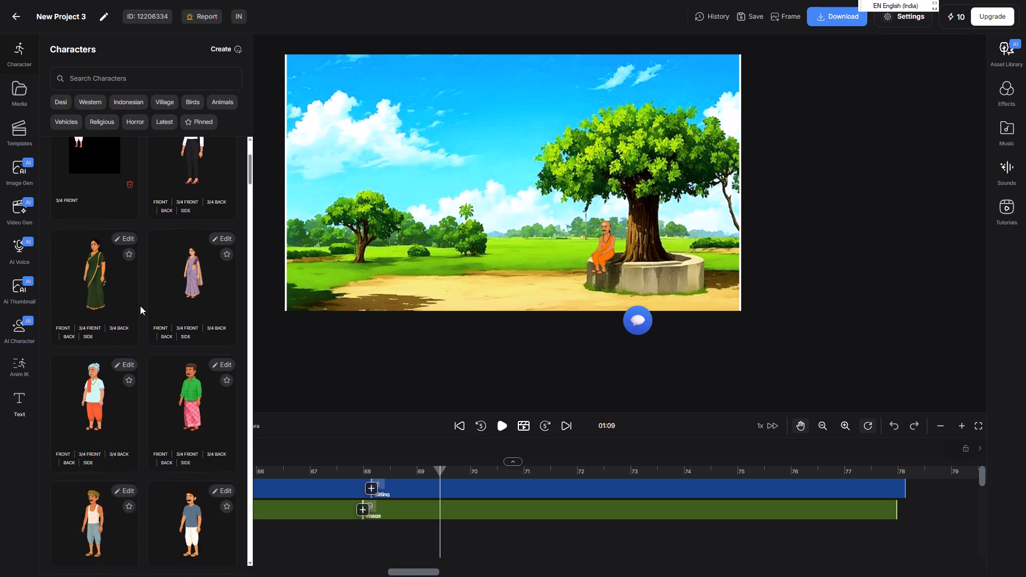
scroll(140, 306, down, 5)
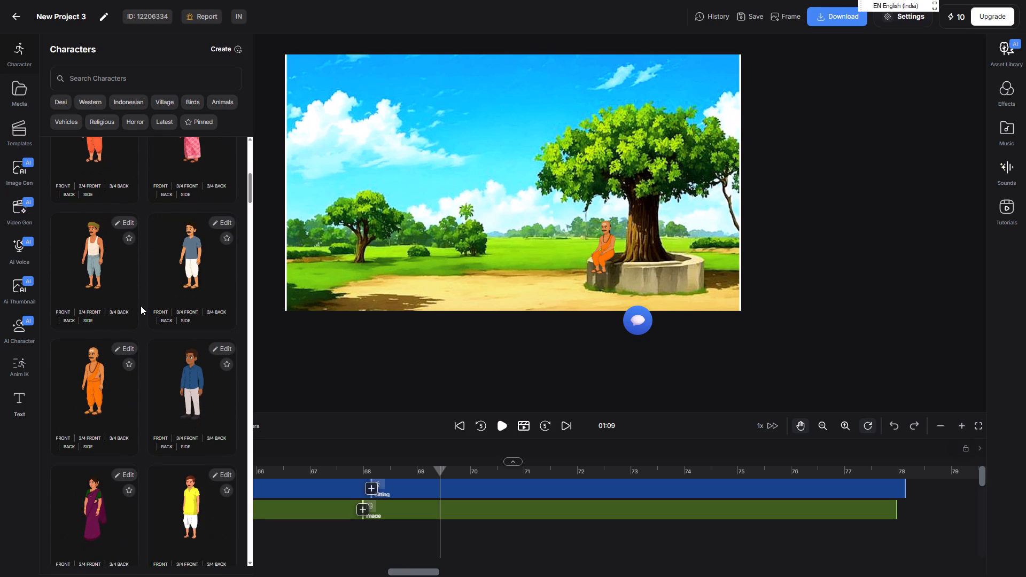
scroll(141, 306, down, 2)
scroll(141, 306, up, 1)
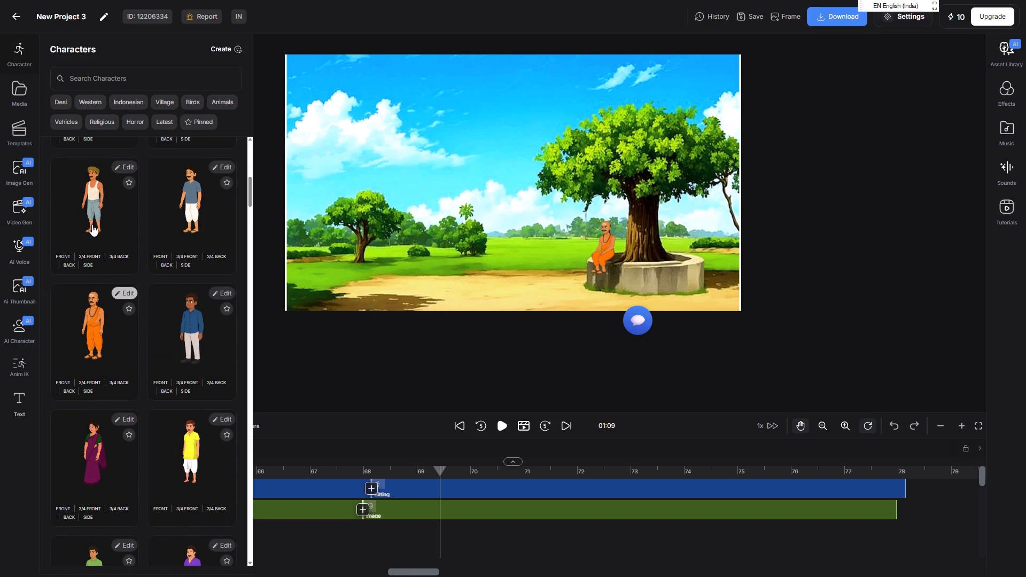
click(99, 210)
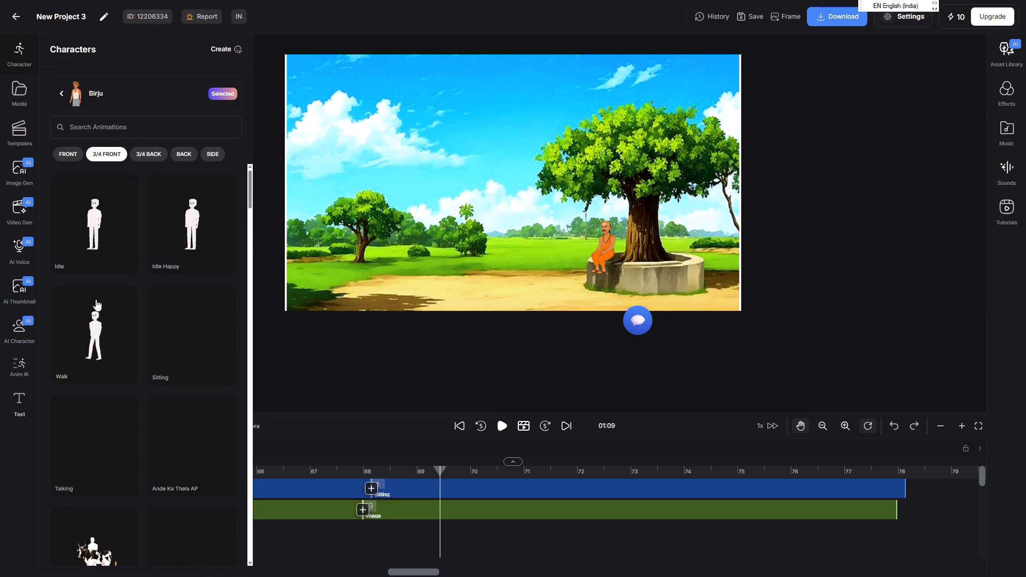
Look through Birju's 3/4 front animations, including the Cutting Tree, Dance and Door Knocking ones.
scroll(97, 295, down, 3)
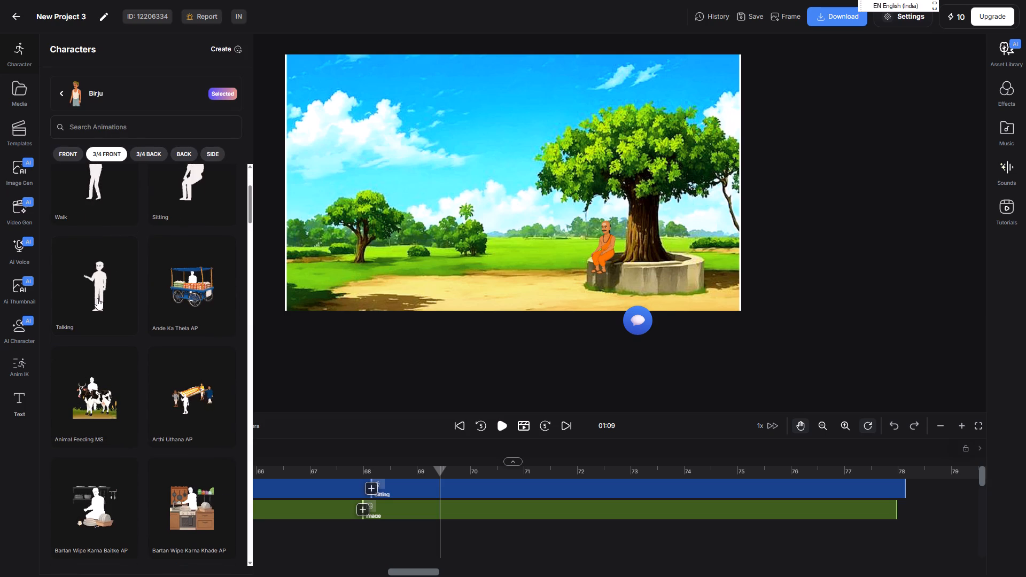
scroll(97, 298, down, 13)
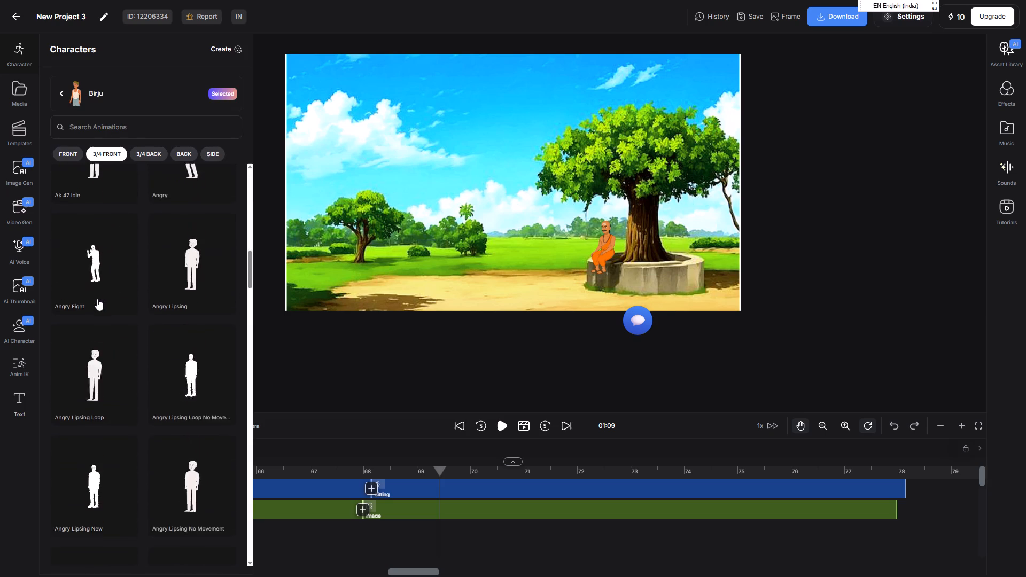
scroll(97, 299, down, 11)
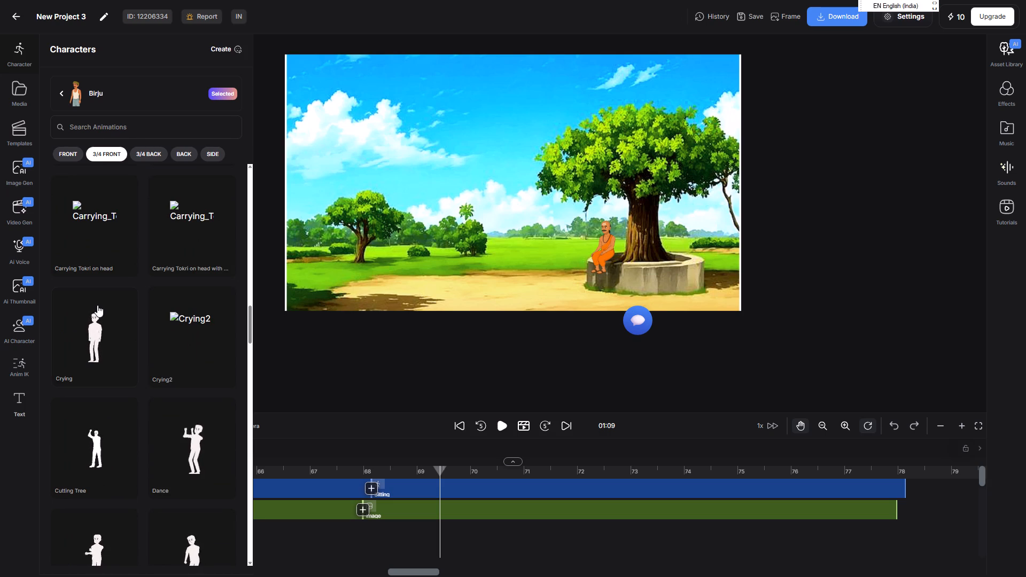
scroll(97, 307, down, 3)
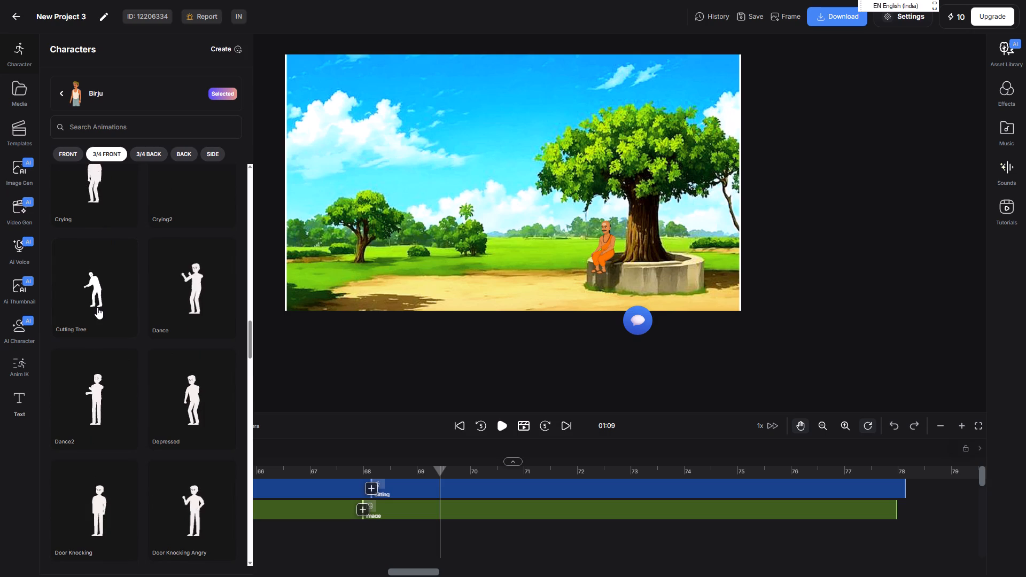
scroll(97, 307, down, 5)
scroll(97, 307, up, 2)
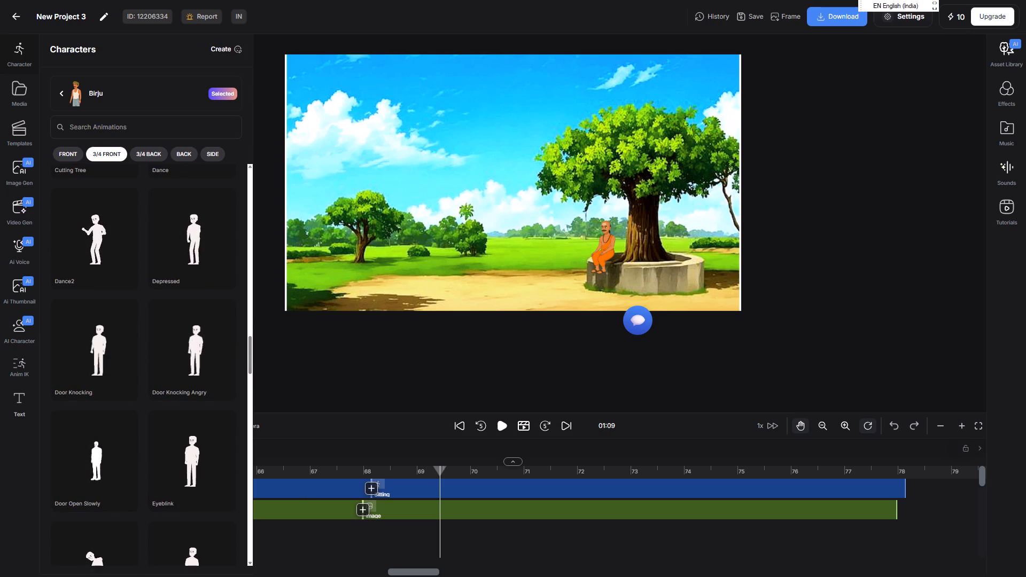
Play back the start of Dinanath's walk scene from the beginning of his Walk clip at 00:58.
click(304, 470)
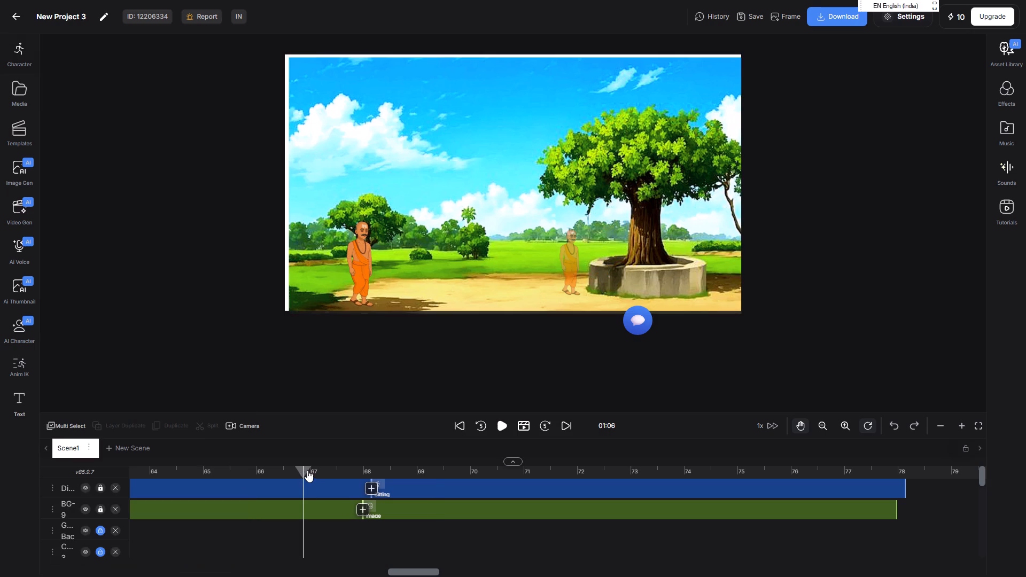
drag(301, 471, 247, 474)
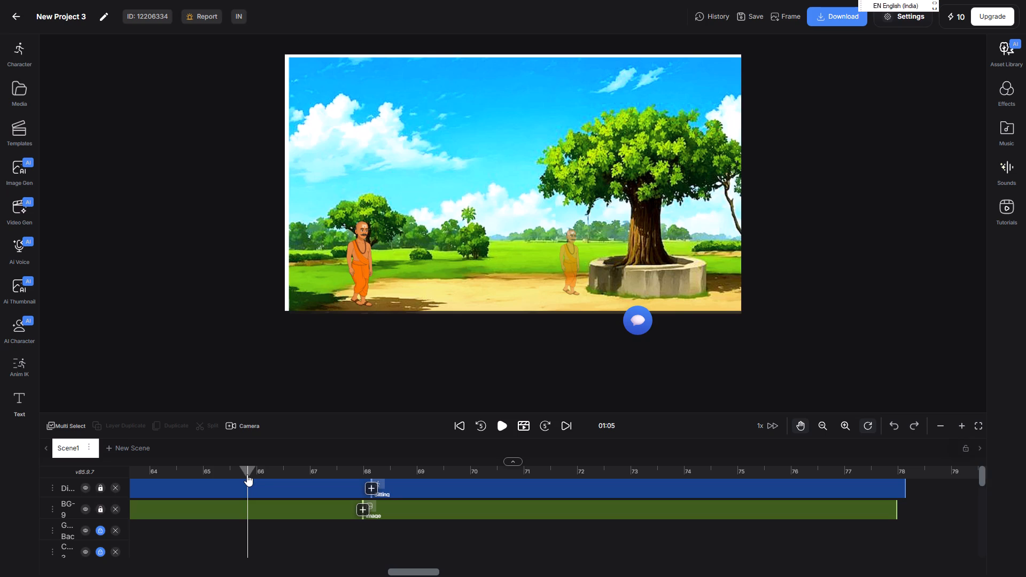
drag(247, 474, 131, 477)
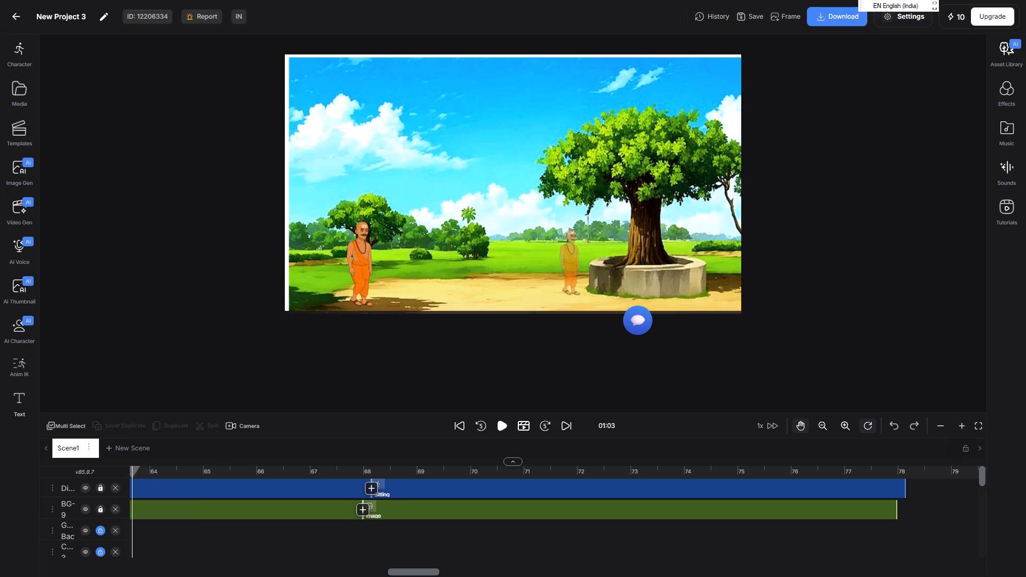
drag(421, 573, 370, 573)
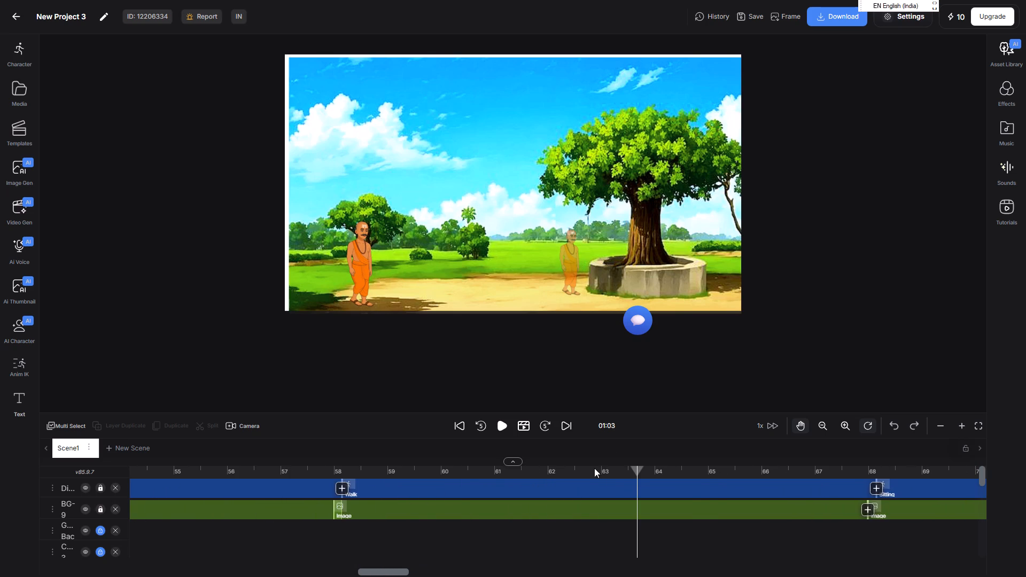
drag(639, 473, 451, 484)
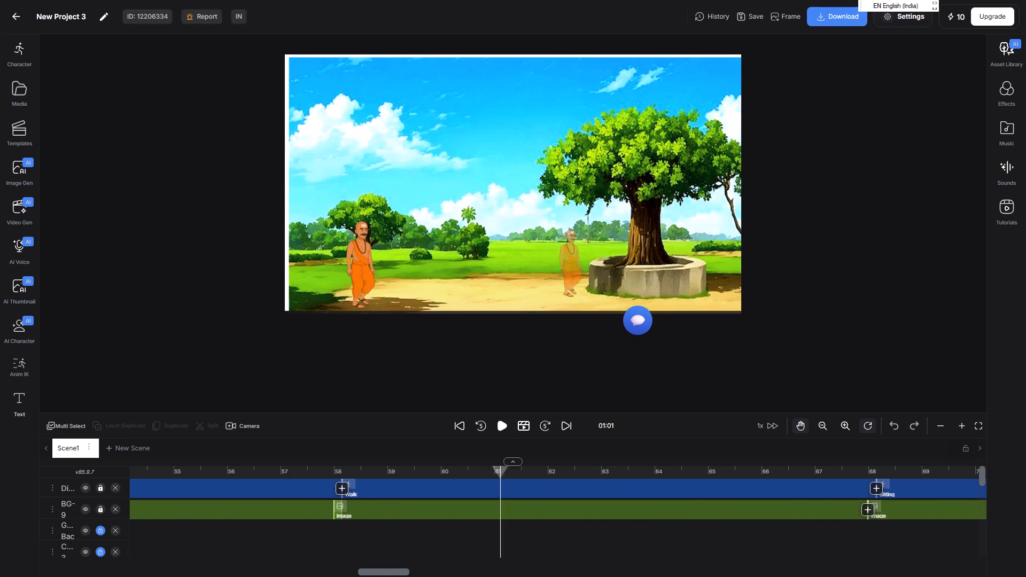
drag(451, 484, 338, 489)
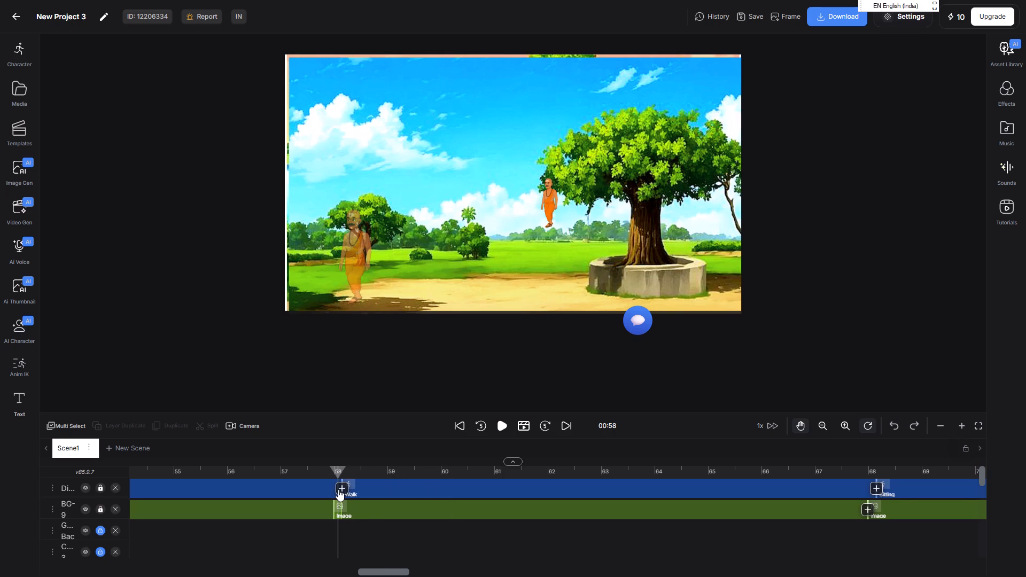
drag(338, 489, 343, 490)
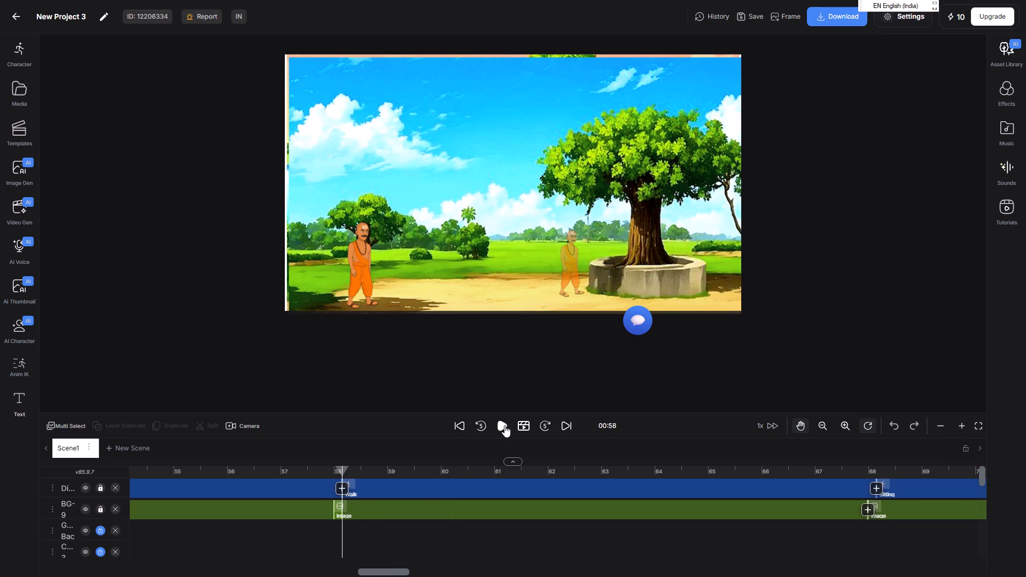
click(504, 425)
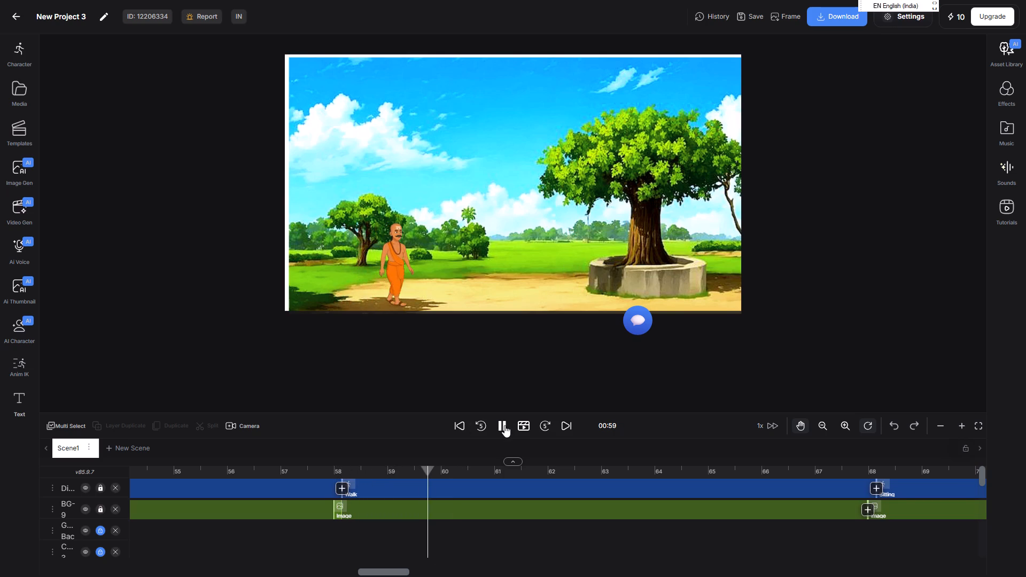
click(504, 425)
Return the playhead to the start of Dinanath's Walk clip at 00:58 and look through Birju's 3/4 front animations down to Carrying Tokri.
drag(439, 472, 416, 474)
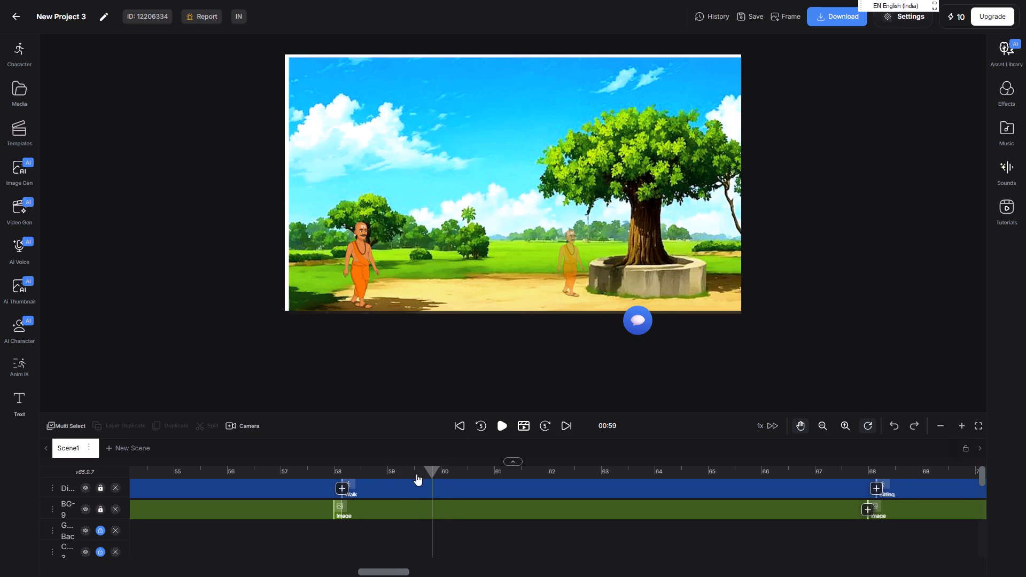
drag(416, 474, 340, 482)
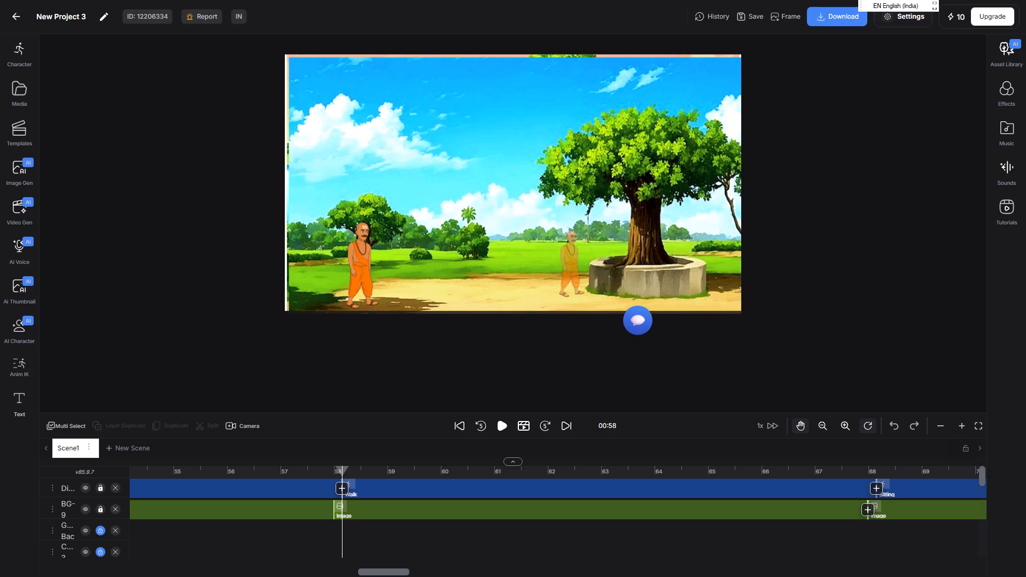
click(22, 51)
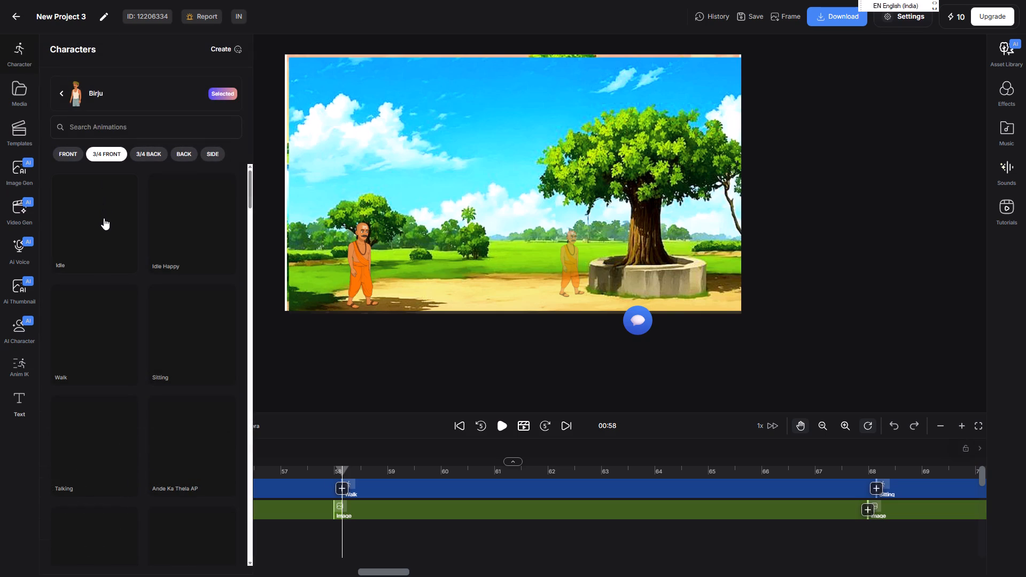
scroll(110, 228, down, 2)
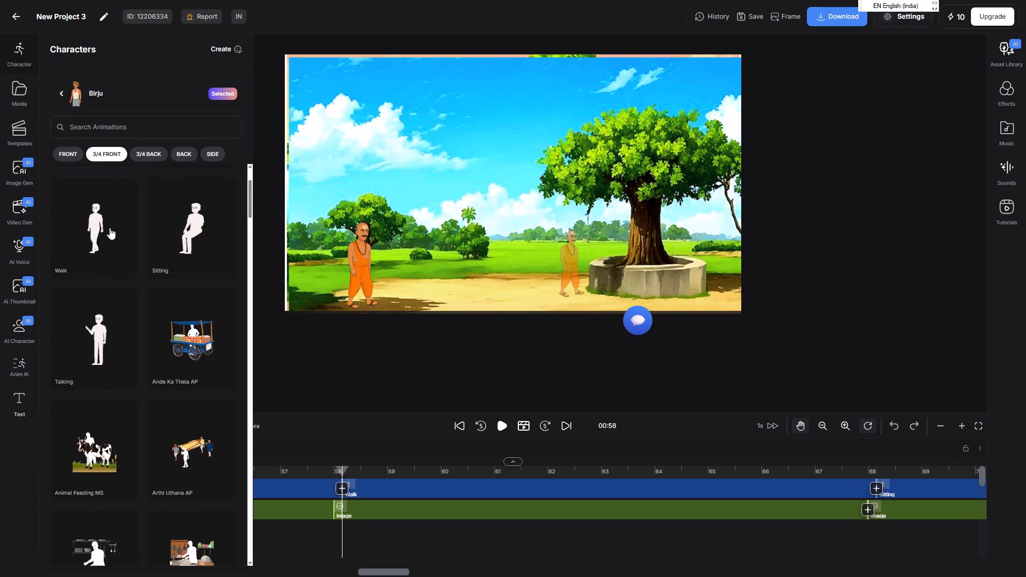
scroll(110, 228, up, 3)
scroll(110, 228, down, 1)
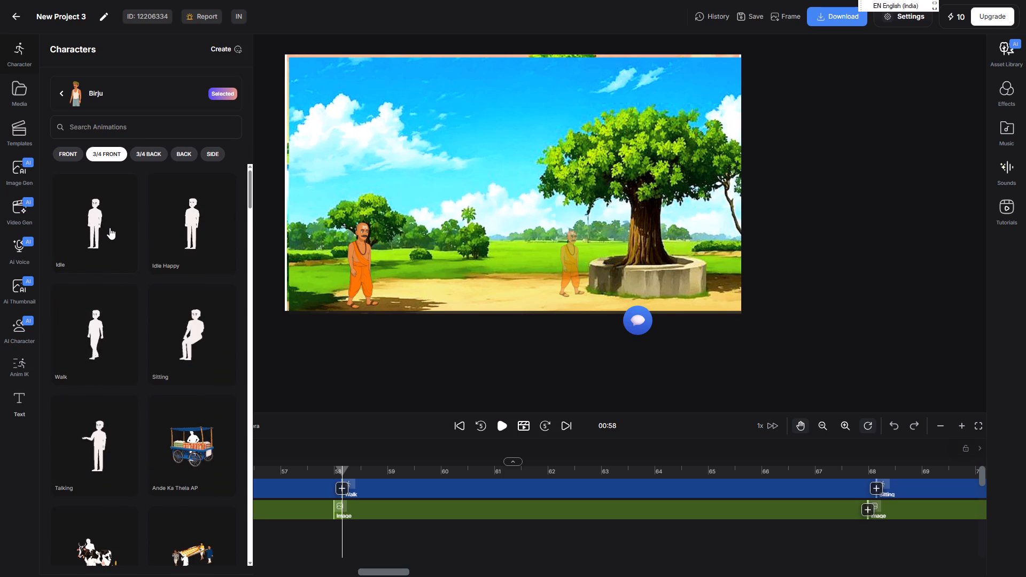
scroll(110, 228, down, 6)
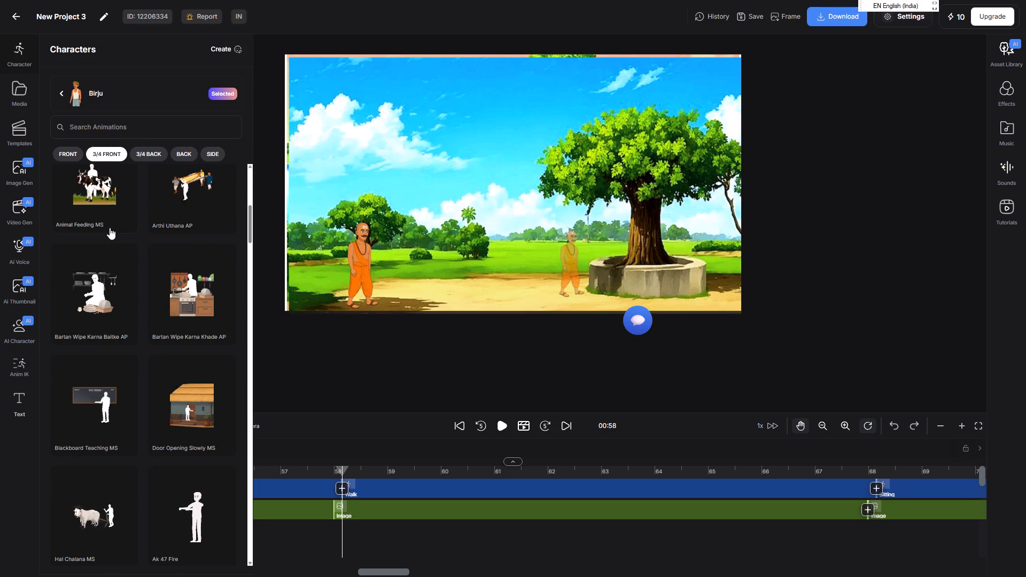
scroll(110, 228, down, 6)
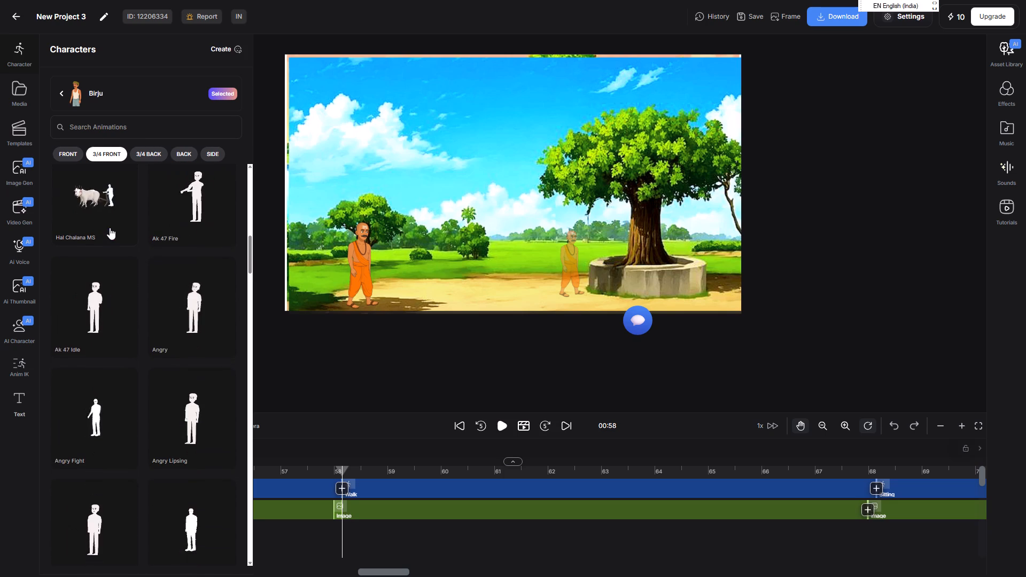
scroll(110, 228, down, 1)
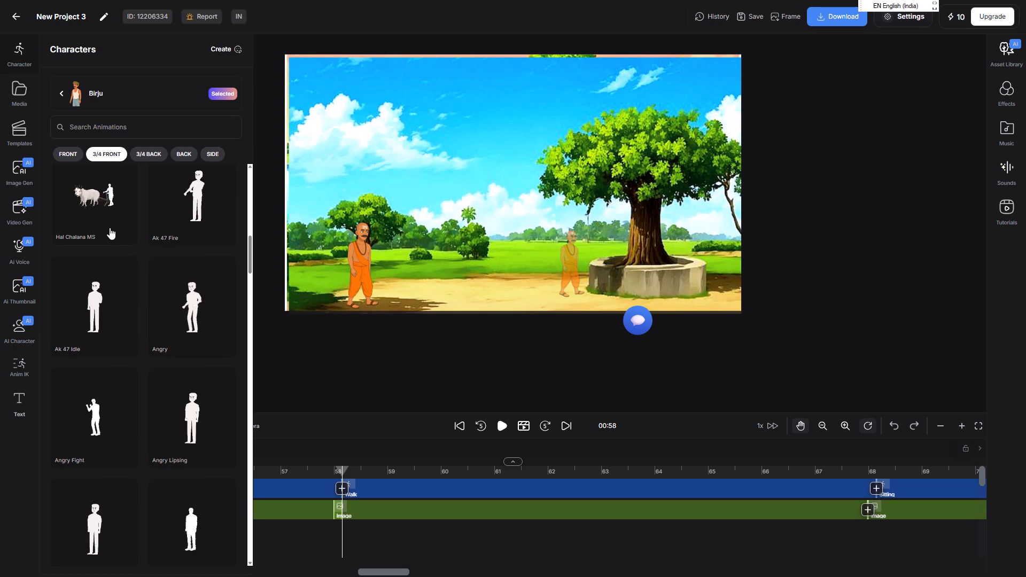
scroll(110, 228, down, 3)
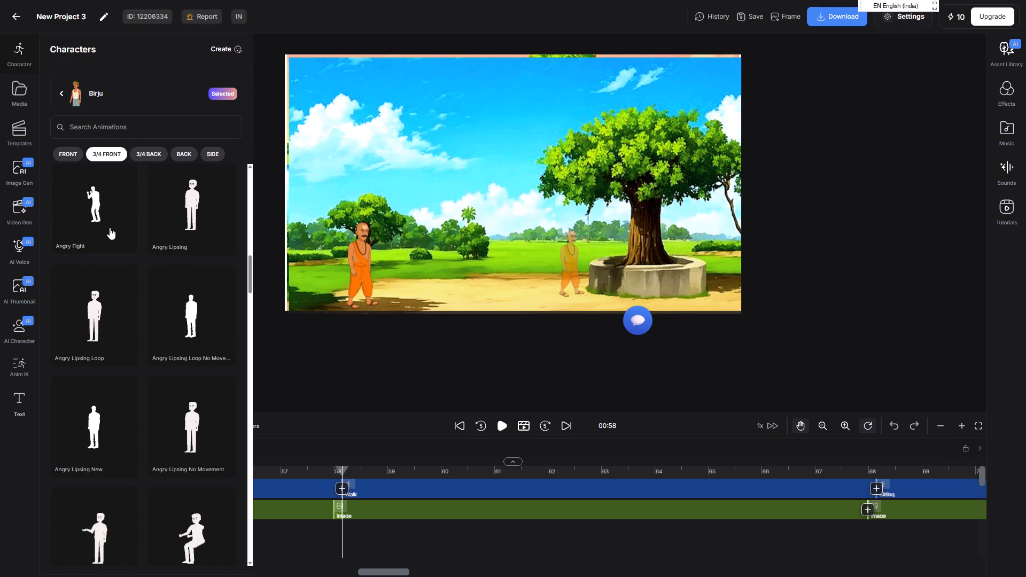
scroll(110, 228, down, 2)
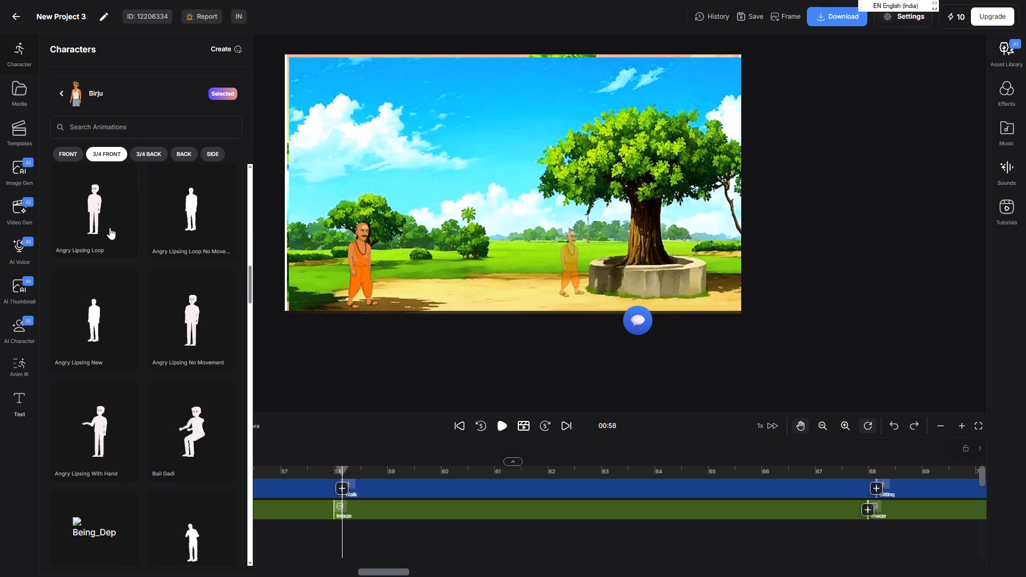
scroll(110, 228, down, 4)
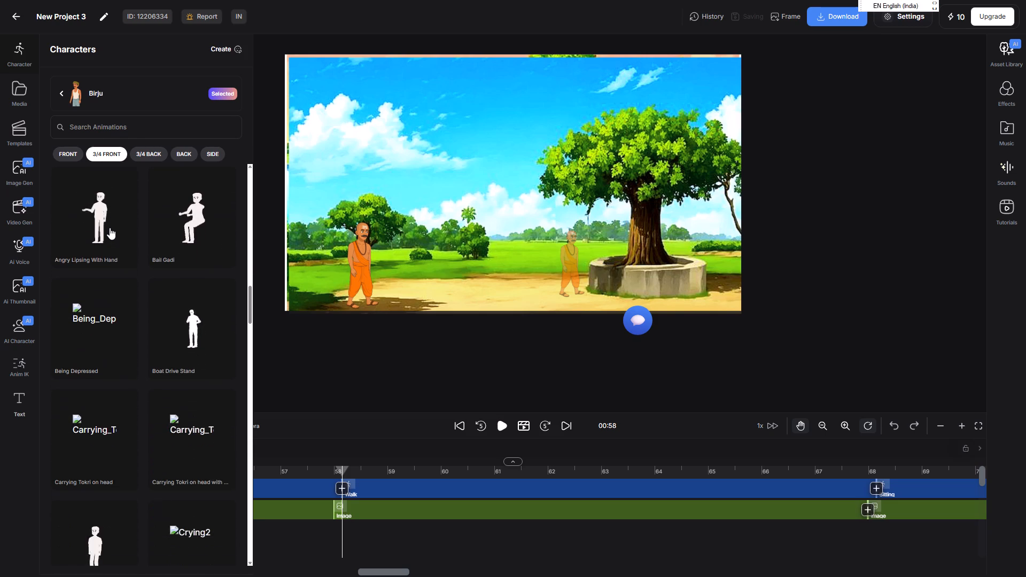
Add Birju to the scene at 00:58 with his 3/4 front Walk animation.
scroll(110, 228, up, 8)
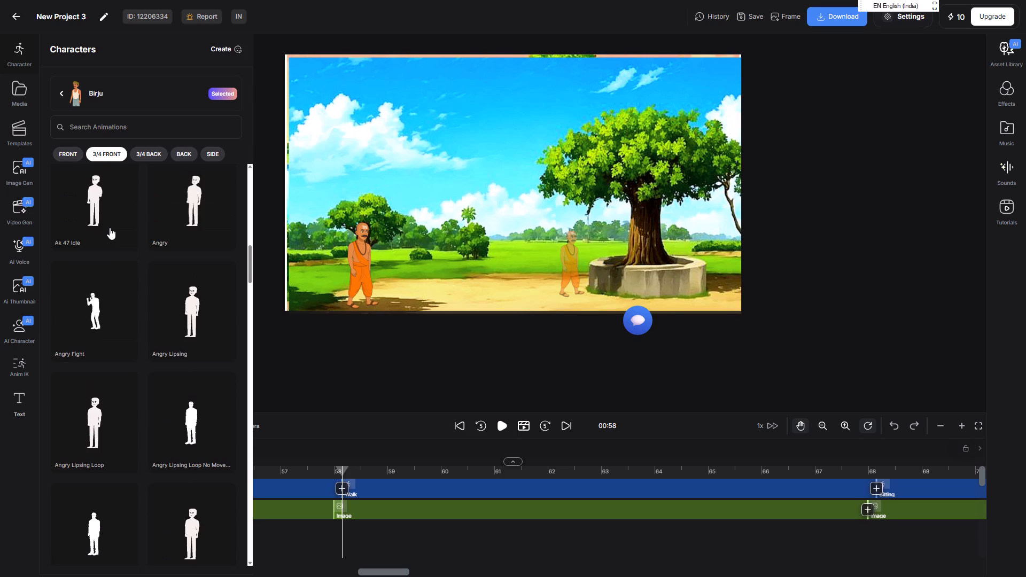
scroll(110, 228, up, 7)
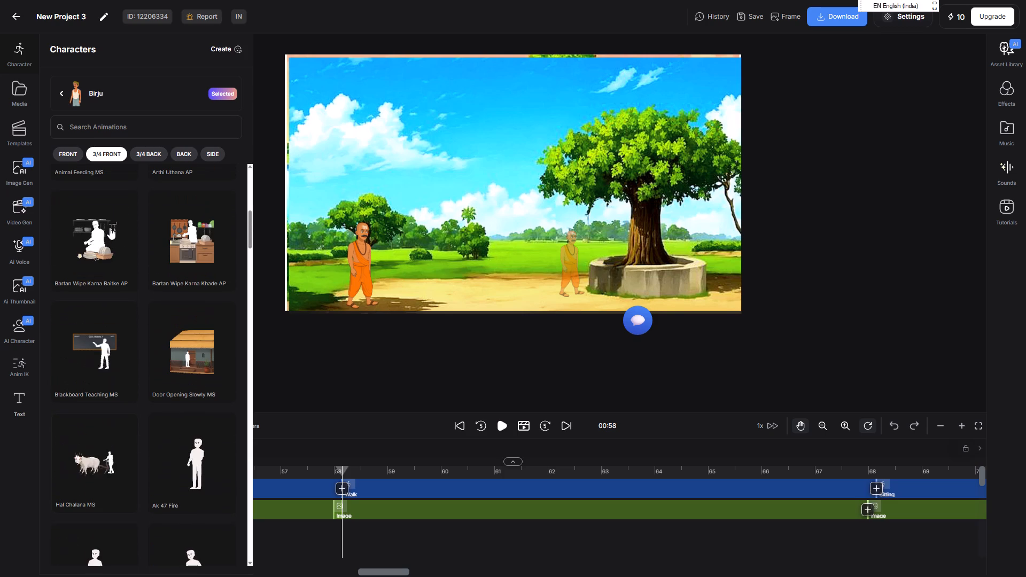
scroll(110, 228, up, 2)
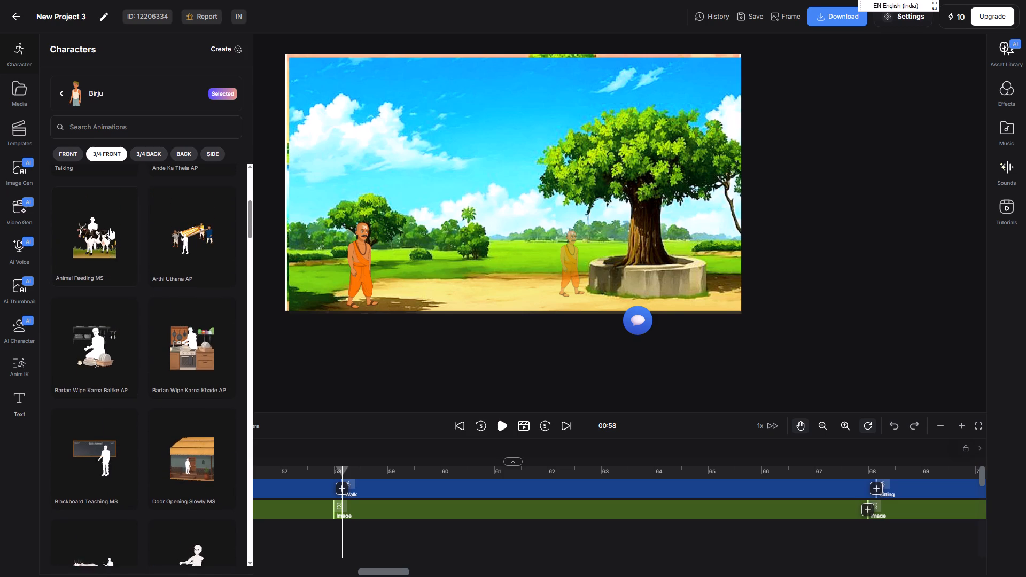
scroll(110, 228, up, 5)
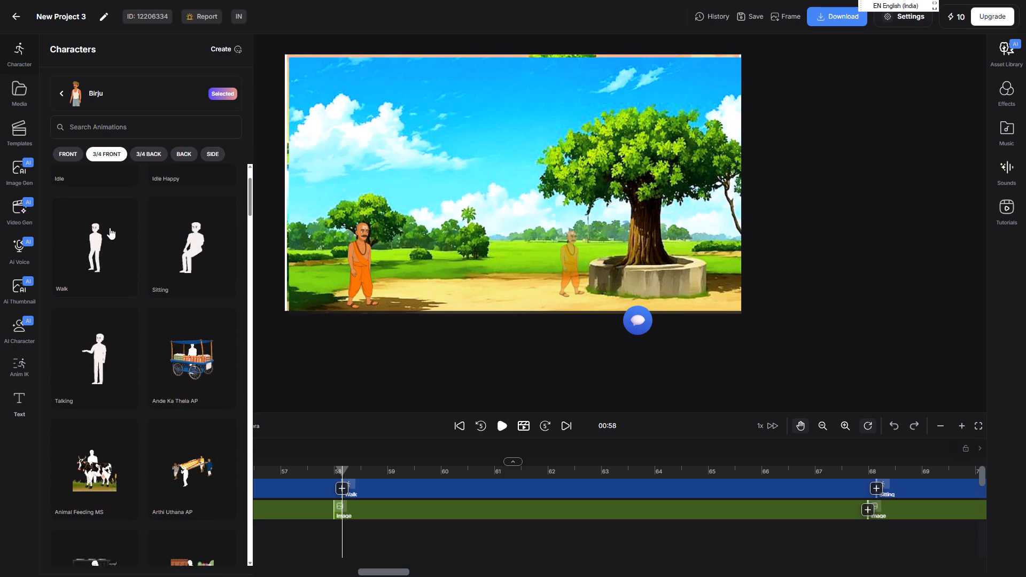
scroll(110, 228, up, 2)
click(82, 323)
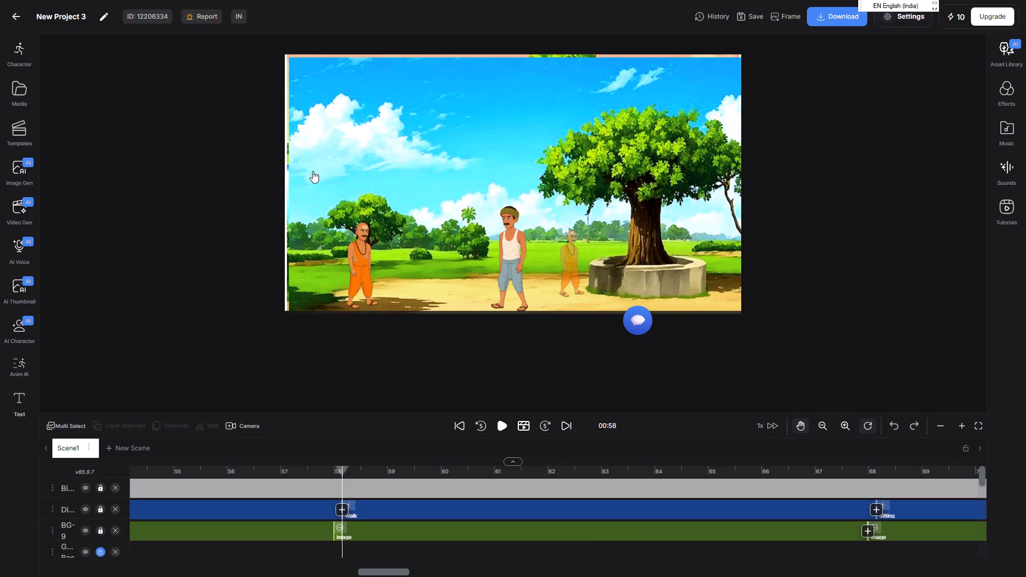
Flip Birju to face the large tree, shrink him to less than half size and place him on the grass just behind Dinanath.
click(522, 248)
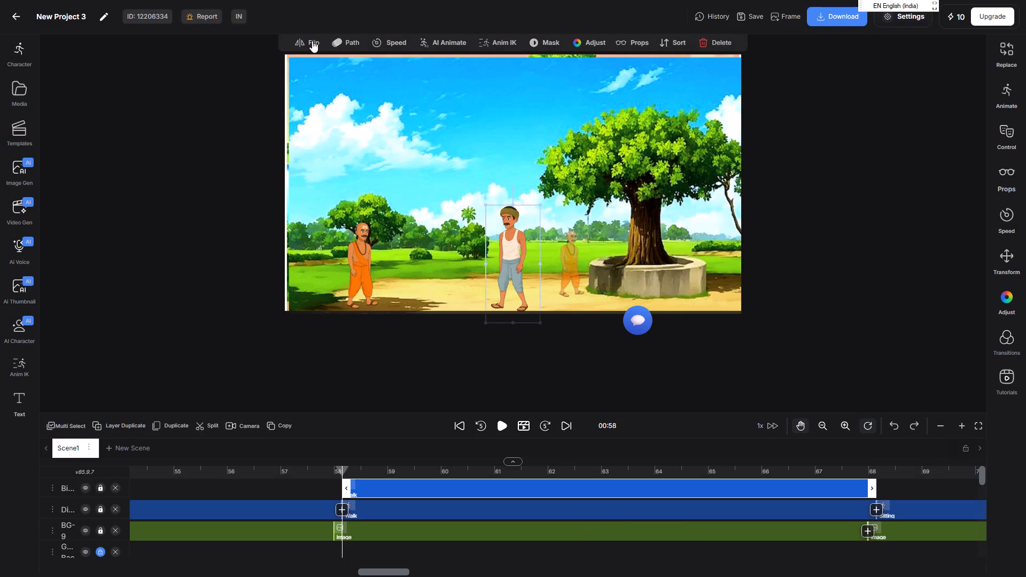
click(311, 40)
drag(512, 256, 442, 213)
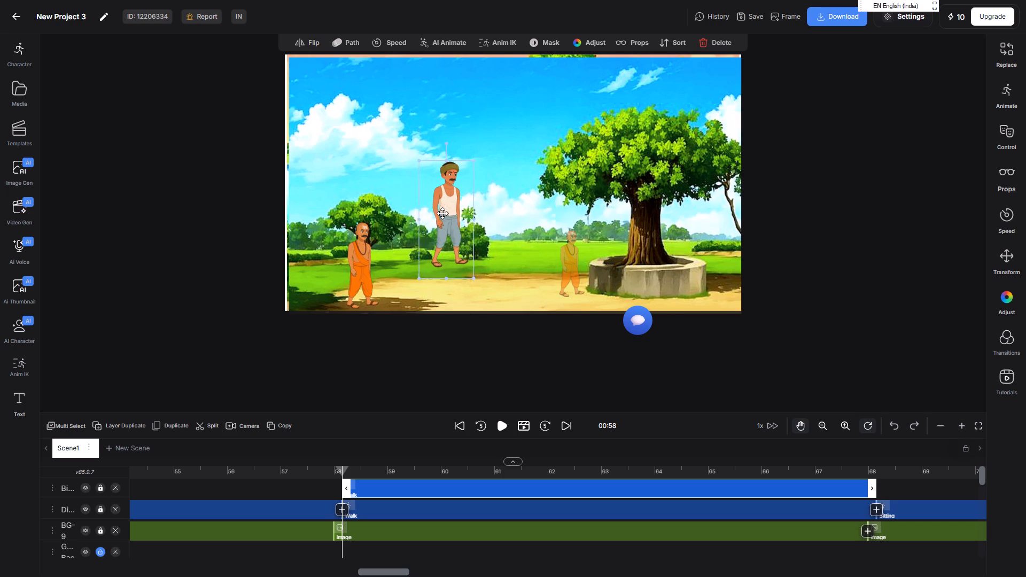
drag(442, 213, 427, 210)
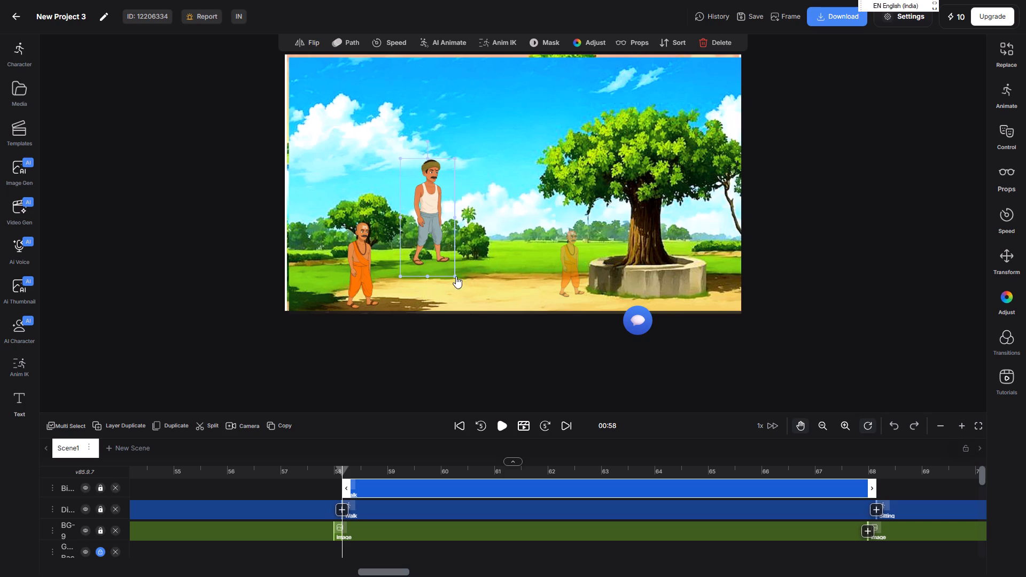
drag(455, 277, 416, 252)
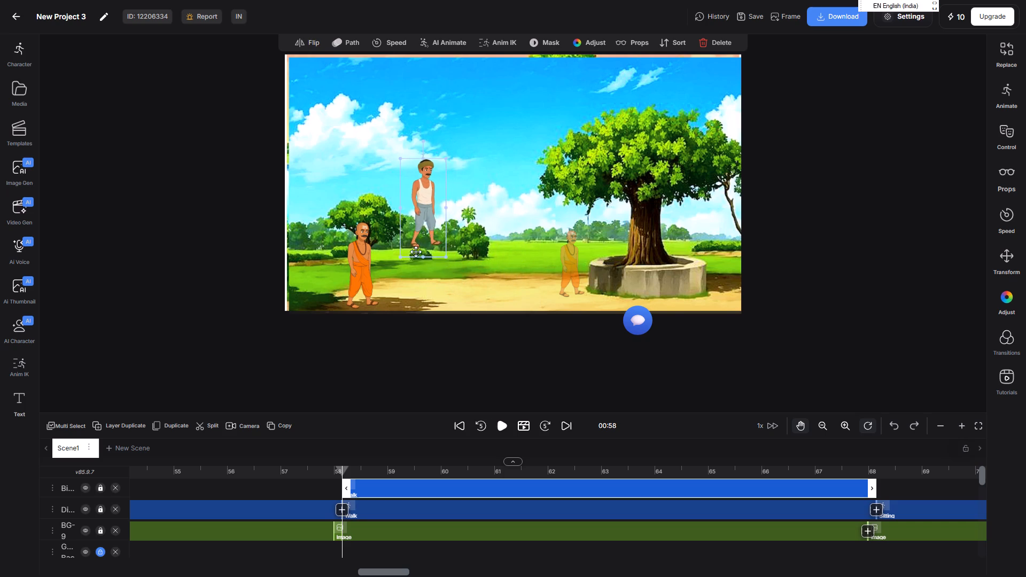
drag(416, 252, 377, 214)
drag(412, 183, 412, 186)
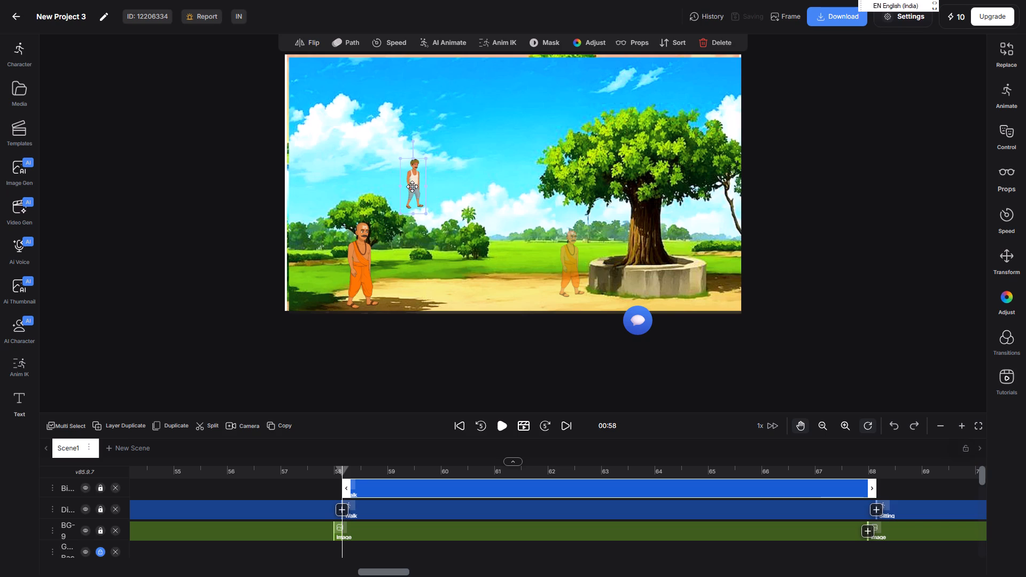
drag(412, 186, 395, 236)
drag(411, 266, 406, 261)
drag(398, 236, 401, 264)
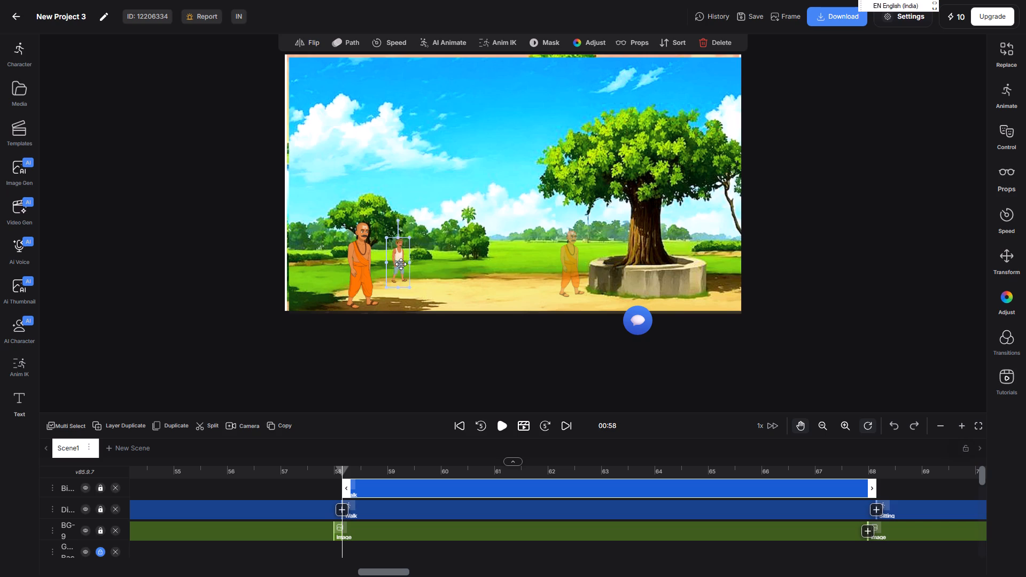
drag(401, 264, 394, 244)
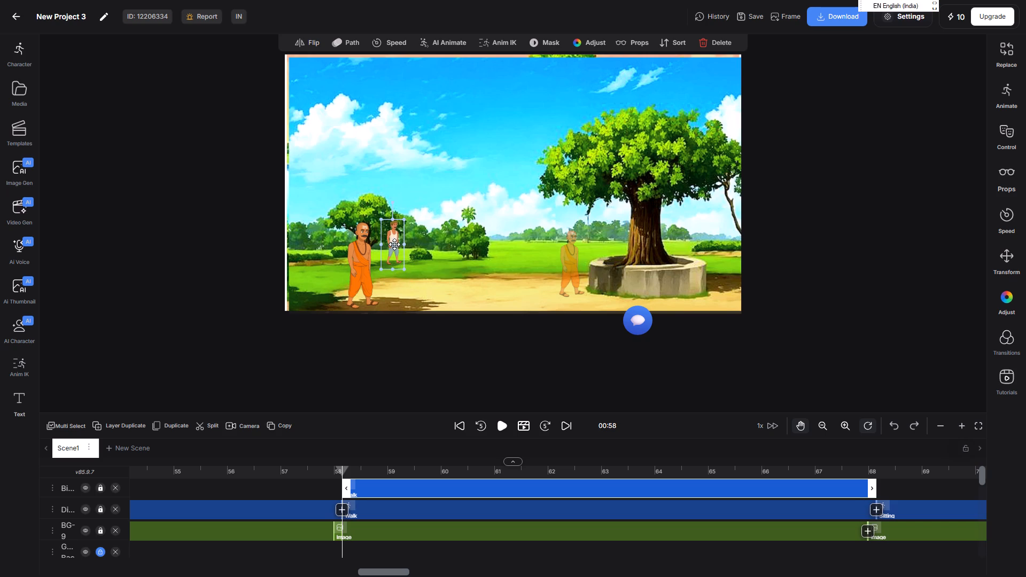
drag(394, 244, 394, 242)
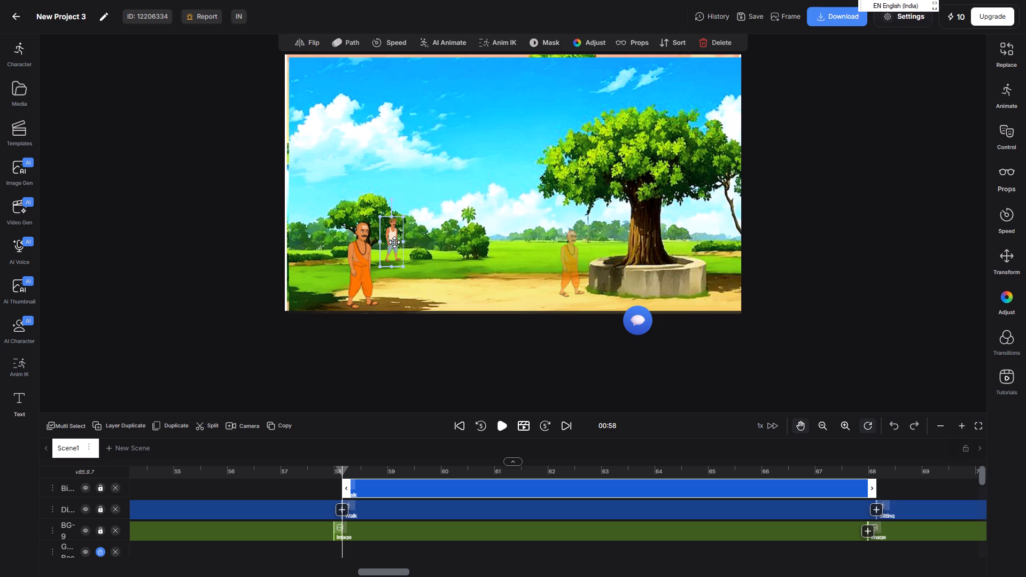
Give Birju a movement path ending in front of the large tree's stone platform, with his end figure enlarged to about twice the starting size.
click(351, 38)
click(543, 302)
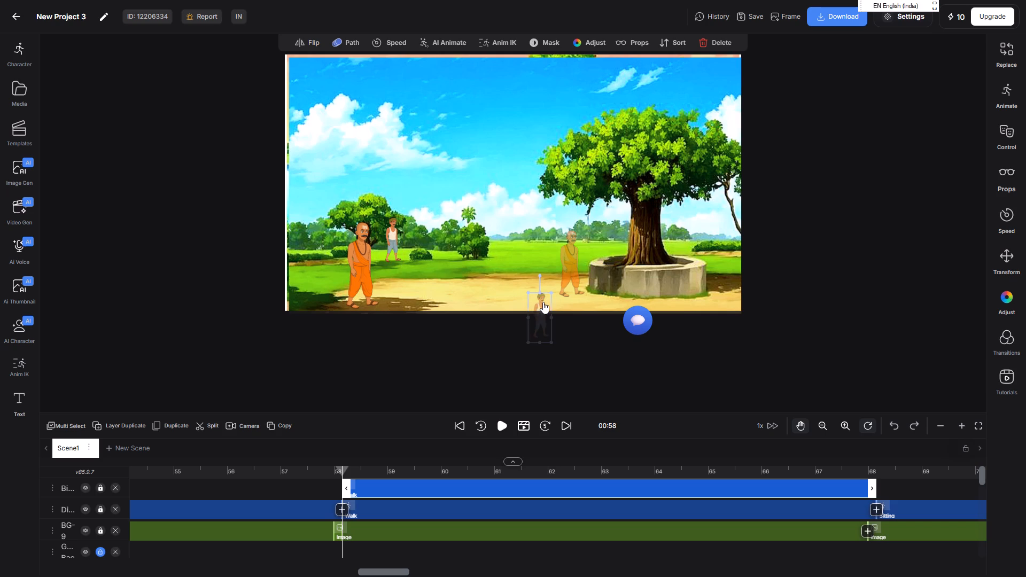
drag(543, 298, 682, 266)
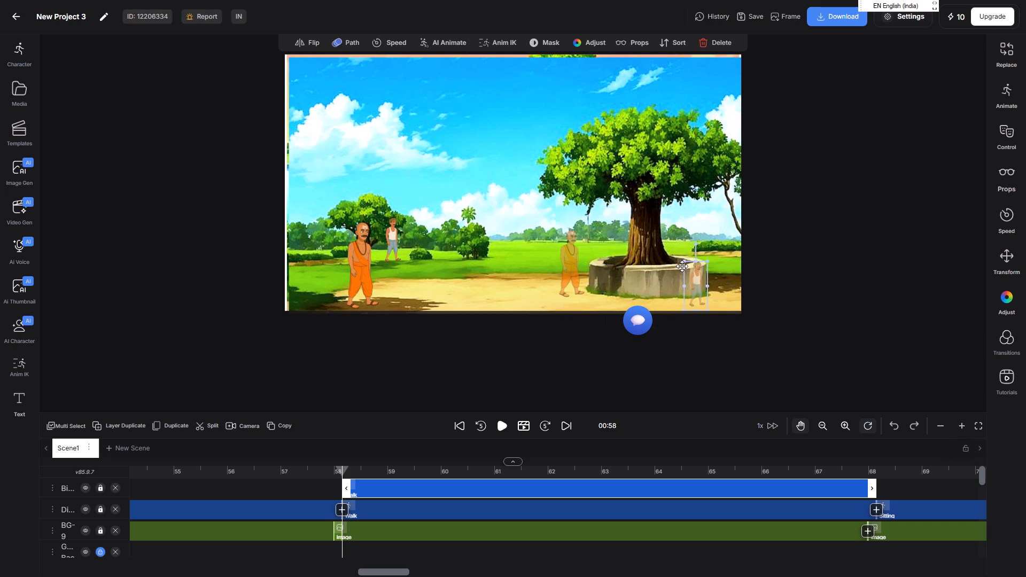
drag(682, 266, 695, 263)
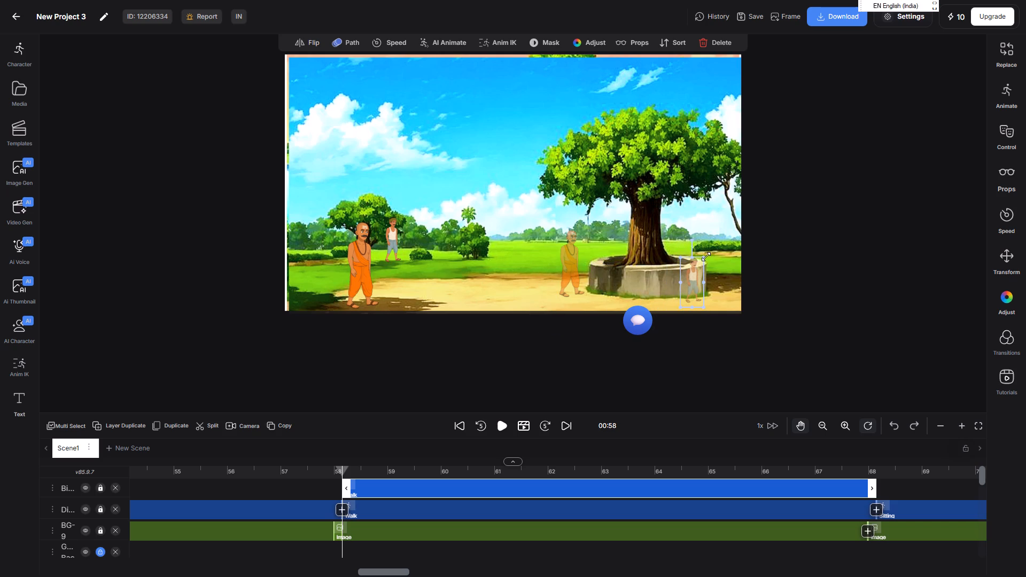
drag(704, 255, 720, 208)
drag(708, 259, 695, 269)
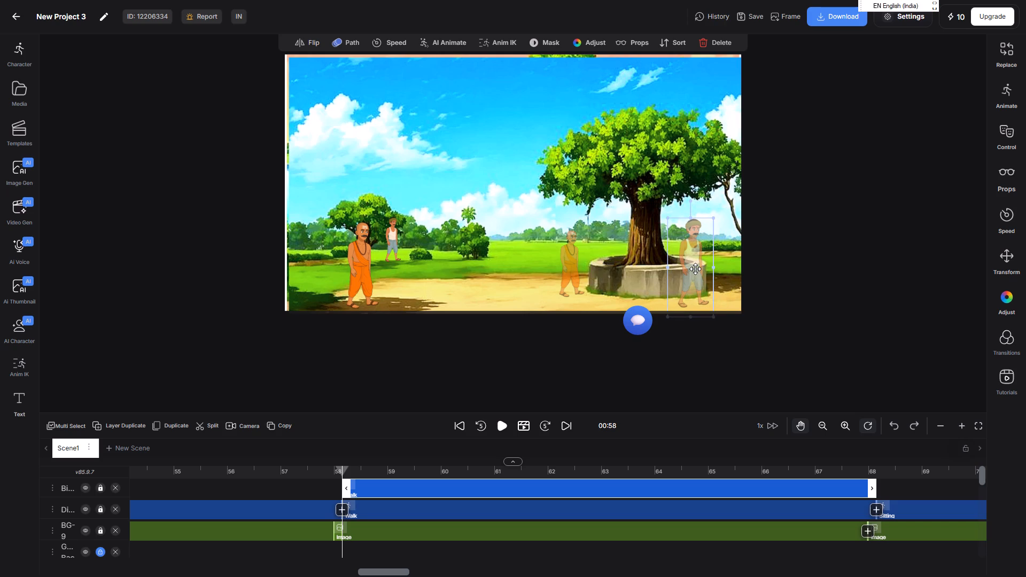
drag(695, 269, 670, 267)
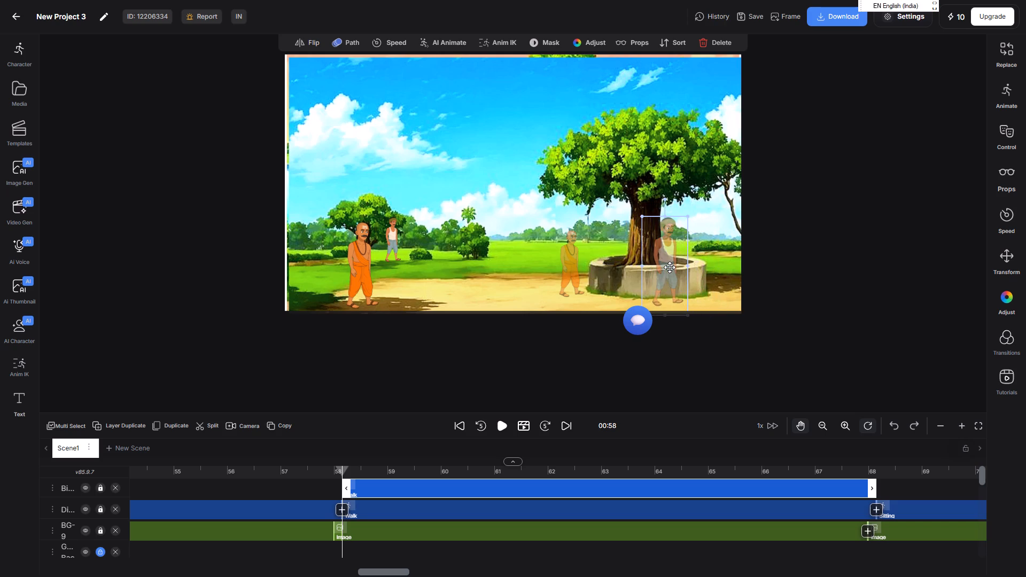
drag(670, 267, 672, 269)
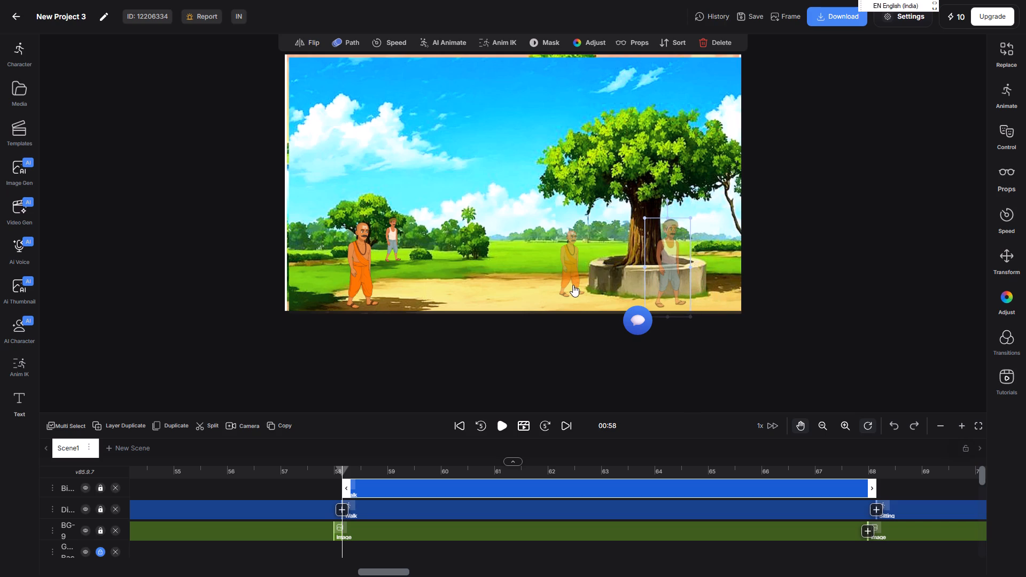
Play back Birju and Dinanath's walk from 00:58 into the Sitting clip.
click(503, 422)
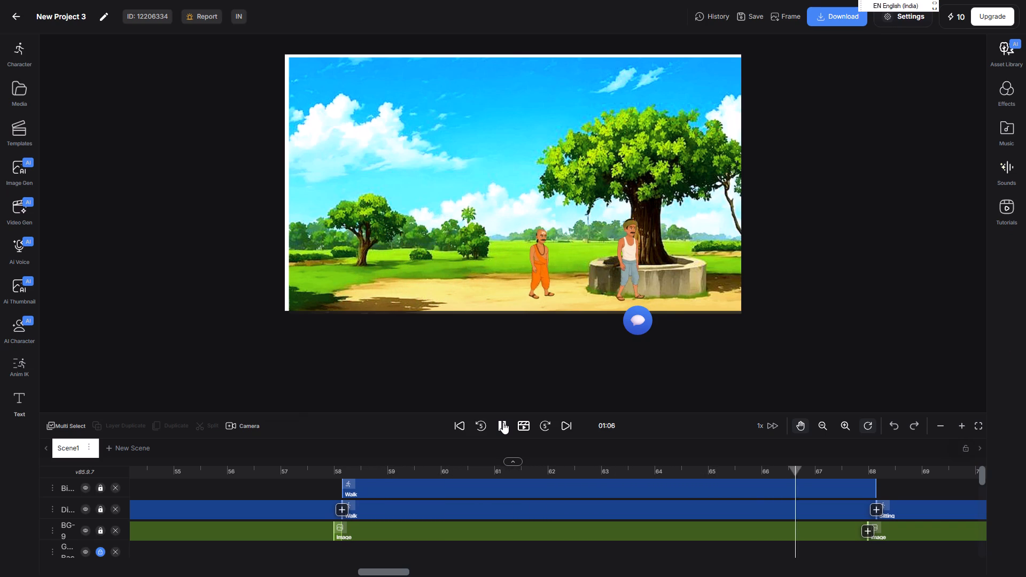
click(503, 422)
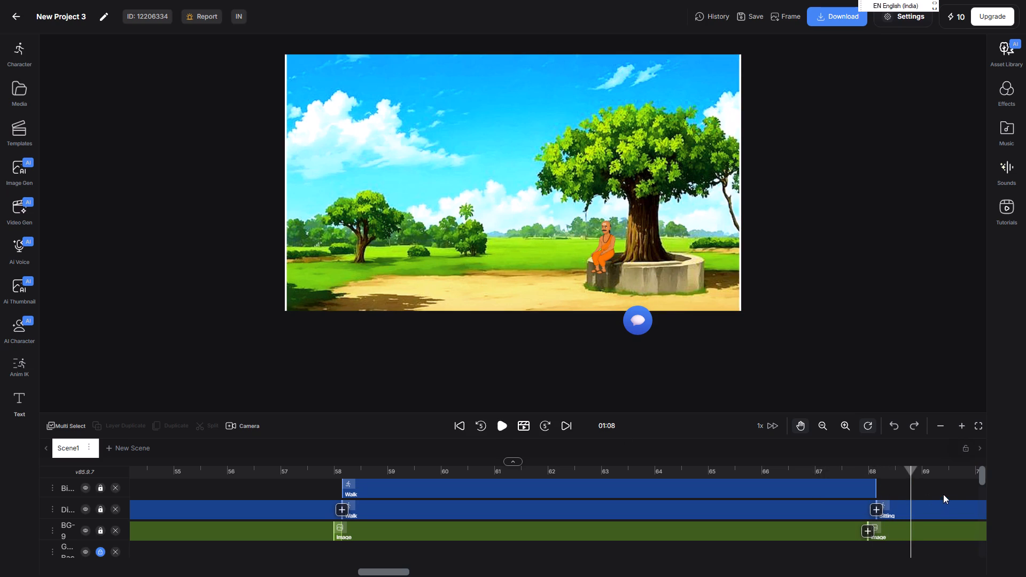
drag(946, 492, 881, 491)
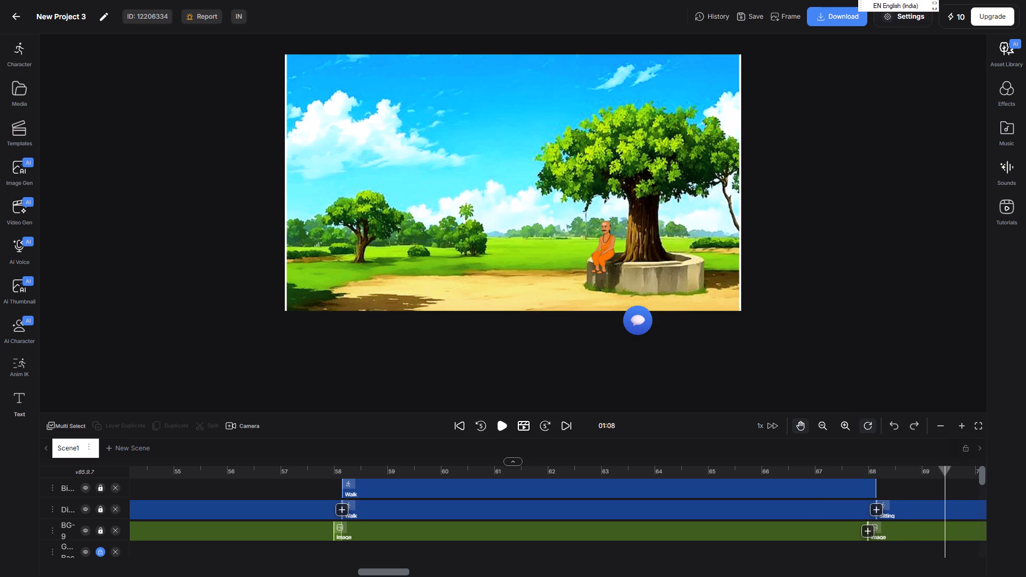
click(395, 575)
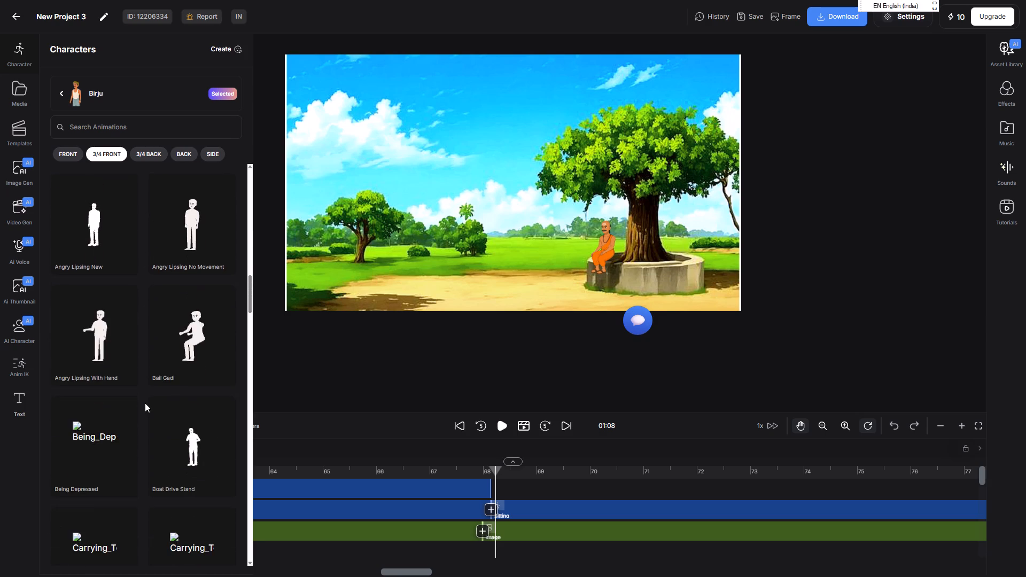
scroll(145, 403, down, 9)
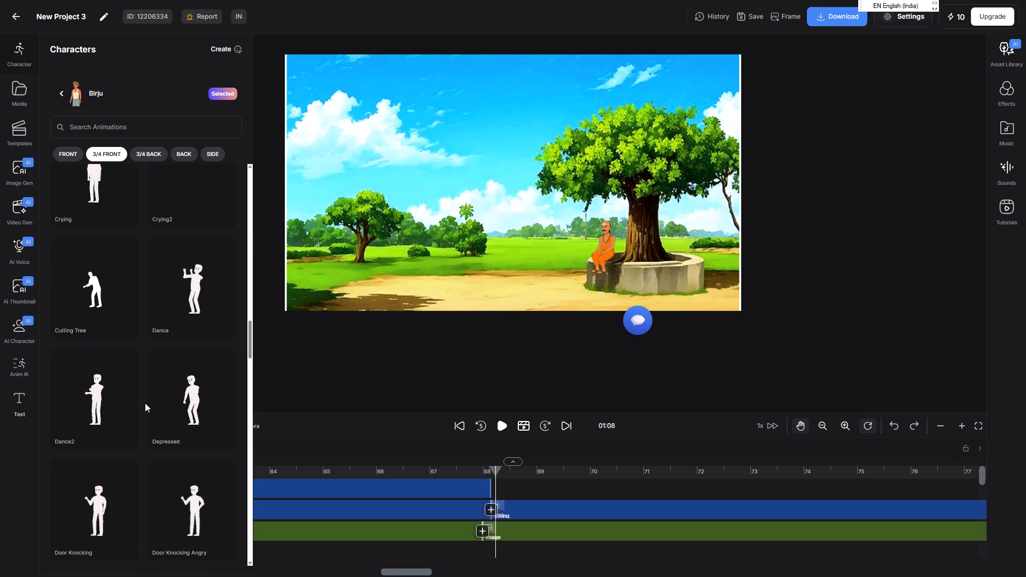
scroll(145, 403, down, 15)
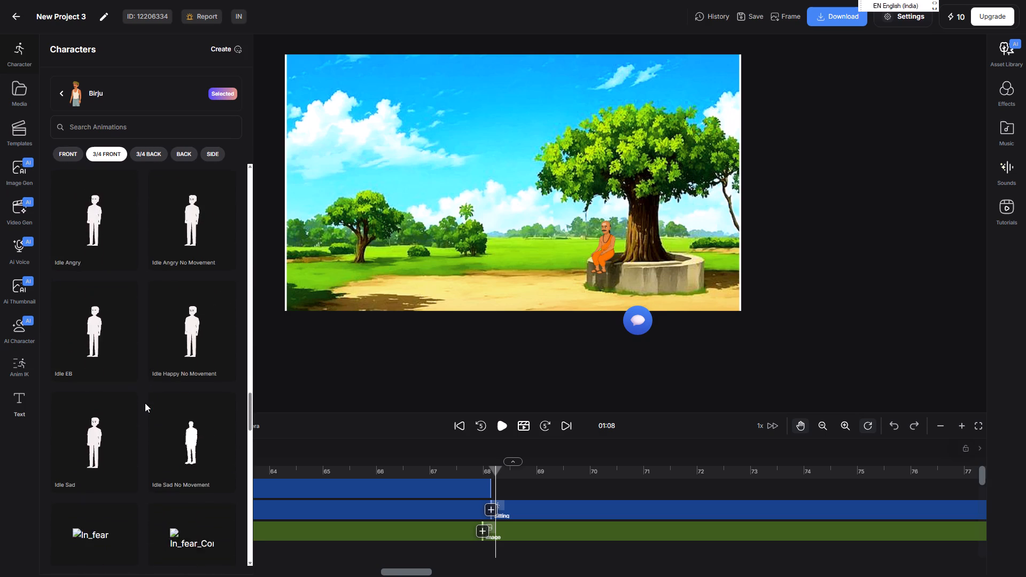
scroll(145, 403, down, 11)
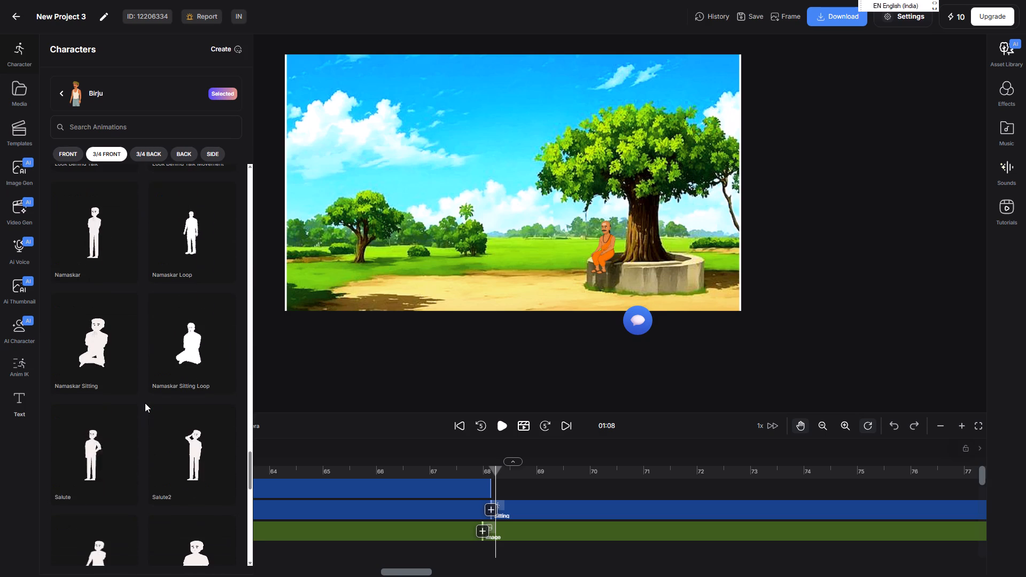
click(191, 338)
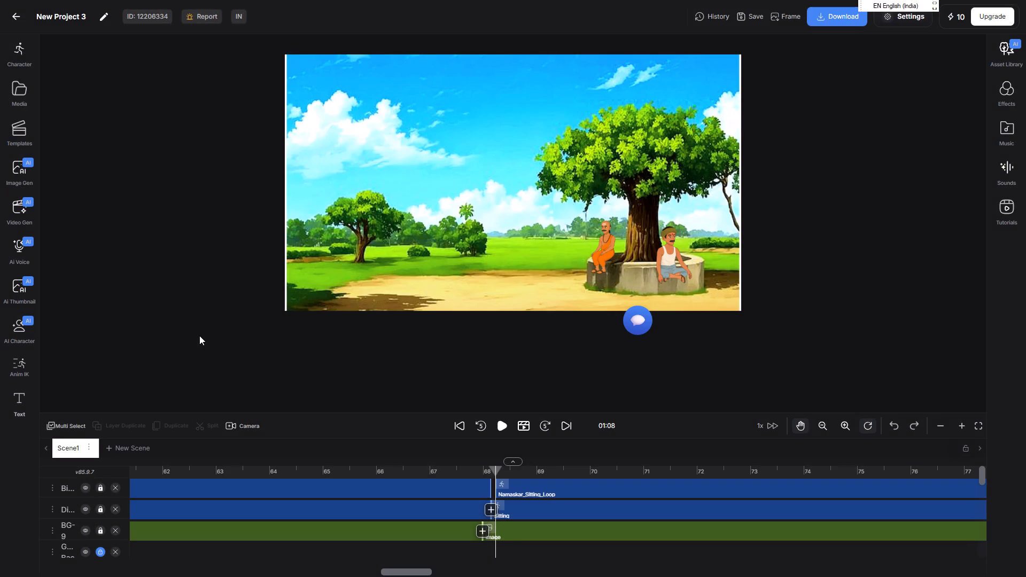
drag(547, 490, 545, 490)
drag(545, 490, 536, 492)
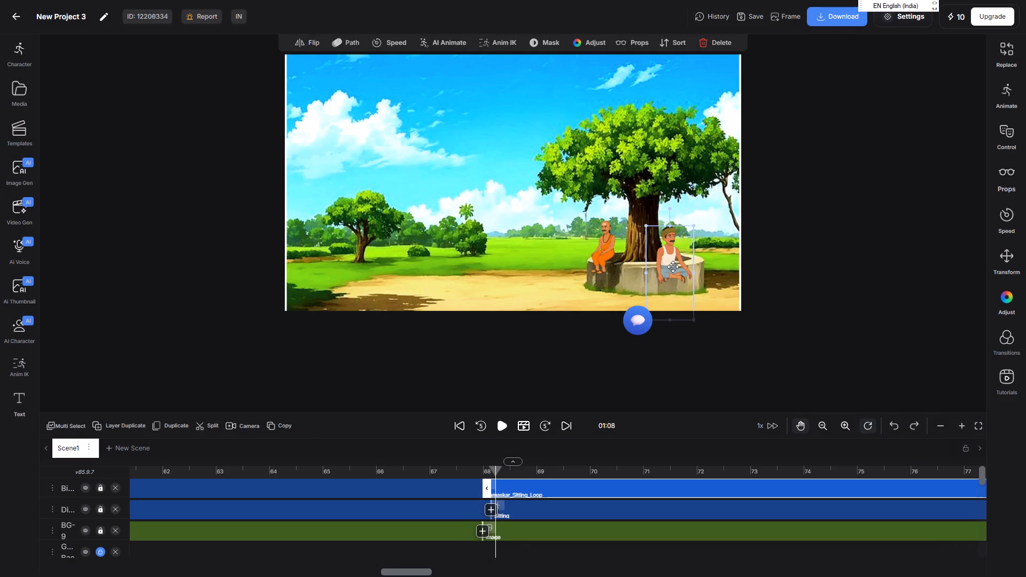
Move the seated Birju up onto the stone platform beside the tree trunk and shrink him to about four-fifths size.
click(673, 266)
drag(673, 264, 671, 253)
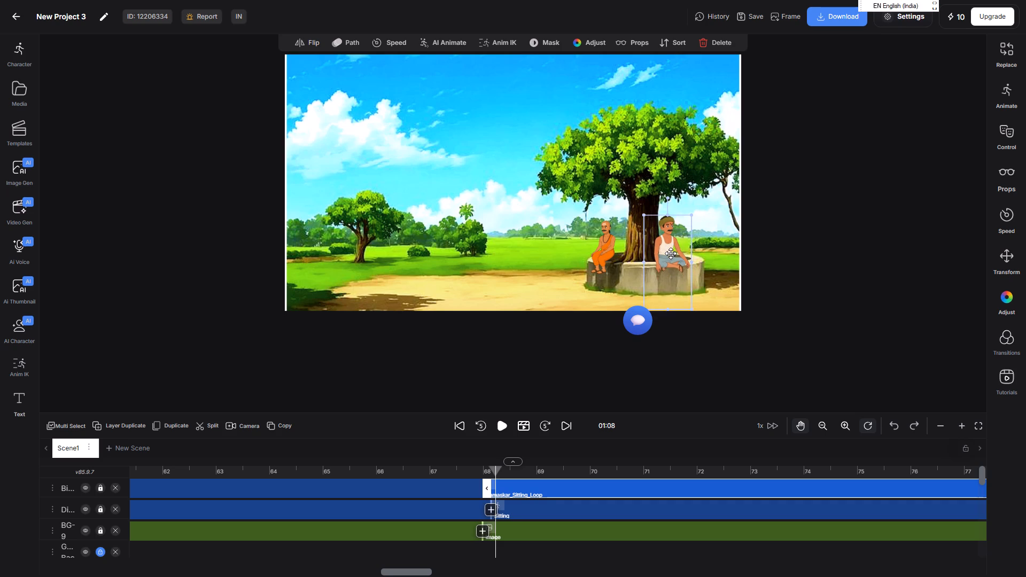
drag(671, 253, 666, 247)
drag(689, 303, 681, 292)
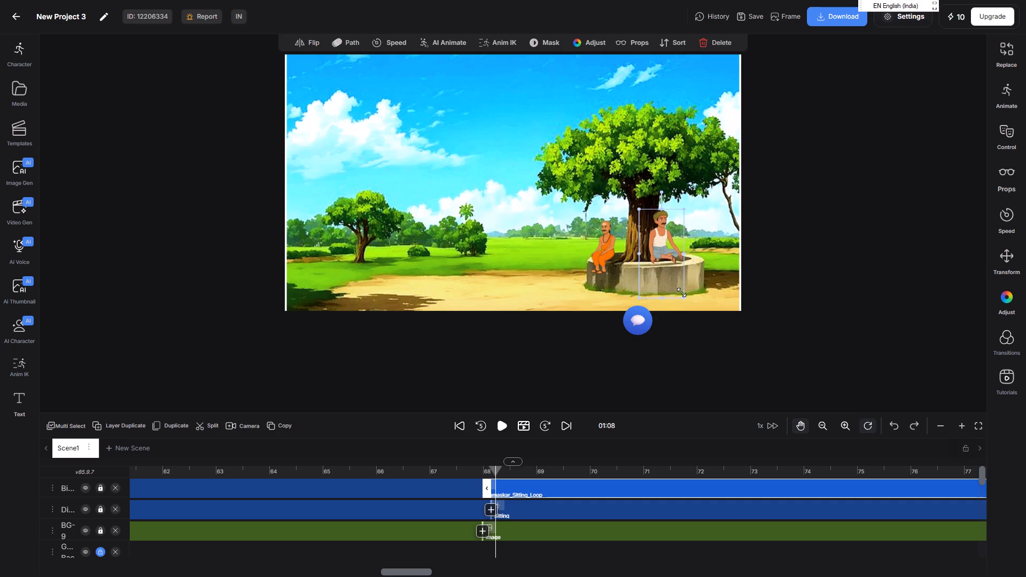
drag(681, 292, 678, 286)
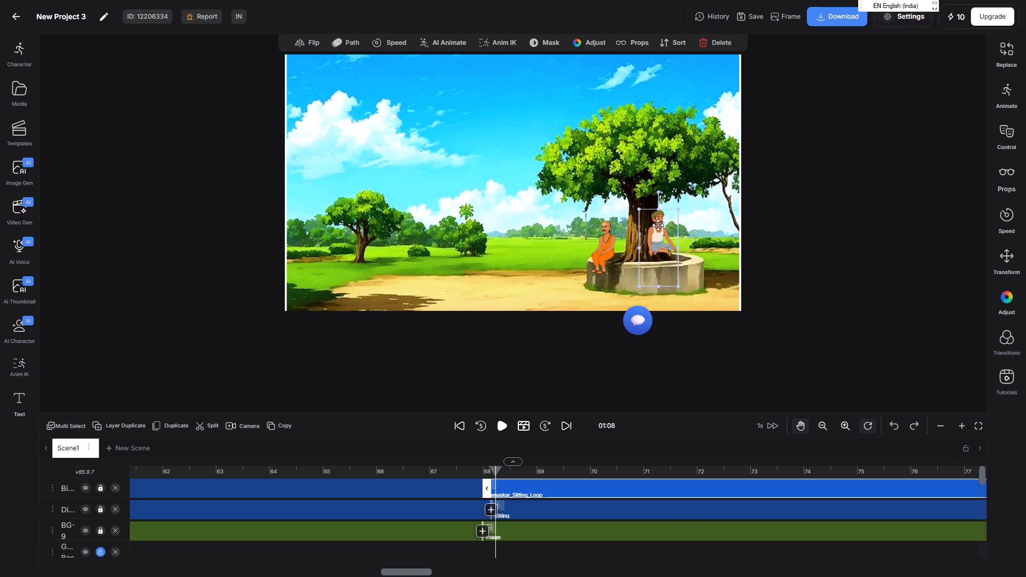
Lower seated Birju onto the stone platform's front surface, shrink him to about nine-tenths size, and play the scene from 01:08.
drag(658, 228, 659, 240)
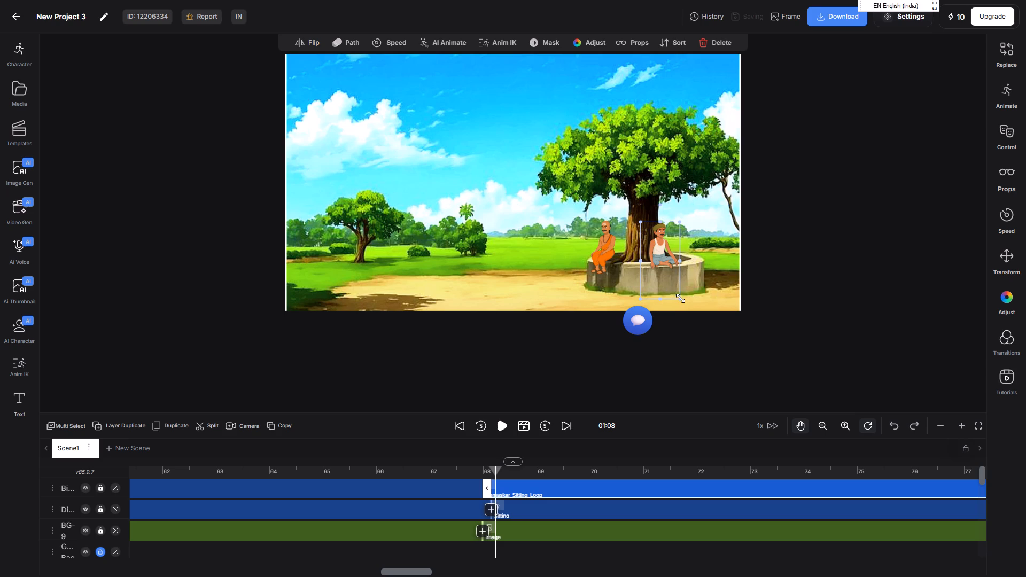
drag(680, 298, 670, 292)
click(657, 239)
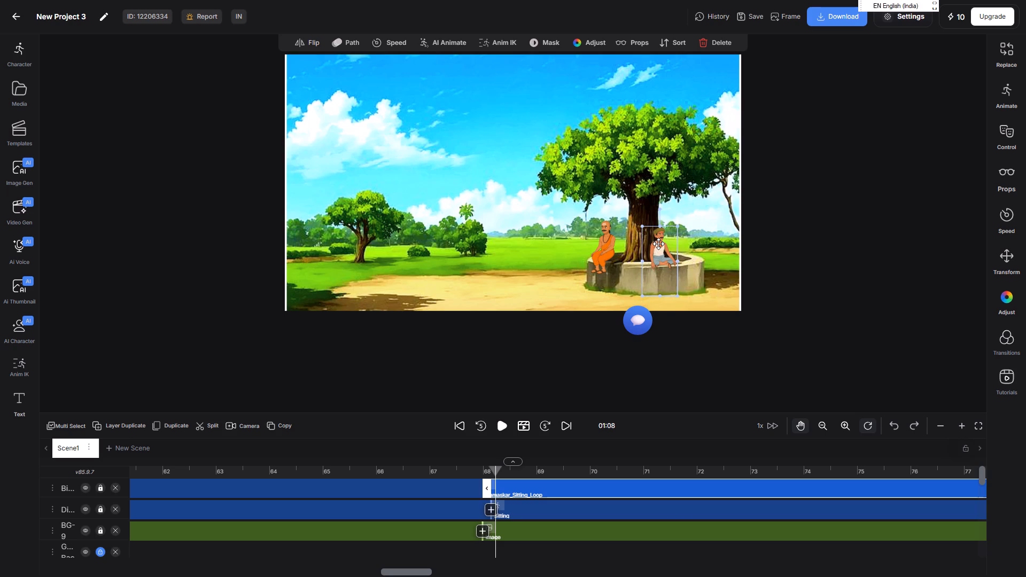
click(499, 426)
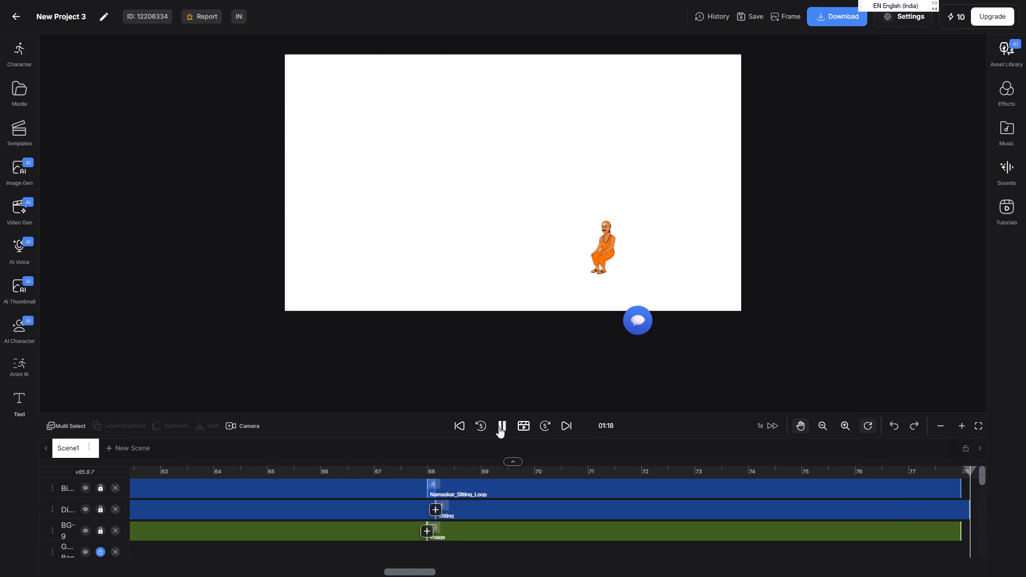
click(499, 426)
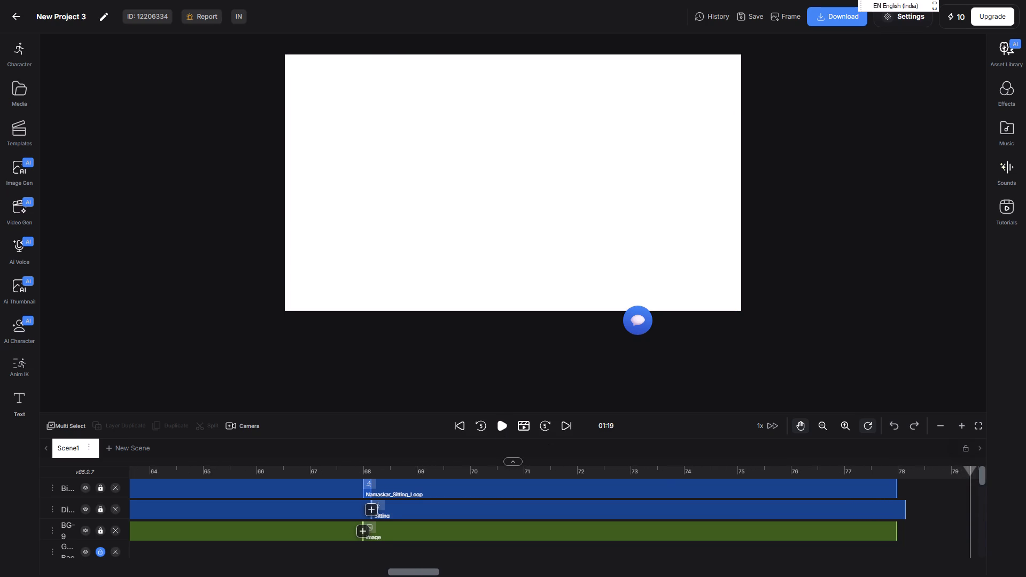
Add Birju's 3/4 front Ande Ka Thela AP animation at 01:09.
drag(968, 471, 932, 473)
drag(932, 473, 439, 474)
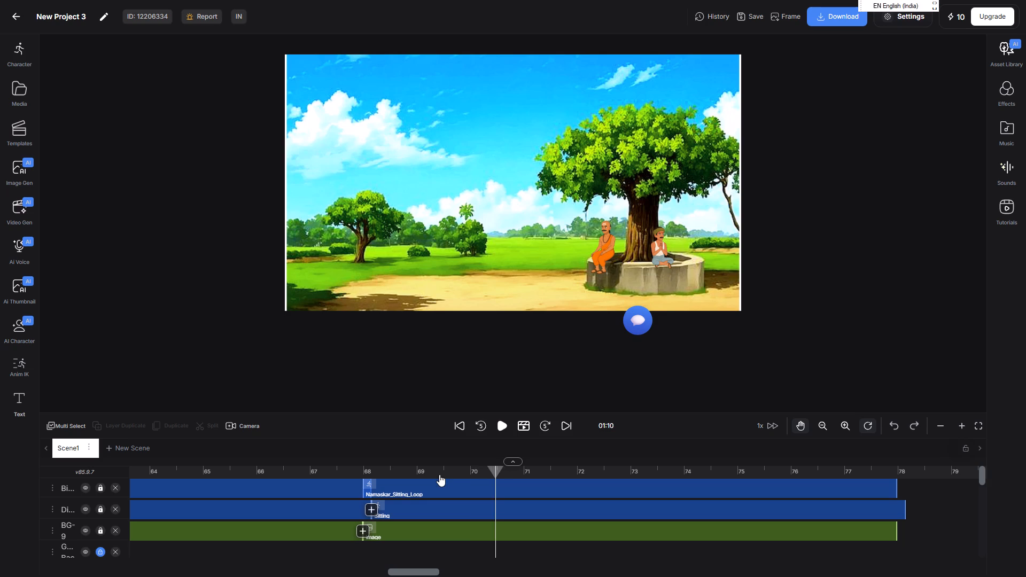
drag(439, 474, 419, 476)
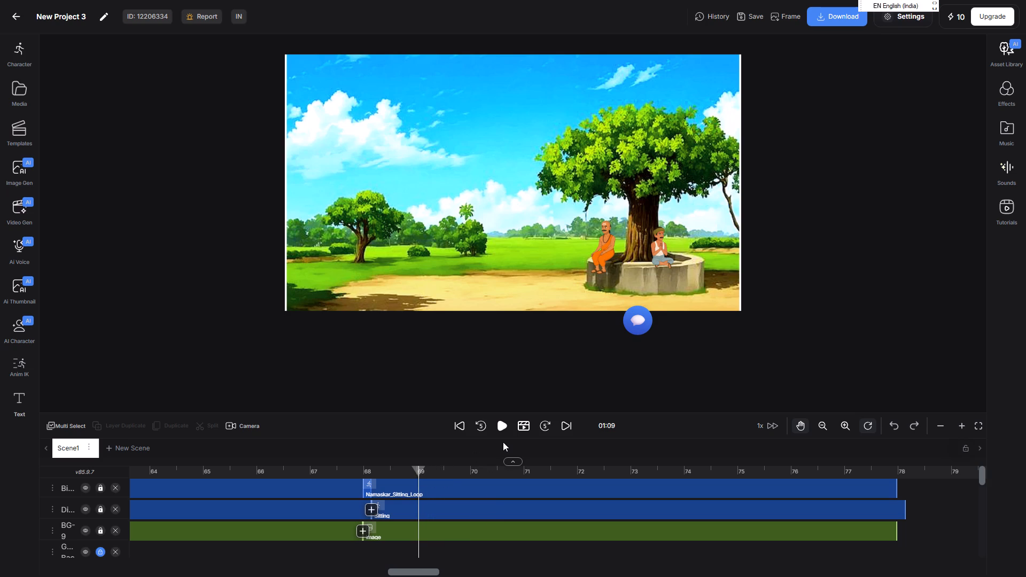
click(21, 48)
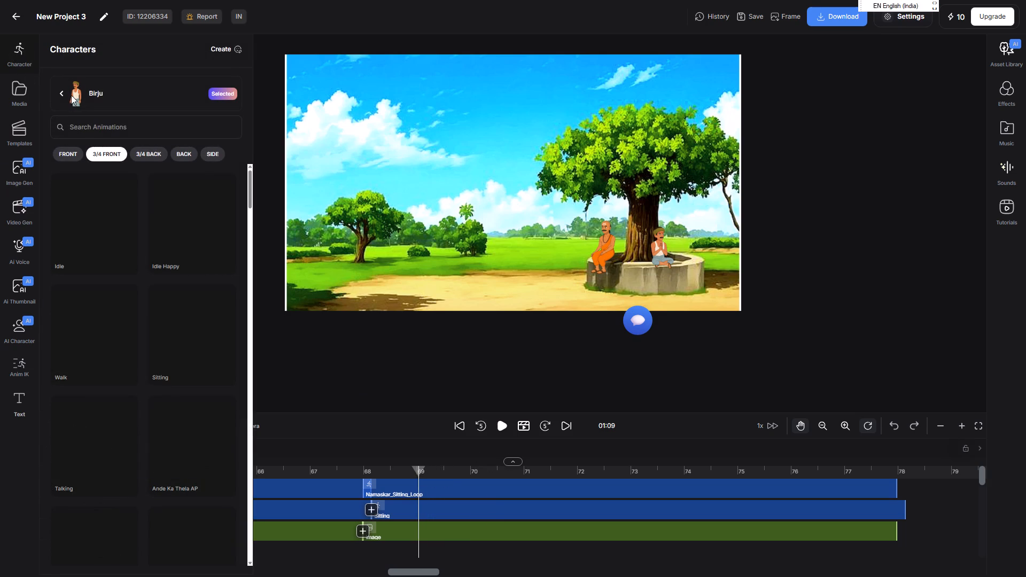
click(68, 93)
scroll(96, 224, down, 3)
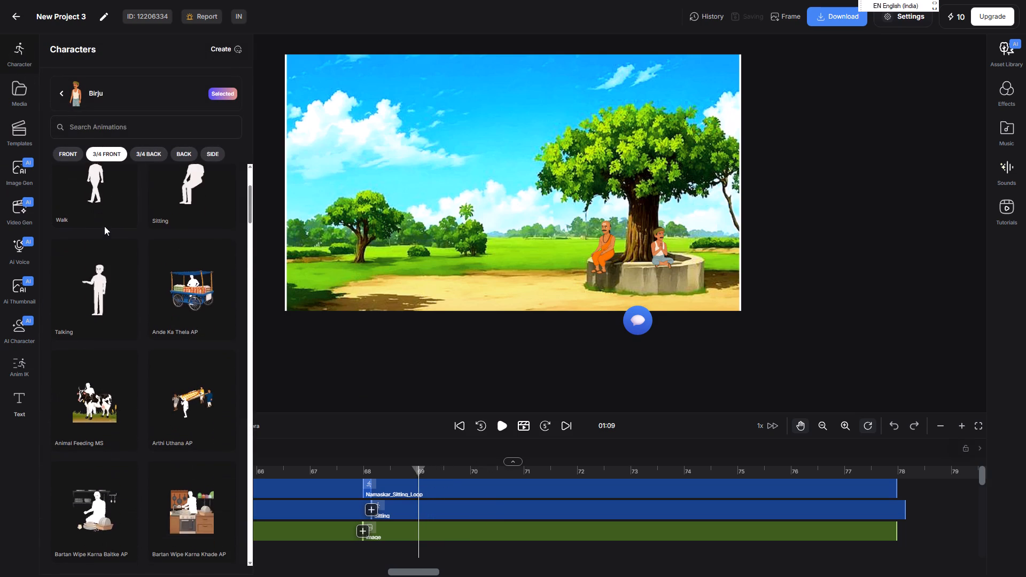
click(197, 288)
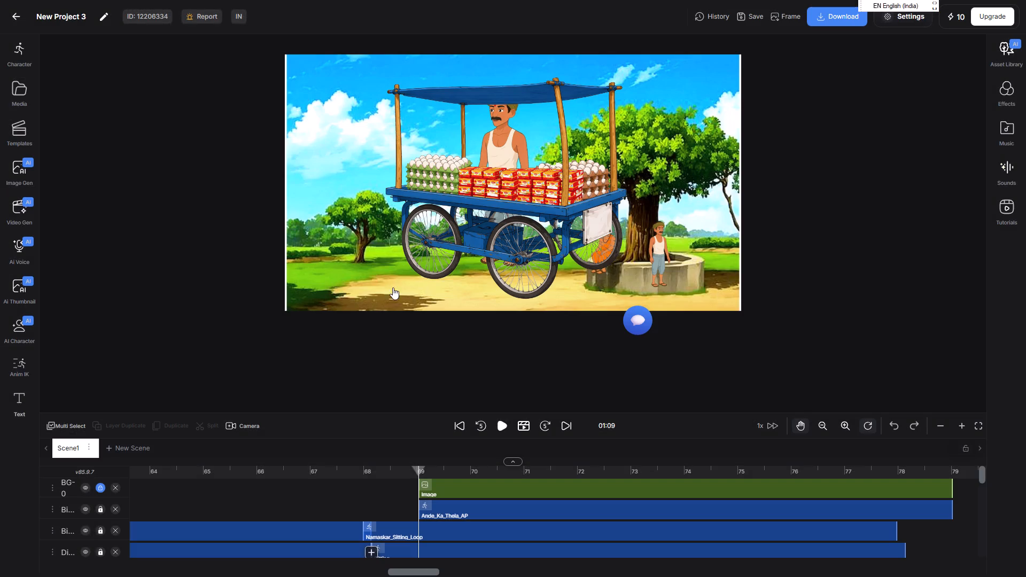
Move the standing Birju out from behind the egg cart so he stands just beyond its left end.
drag(498, 180, 442, 199)
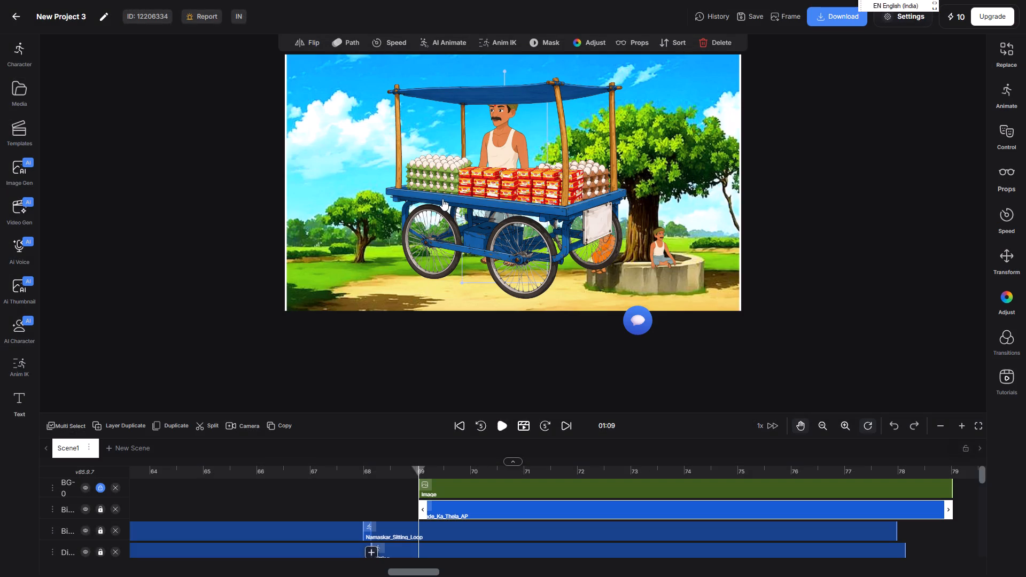
click(545, 213)
drag(512, 187, 488, 173)
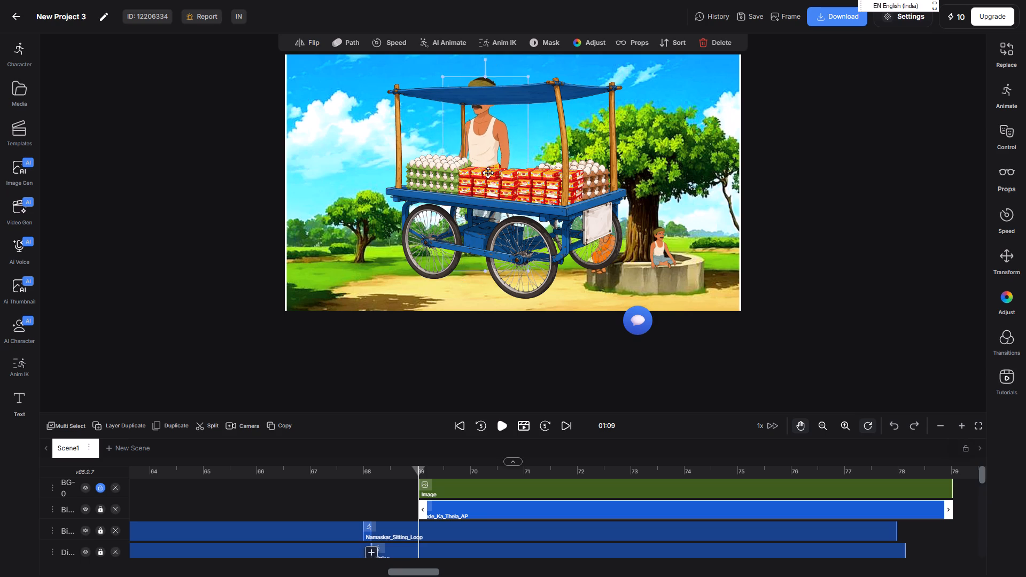
drag(488, 173, 488, 180)
click(489, 210)
drag(486, 198, 418, 252)
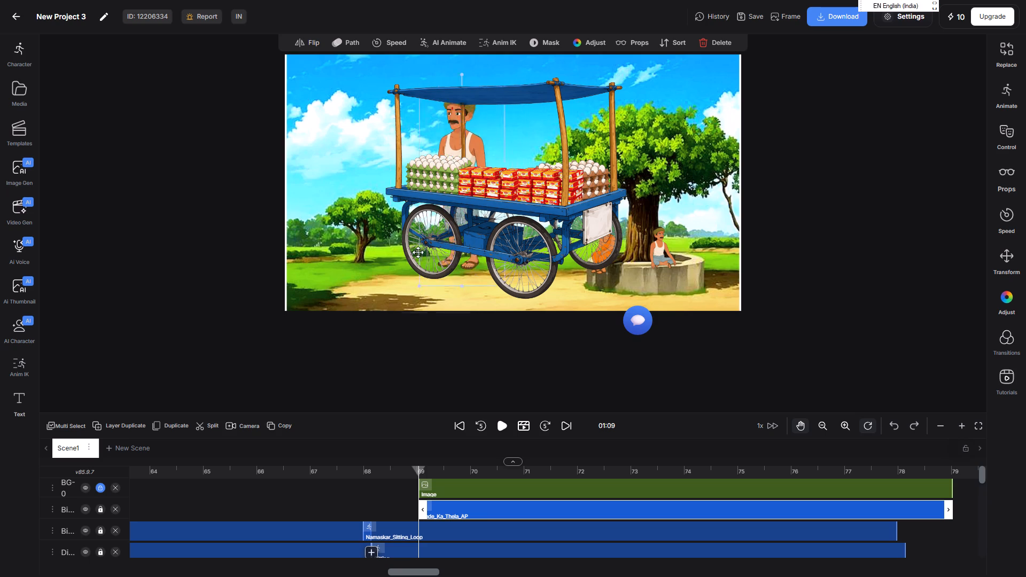
drag(418, 252, 374, 217)
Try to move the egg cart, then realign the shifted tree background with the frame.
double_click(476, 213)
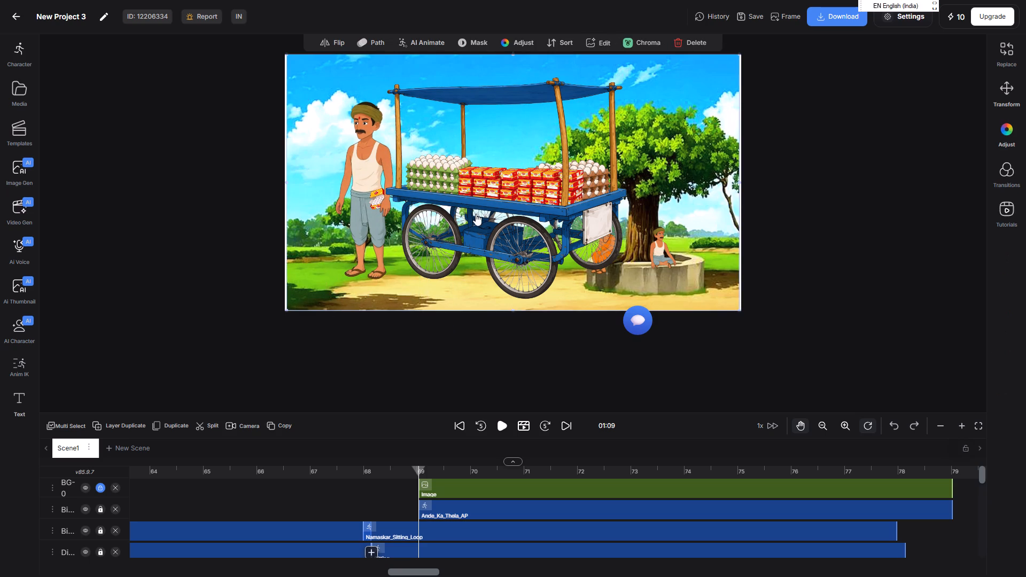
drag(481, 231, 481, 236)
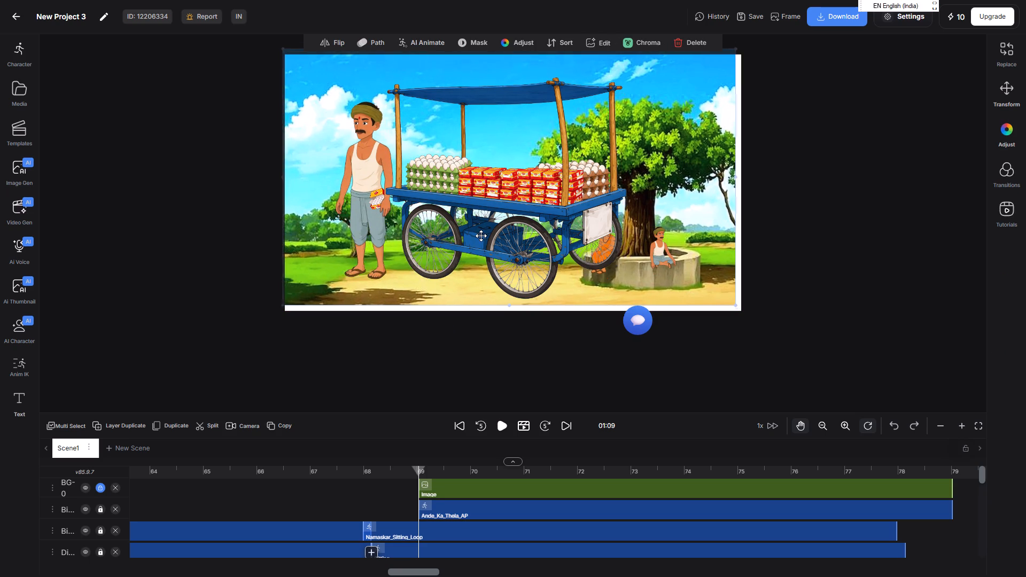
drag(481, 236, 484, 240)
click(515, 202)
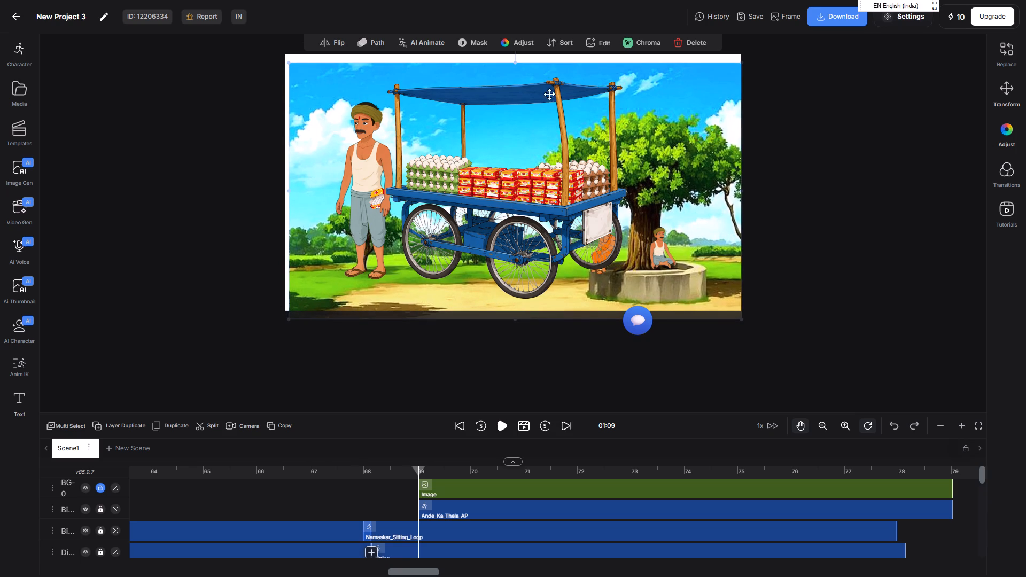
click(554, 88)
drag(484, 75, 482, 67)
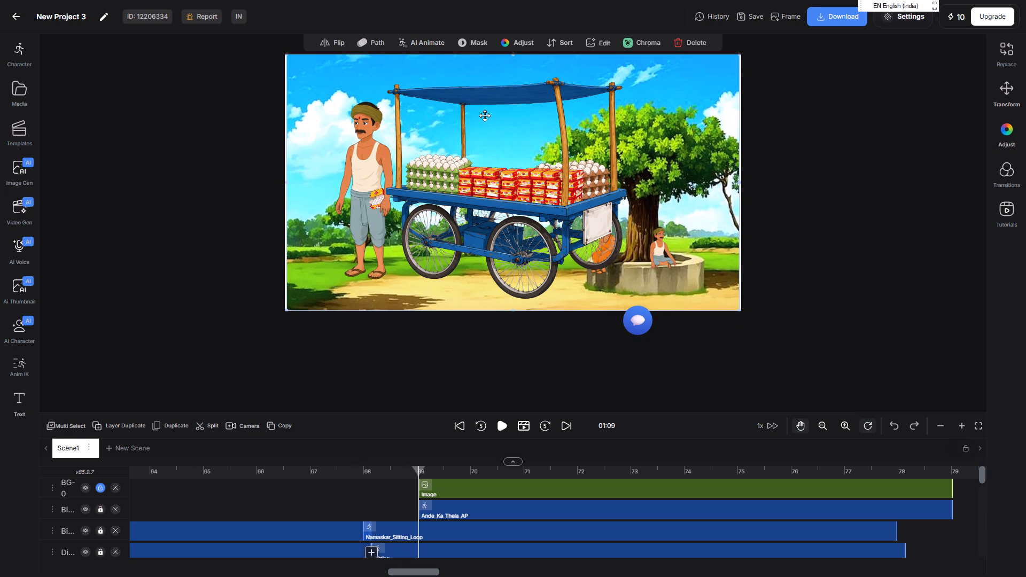
Delete the tree background image that sits behind the egg cart at 01:09.
click(485, 216)
click(520, 229)
triple_click(575, 201)
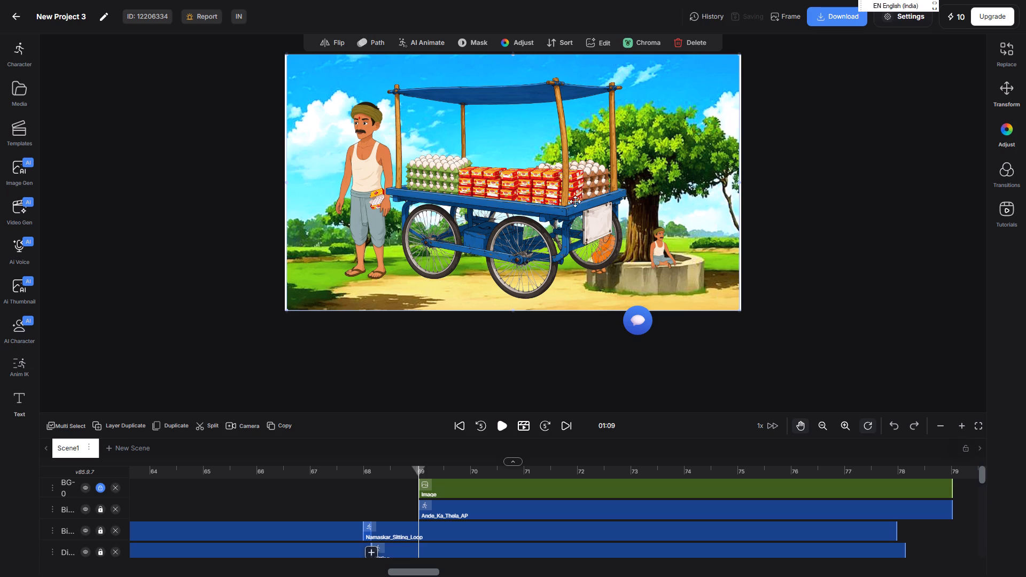
click(568, 199)
click(681, 41)
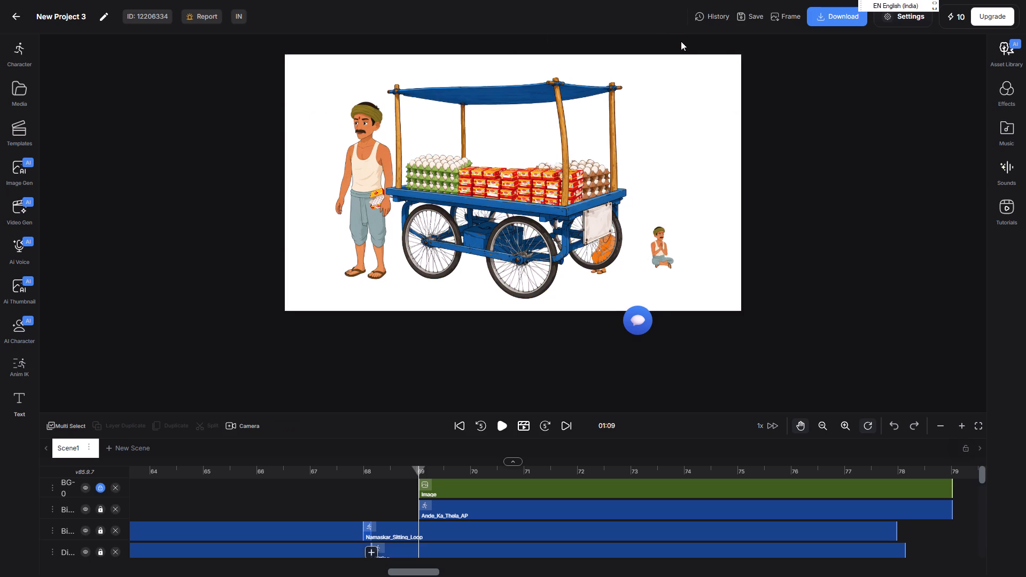
Play and scrub through the timeline between about 01:03 and 01:13 to examine where the tree background is missing.
scroll(375, 458, down, 2)
drag(202, 505, 285, 514)
click(496, 423)
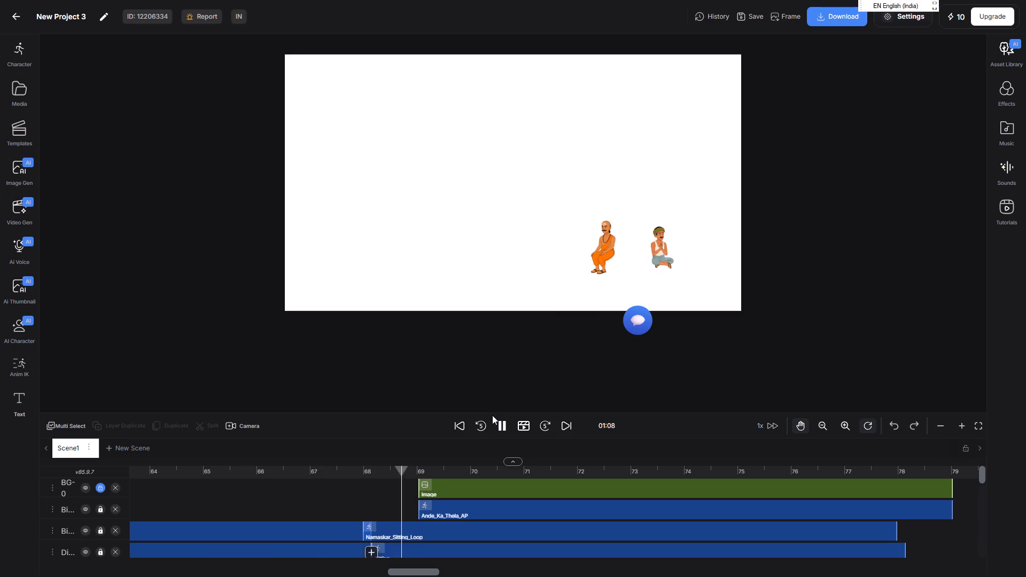
click(492, 415)
click(501, 422)
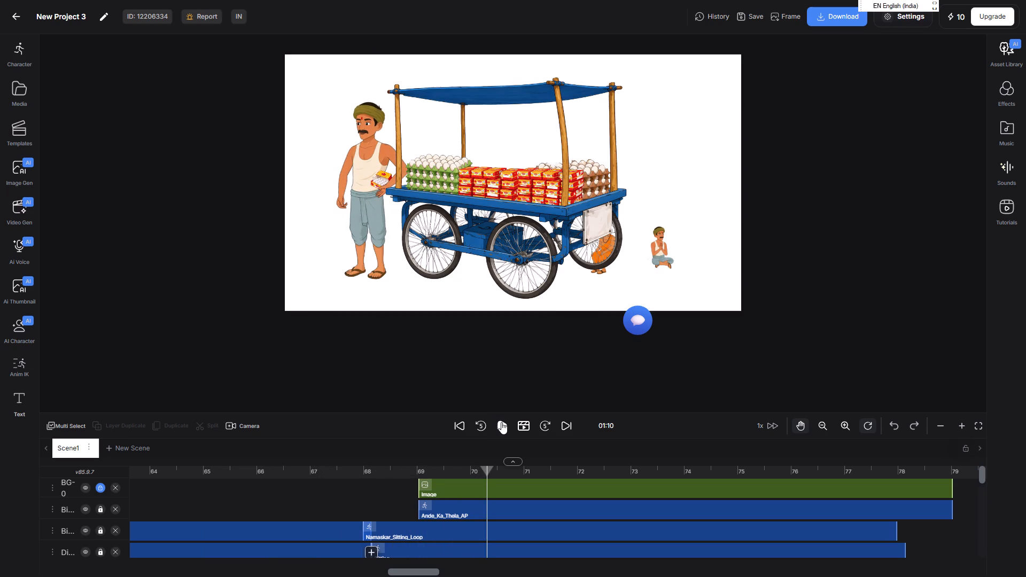
drag(488, 469, 385, 469)
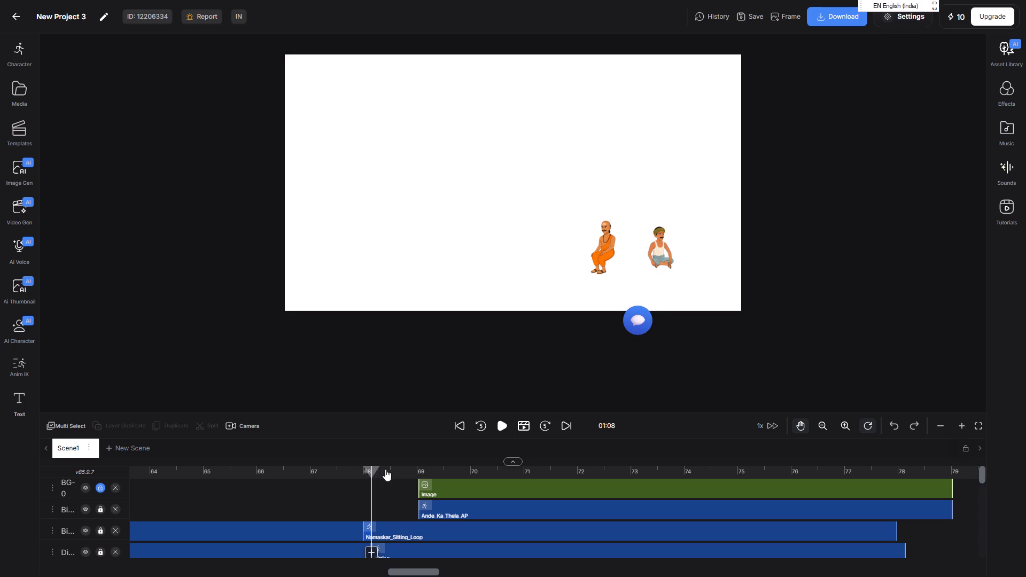
drag(385, 469, 833, 447)
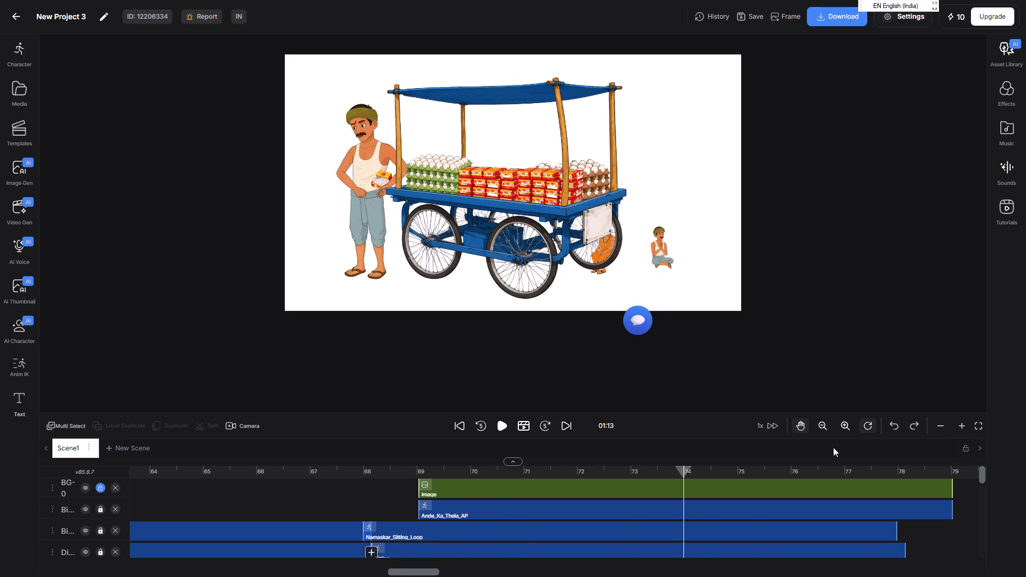
drag(833, 447, 123, 481)
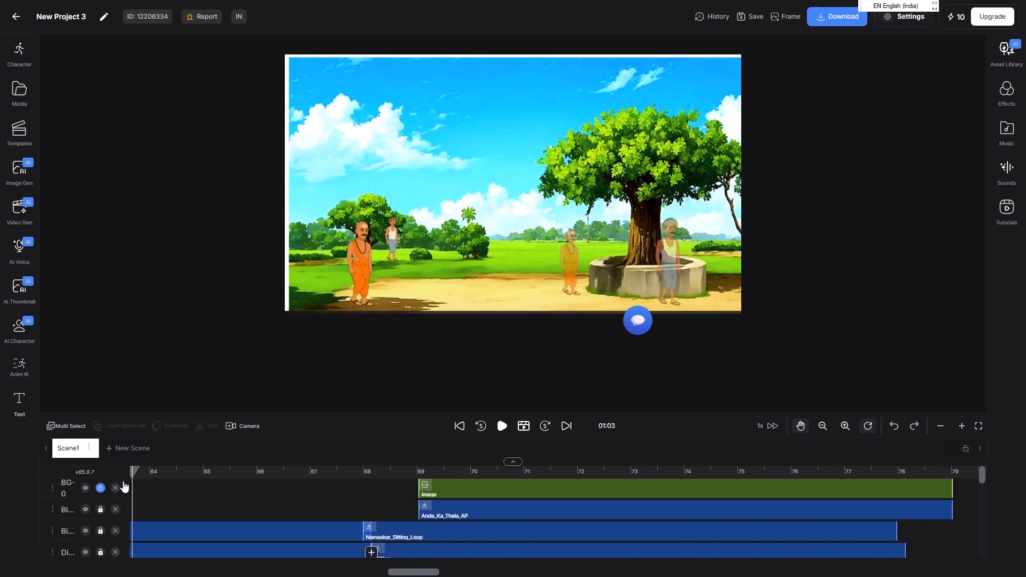
drag(123, 481, 421, 465)
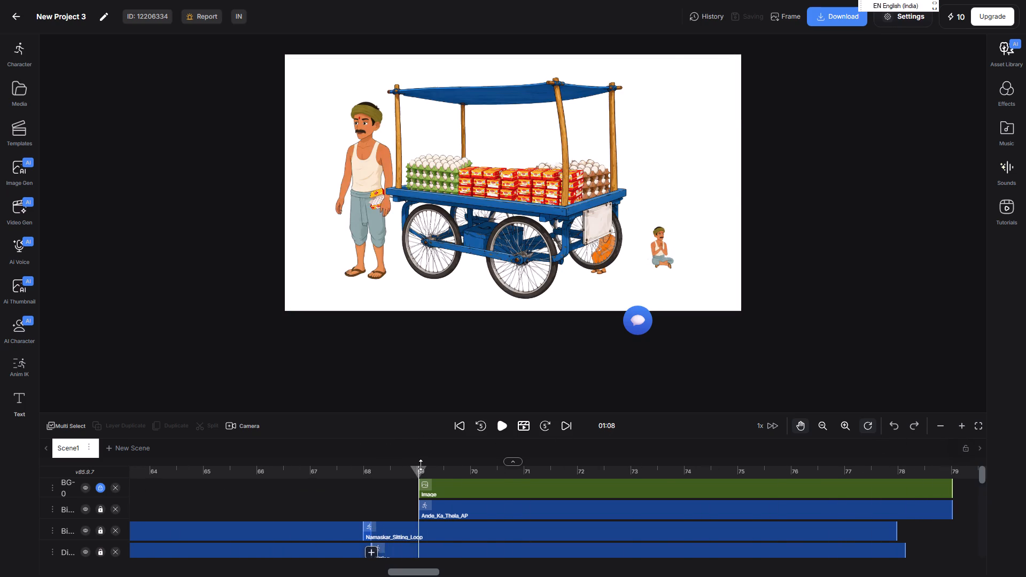
Add the saved landscape background with the stone platform tree from the uploaded media at 01:07.
drag(421, 465, 328, 466)
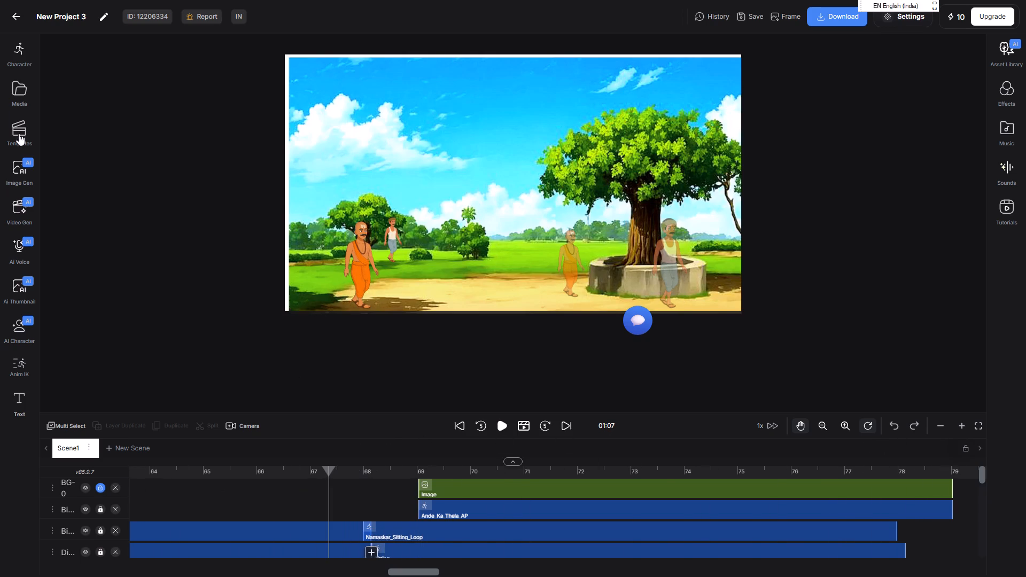
click(21, 39)
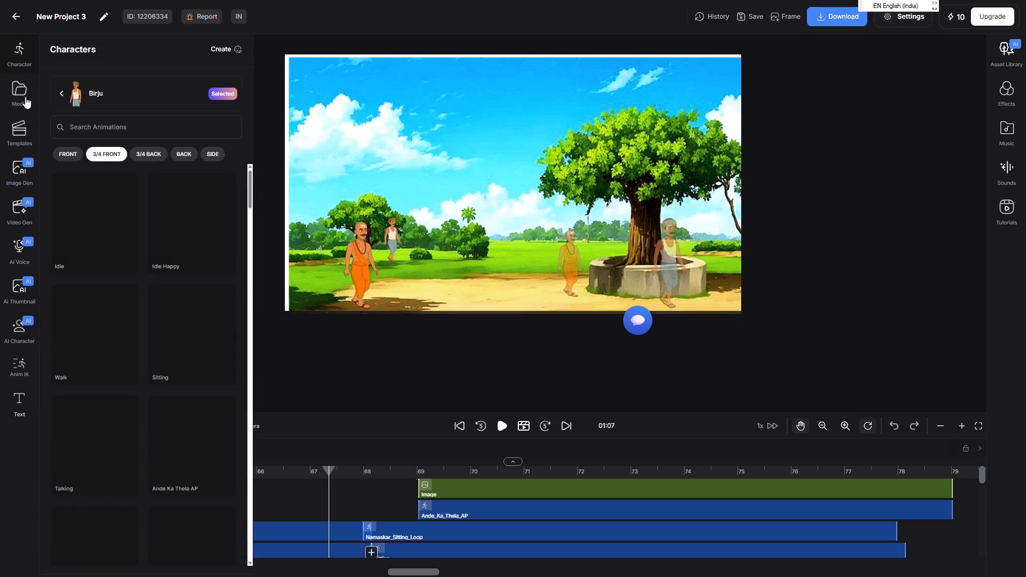
click(20, 88)
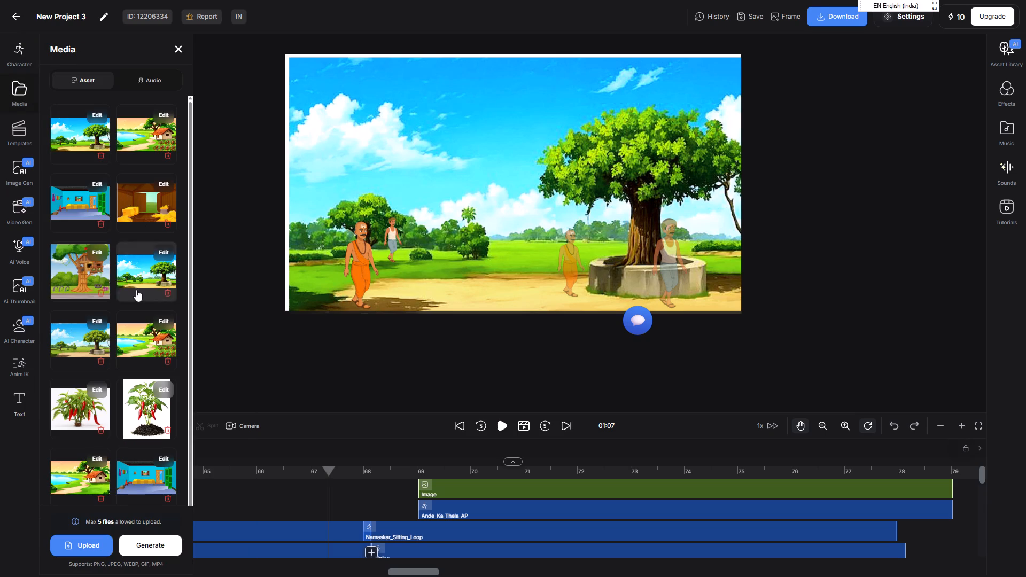
scroll(98, 278, down, 3)
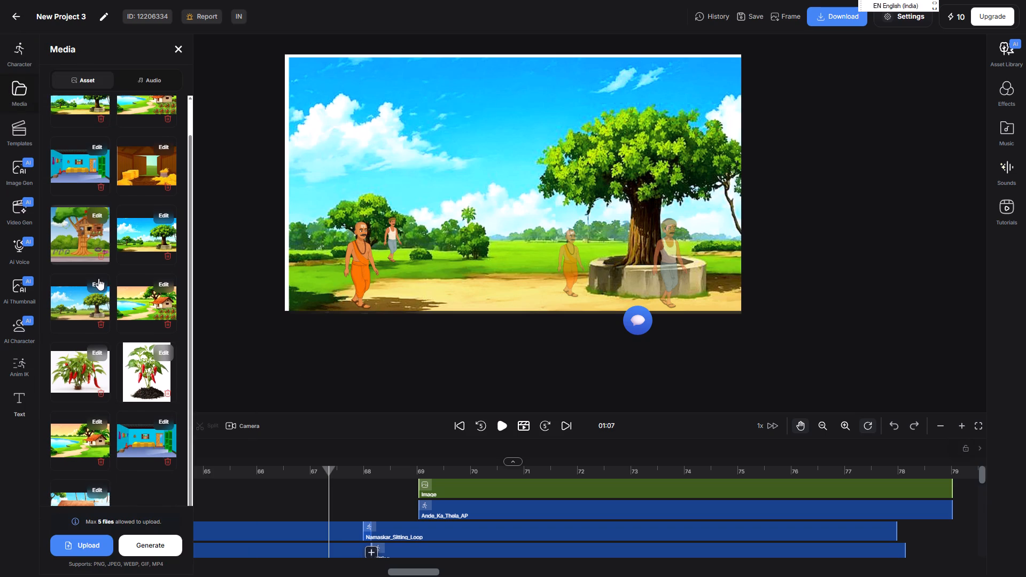
click(142, 235)
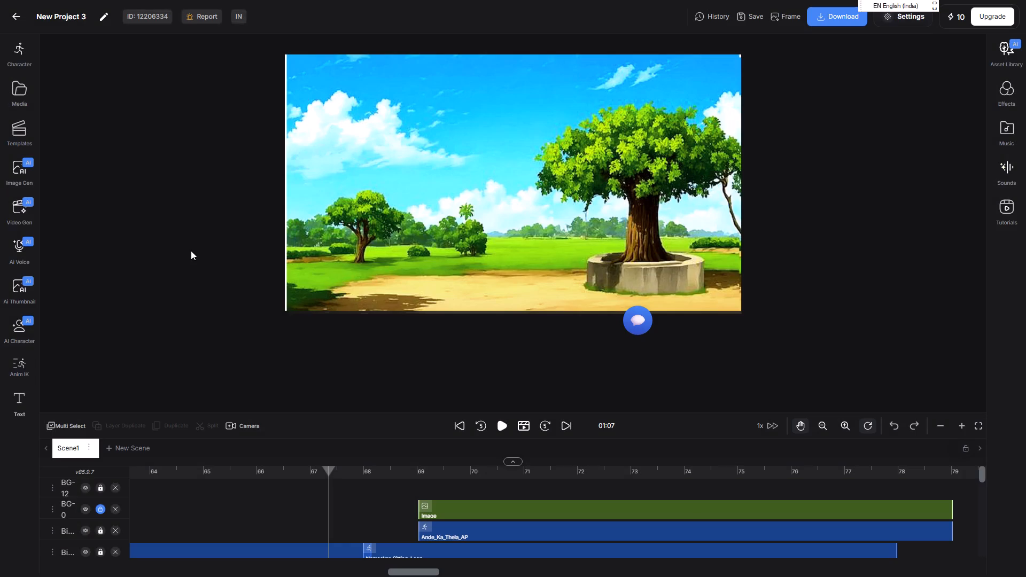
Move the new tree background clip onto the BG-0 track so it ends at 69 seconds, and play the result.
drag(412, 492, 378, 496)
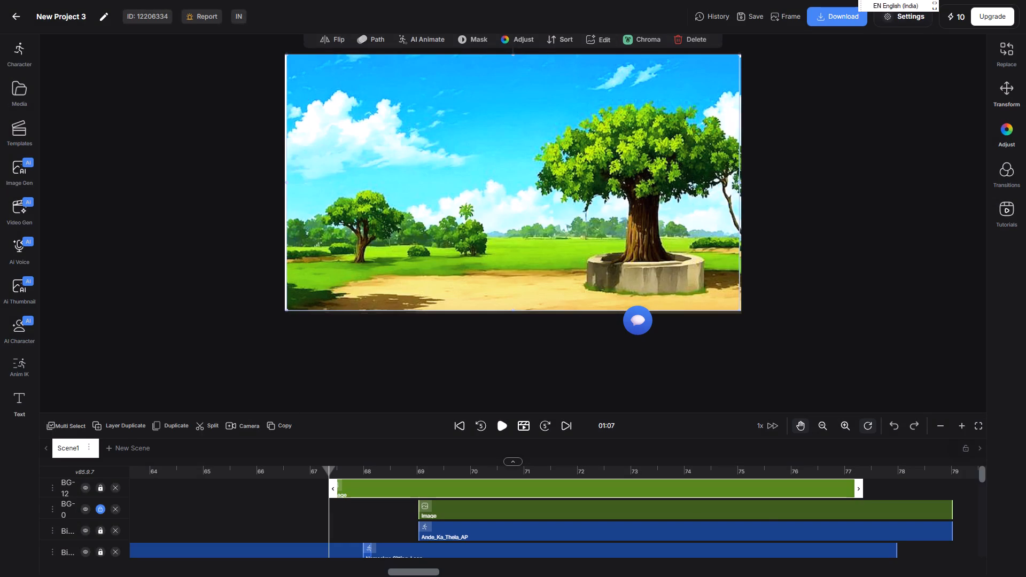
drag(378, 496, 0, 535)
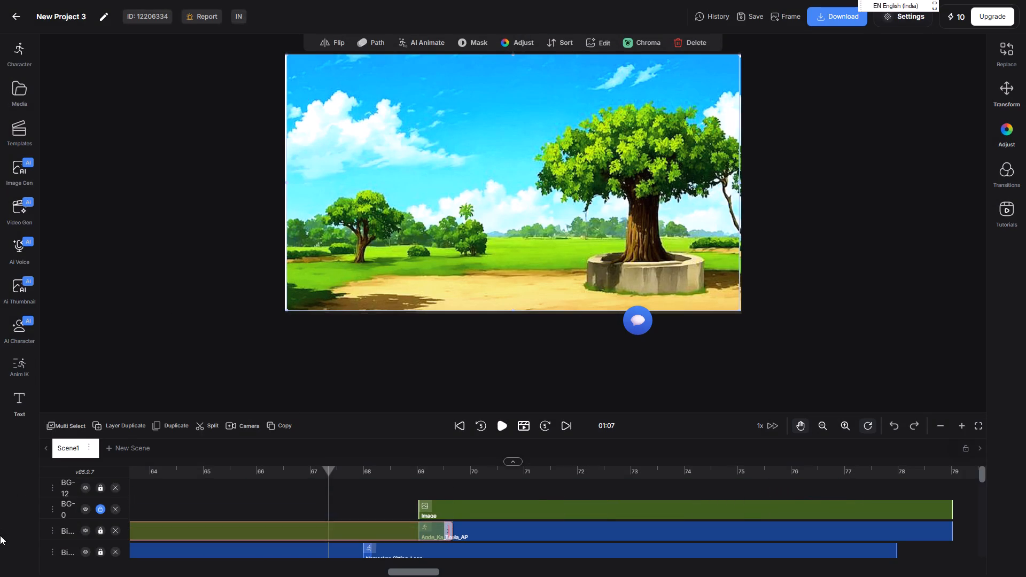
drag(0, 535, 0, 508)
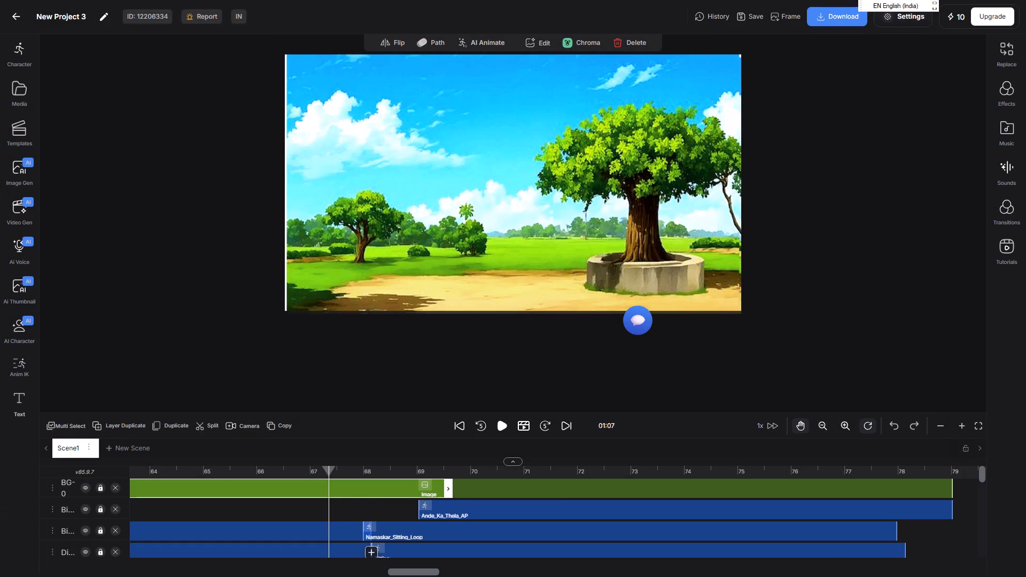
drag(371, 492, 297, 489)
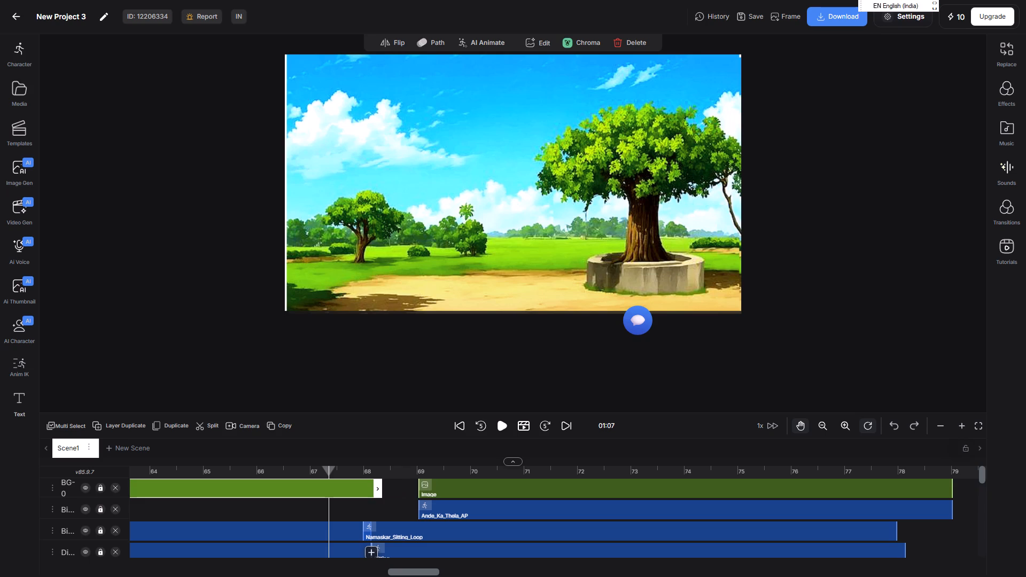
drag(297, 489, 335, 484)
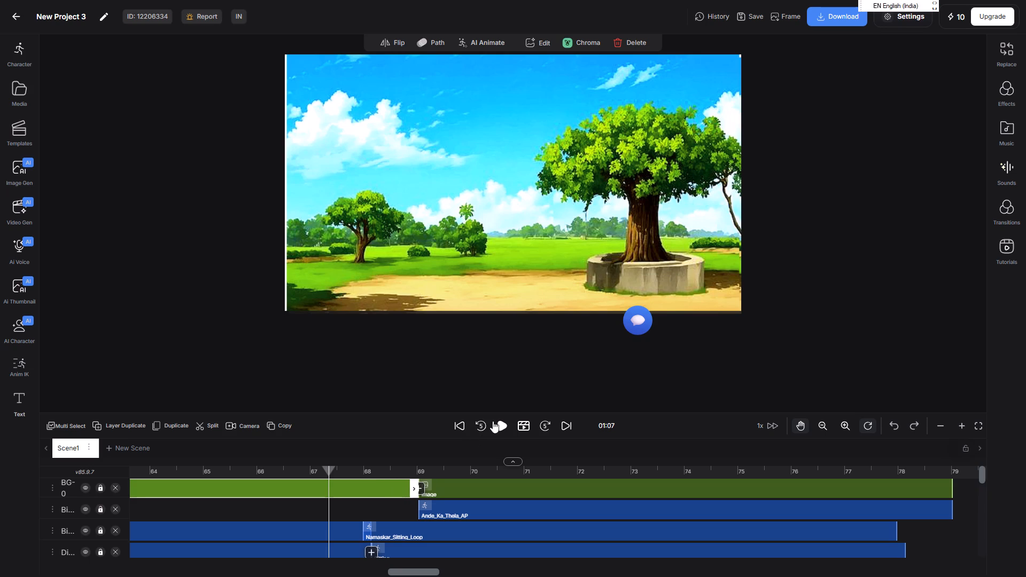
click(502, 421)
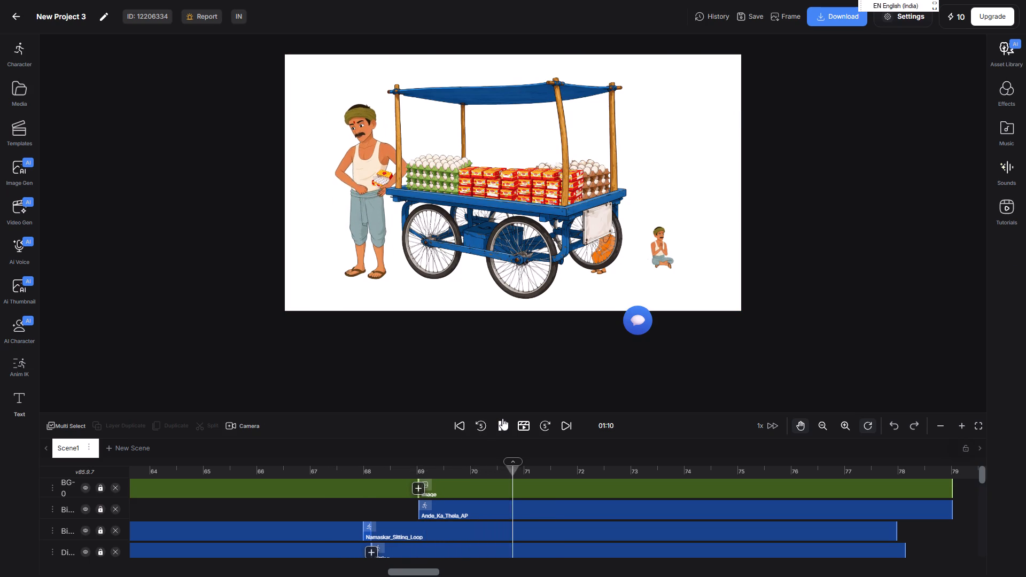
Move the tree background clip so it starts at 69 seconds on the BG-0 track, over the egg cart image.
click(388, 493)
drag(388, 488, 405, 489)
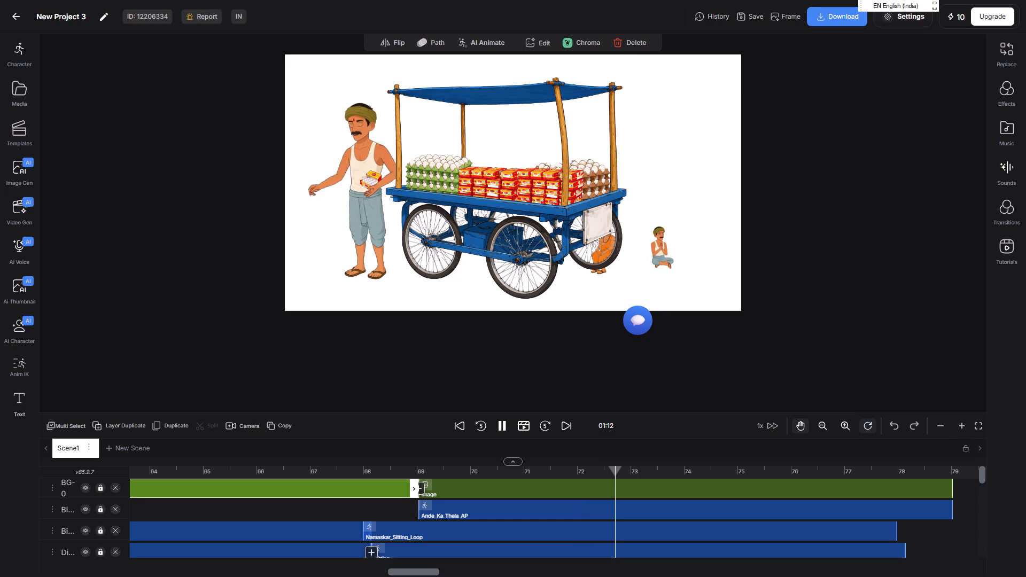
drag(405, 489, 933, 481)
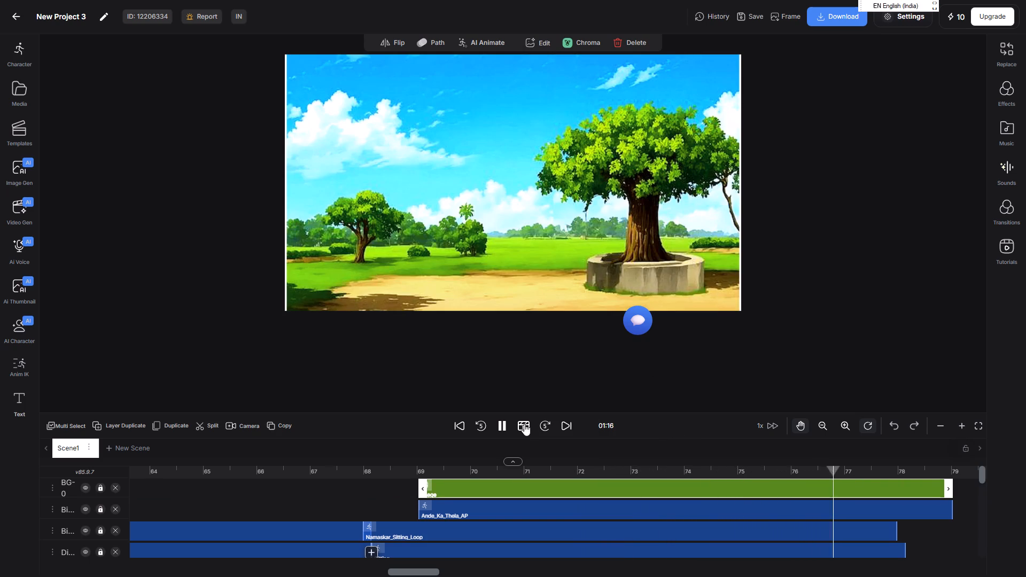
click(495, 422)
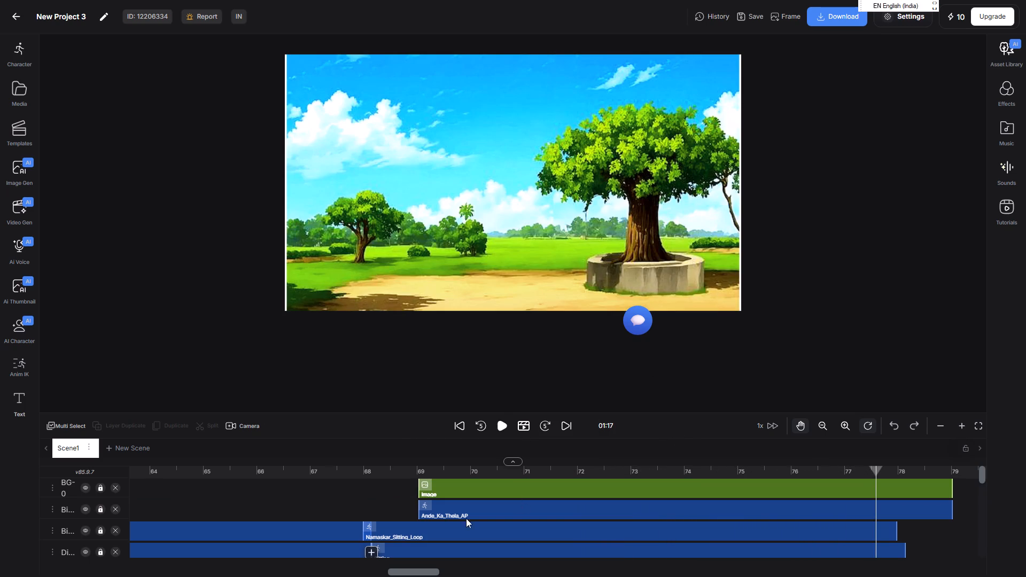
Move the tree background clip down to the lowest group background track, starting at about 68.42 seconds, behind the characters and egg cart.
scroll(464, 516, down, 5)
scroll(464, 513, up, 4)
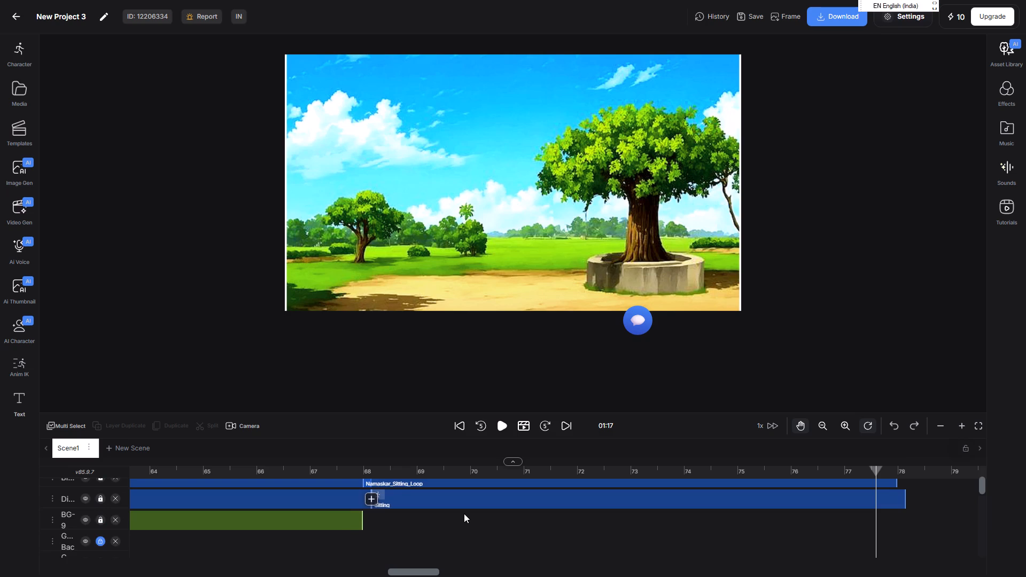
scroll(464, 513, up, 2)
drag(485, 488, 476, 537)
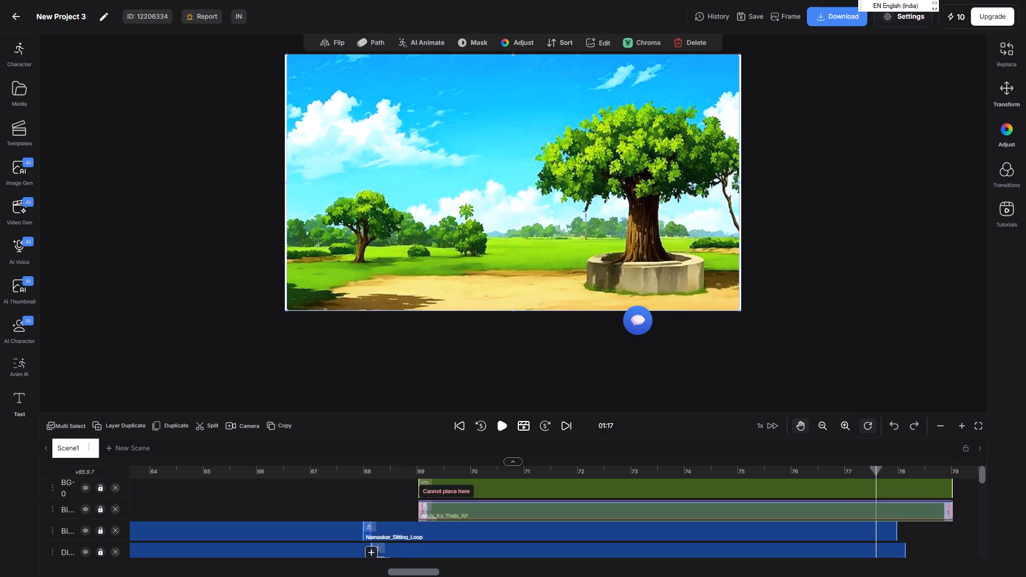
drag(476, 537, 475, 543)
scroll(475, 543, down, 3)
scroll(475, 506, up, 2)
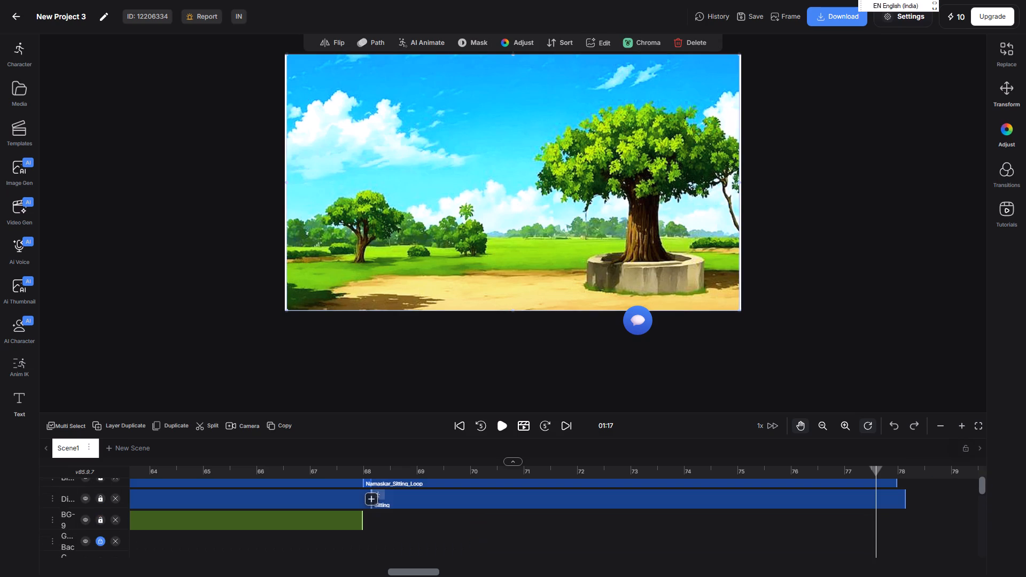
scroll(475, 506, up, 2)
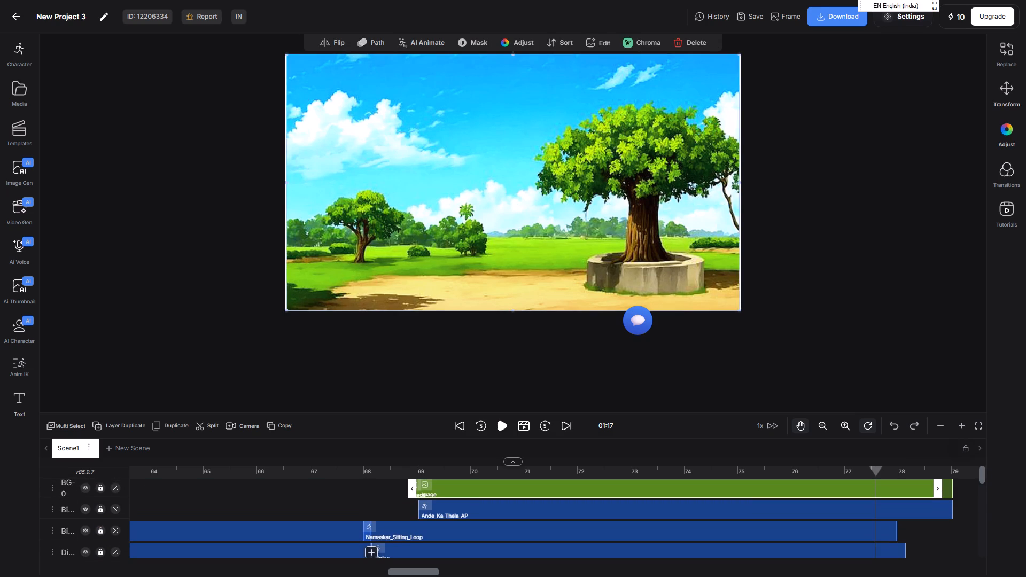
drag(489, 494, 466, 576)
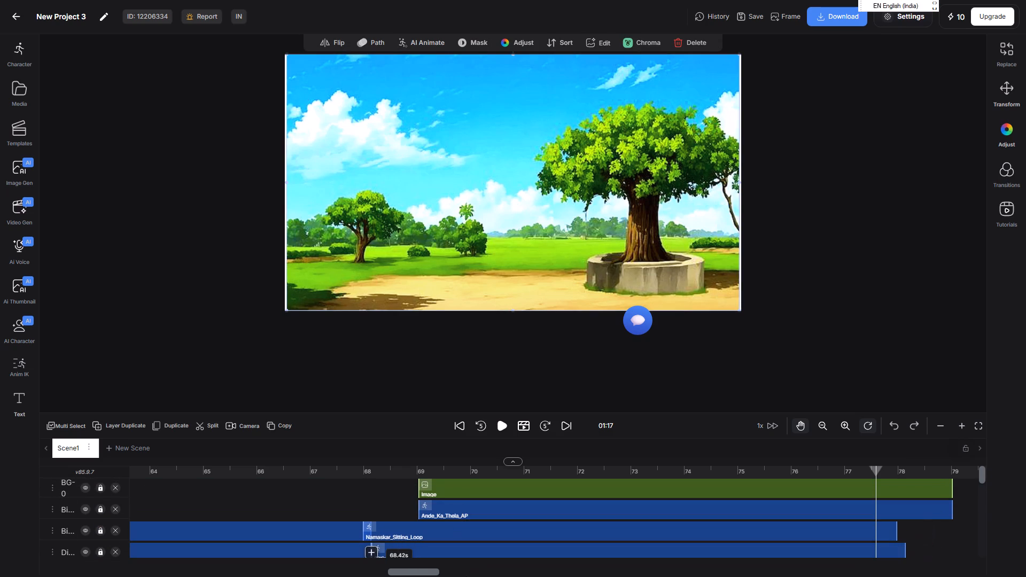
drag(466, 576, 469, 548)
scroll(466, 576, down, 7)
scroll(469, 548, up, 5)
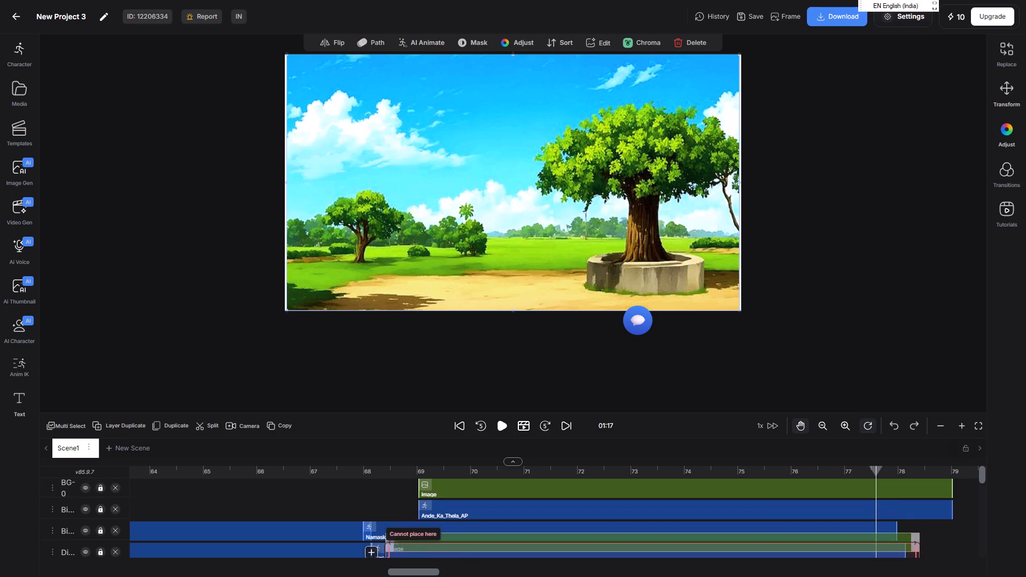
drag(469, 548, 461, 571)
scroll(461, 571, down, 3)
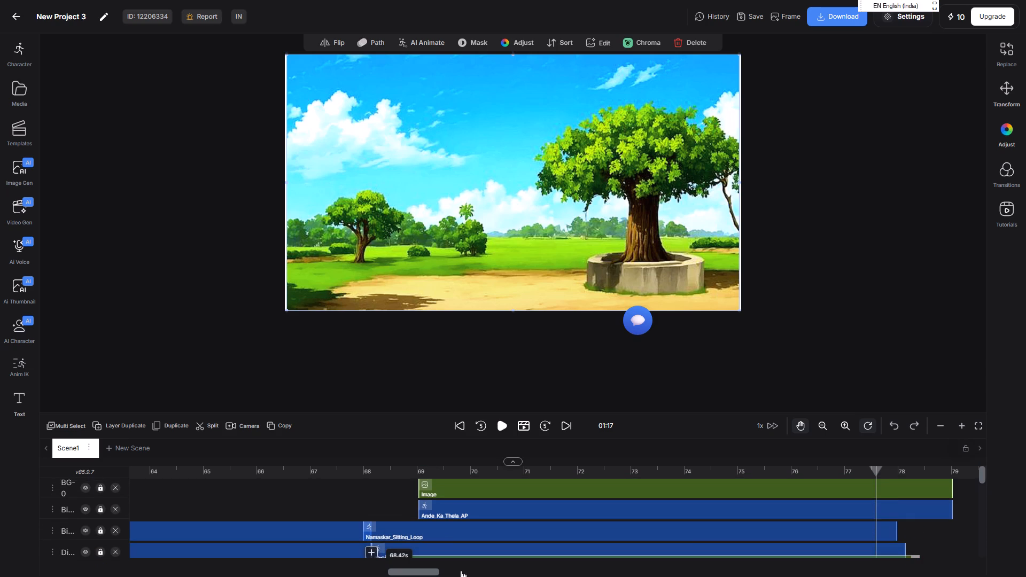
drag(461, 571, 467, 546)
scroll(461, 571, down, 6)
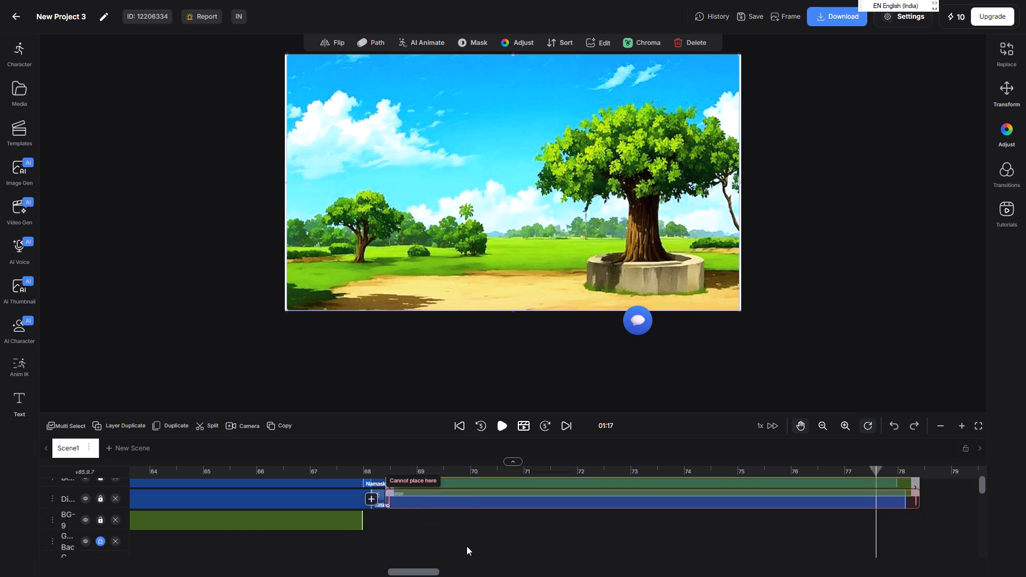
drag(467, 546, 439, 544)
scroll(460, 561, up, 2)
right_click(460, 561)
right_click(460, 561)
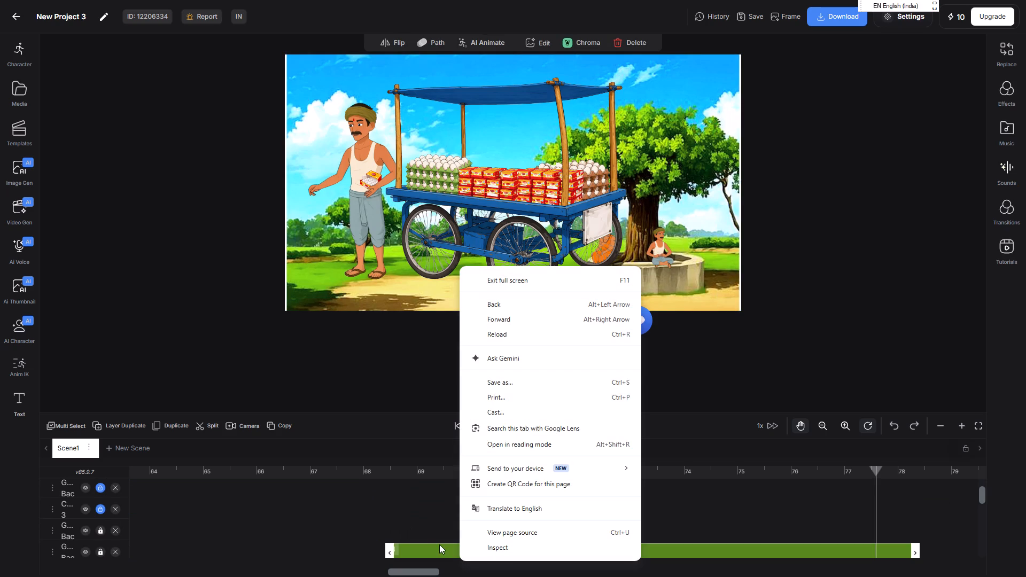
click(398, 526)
Move the tree background clip up to the BG-9 track, starting at 68.00 seconds directly after the existing background clip.
scroll(479, 514, up, 2)
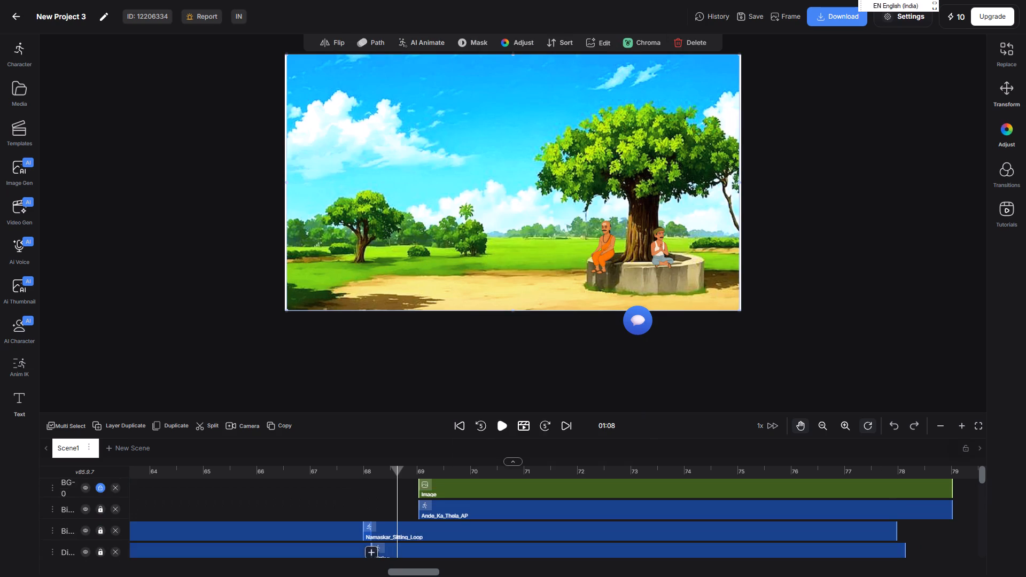
scroll(479, 514, down, 2)
drag(478, 551, 475, 513)
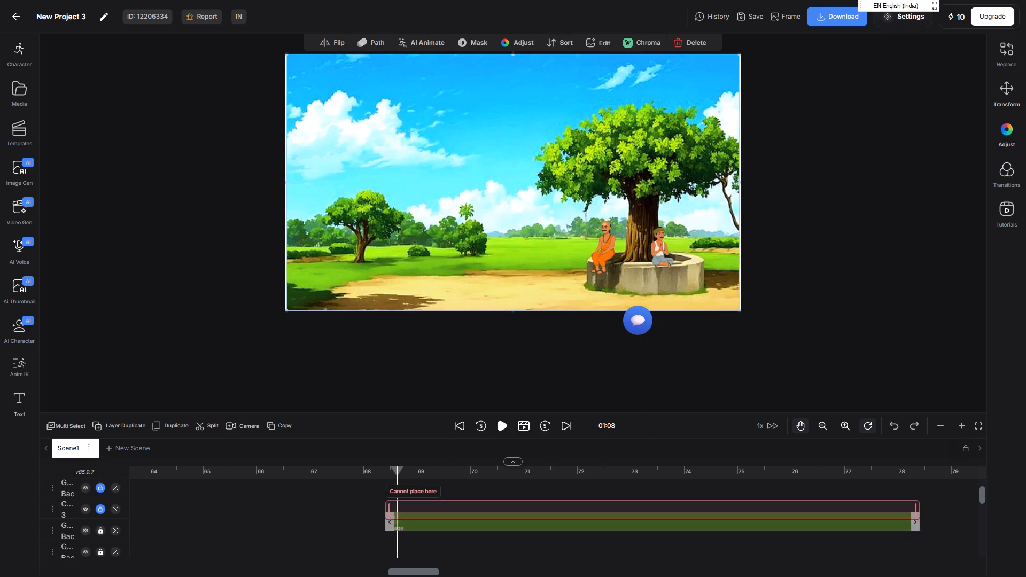
drag(475, 513, 474, 503)
scroll(471, 517, up, 2)
scroll(471, 520, down, 3)
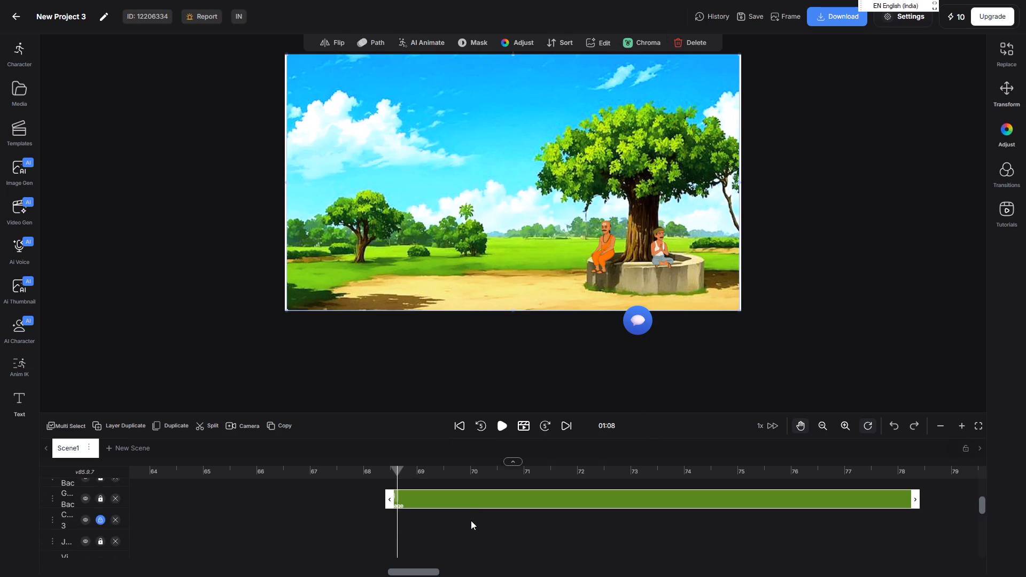
drag(480, 508, 480, 465)
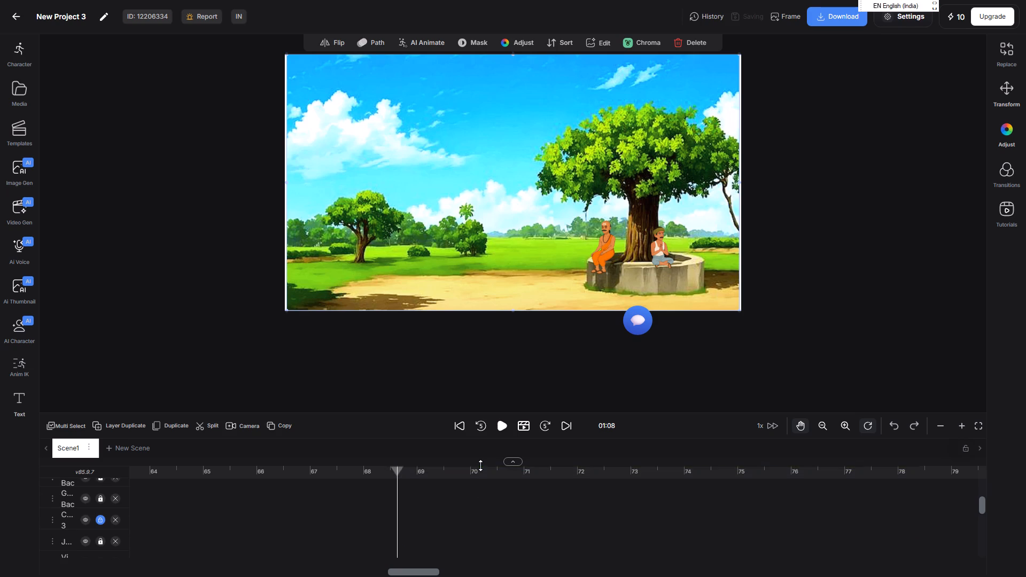
drag(480, 465, 491, 489)
scroll(491, 489, up, 1)
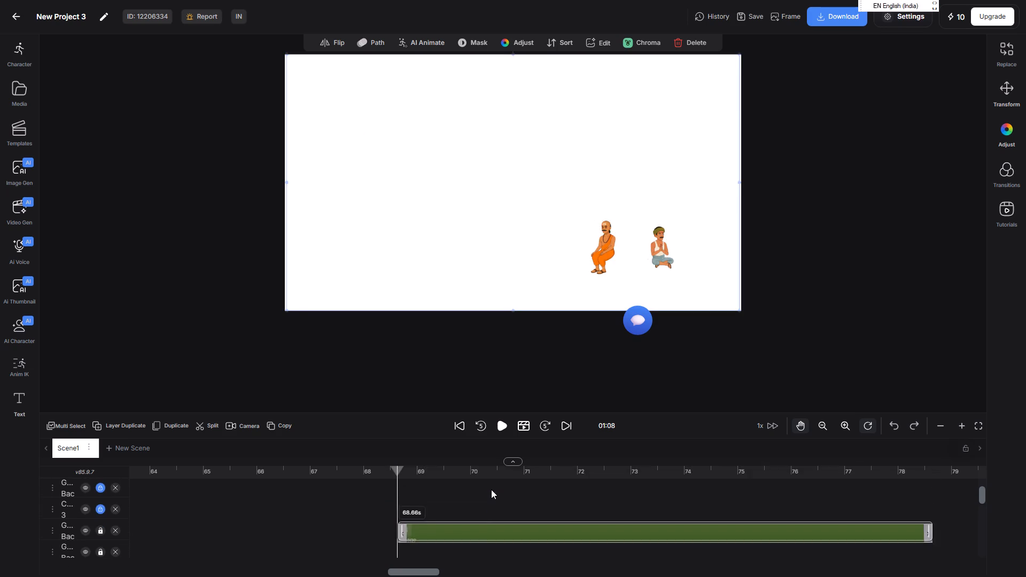
drag(491, 489, 477, 497)
scroll(488, 493, up, 1)
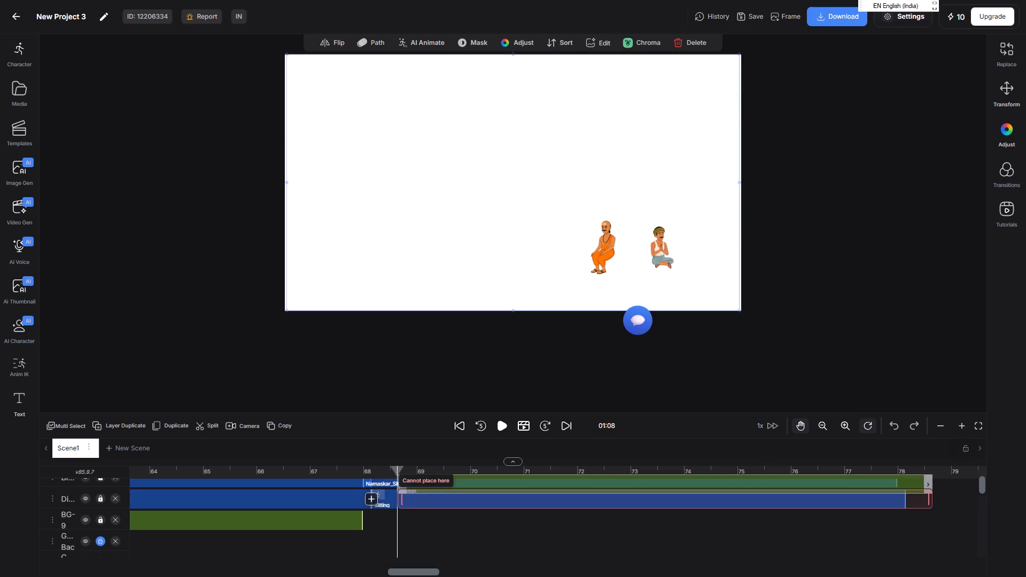
drag(477, 497, 457, 524)
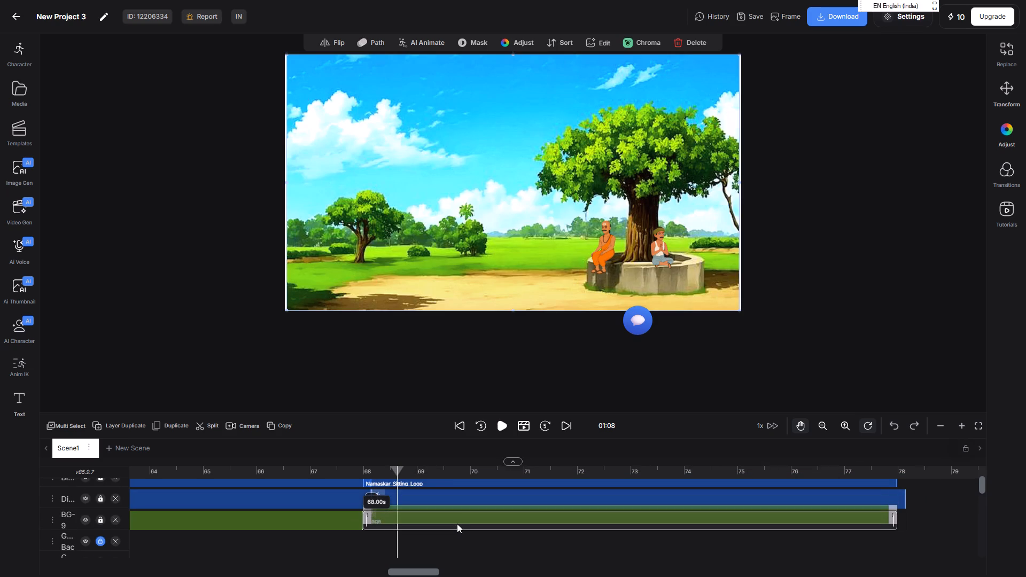
drag(457, 524, 455, 529)
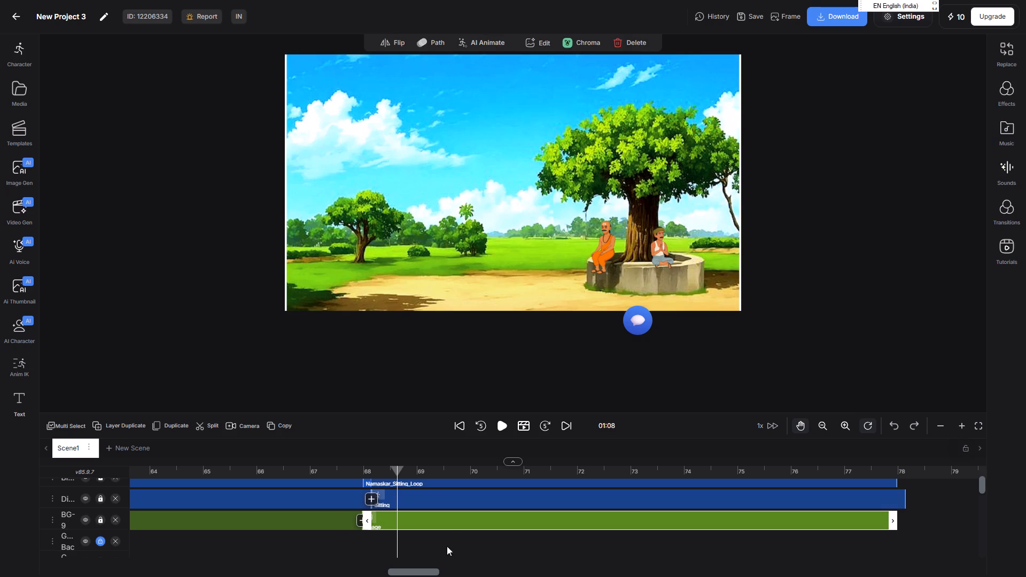
Play the scene from about 01:06 to 01:11 and delete the large man standing beside the egg cart.
drag(307, 544, 482, 560)
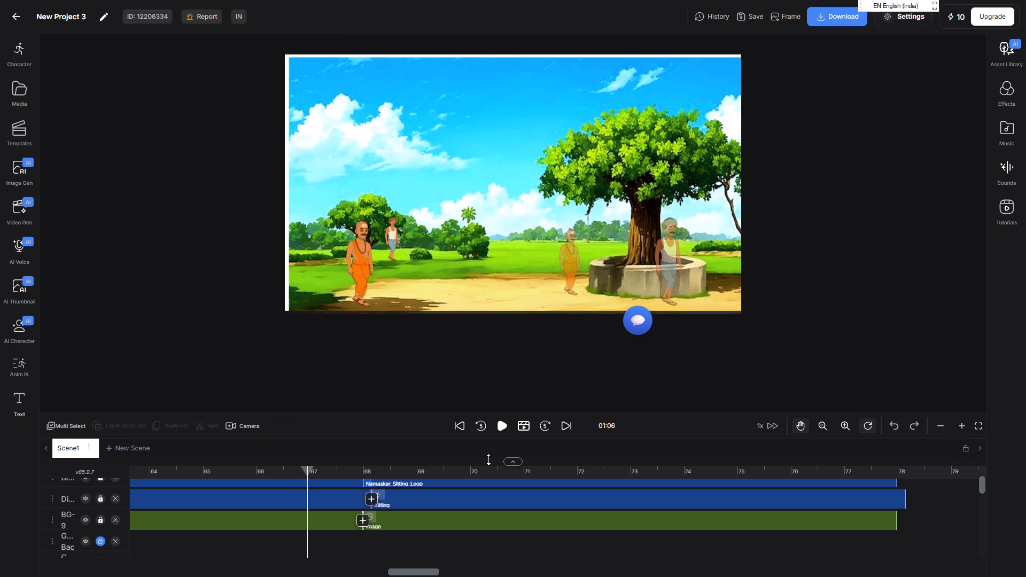
click(499, 422)
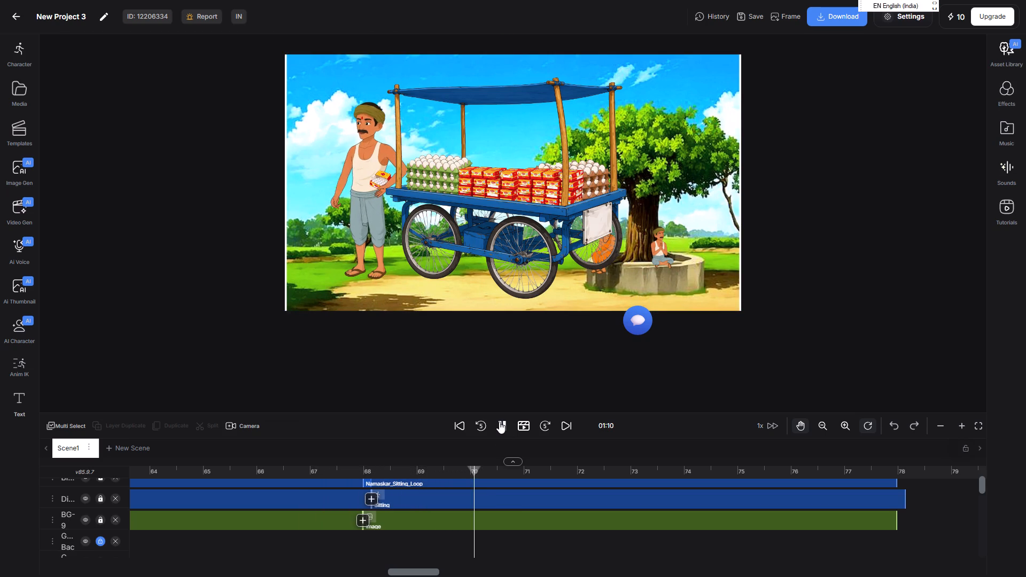
click(499, 420)
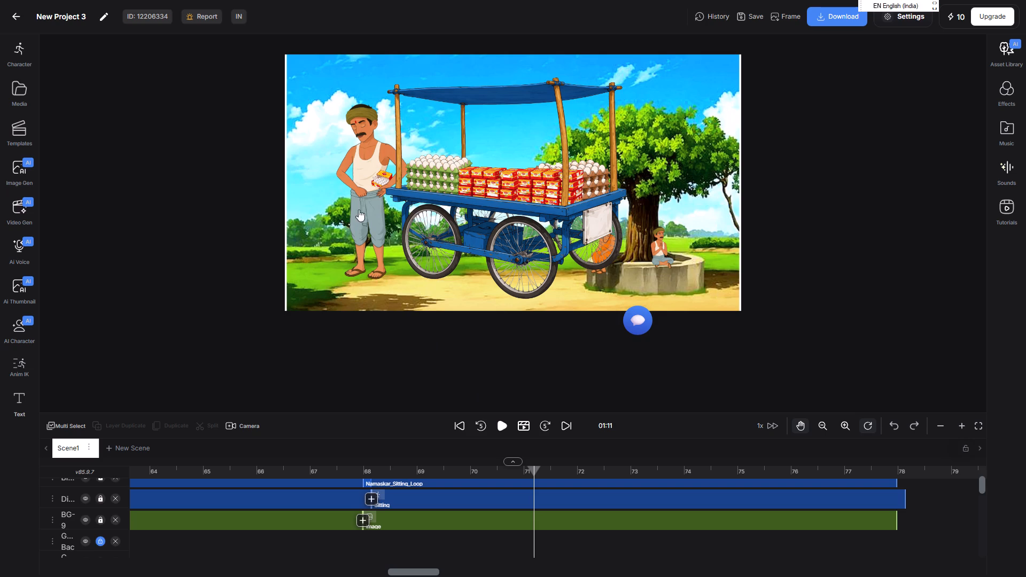
click(363, 198)
scroll(363, 198, up, 1)
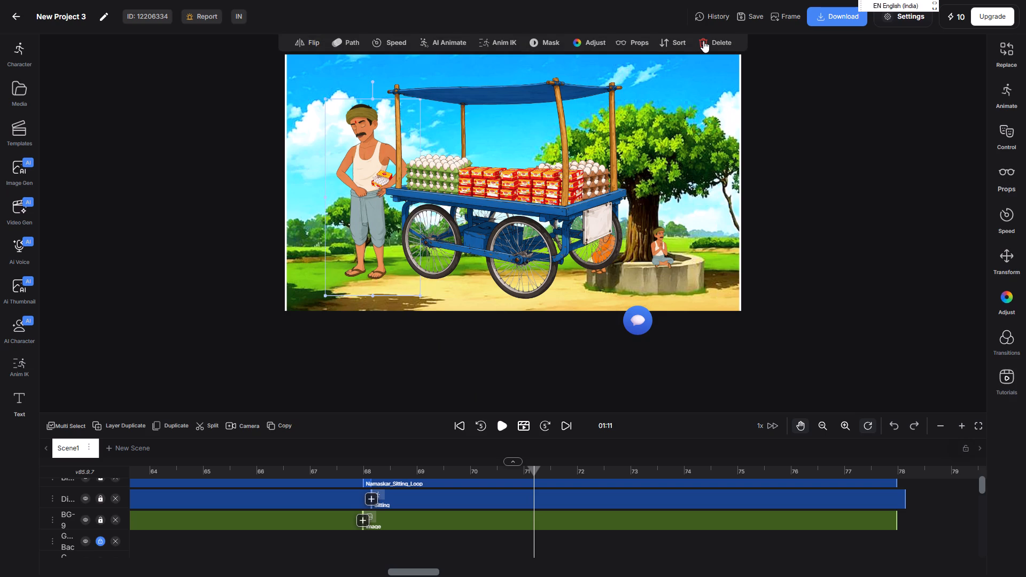
click(703, 41)
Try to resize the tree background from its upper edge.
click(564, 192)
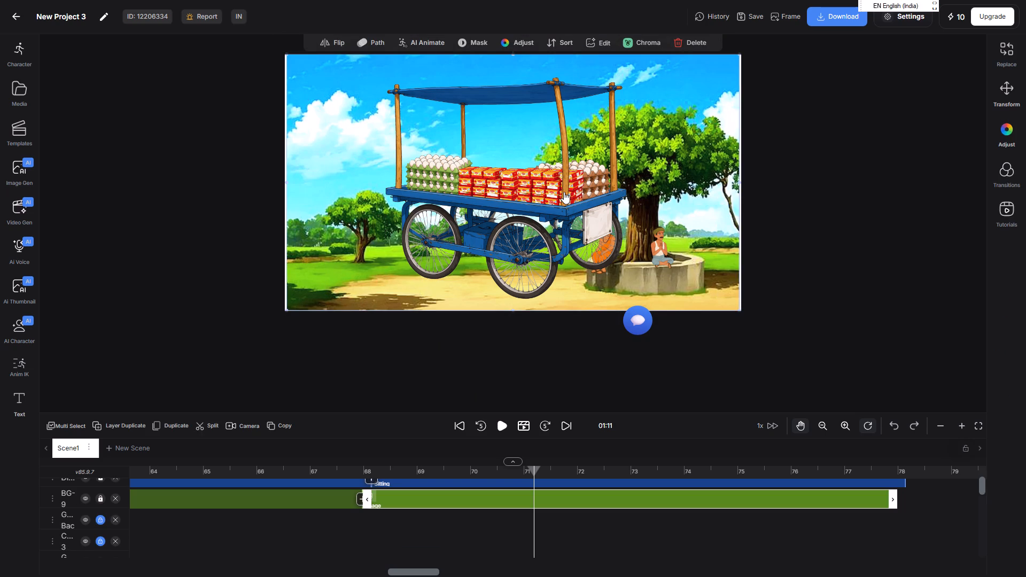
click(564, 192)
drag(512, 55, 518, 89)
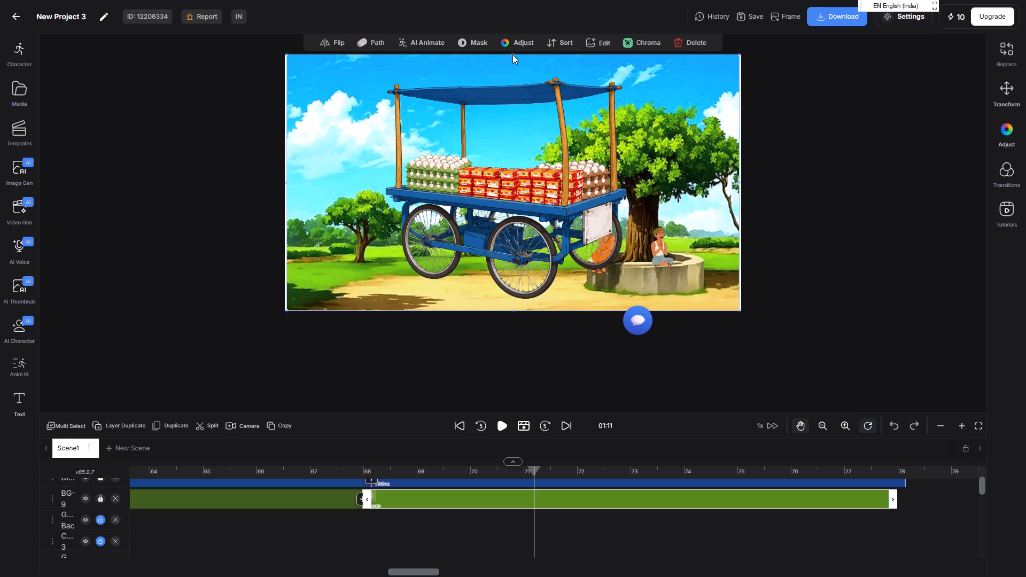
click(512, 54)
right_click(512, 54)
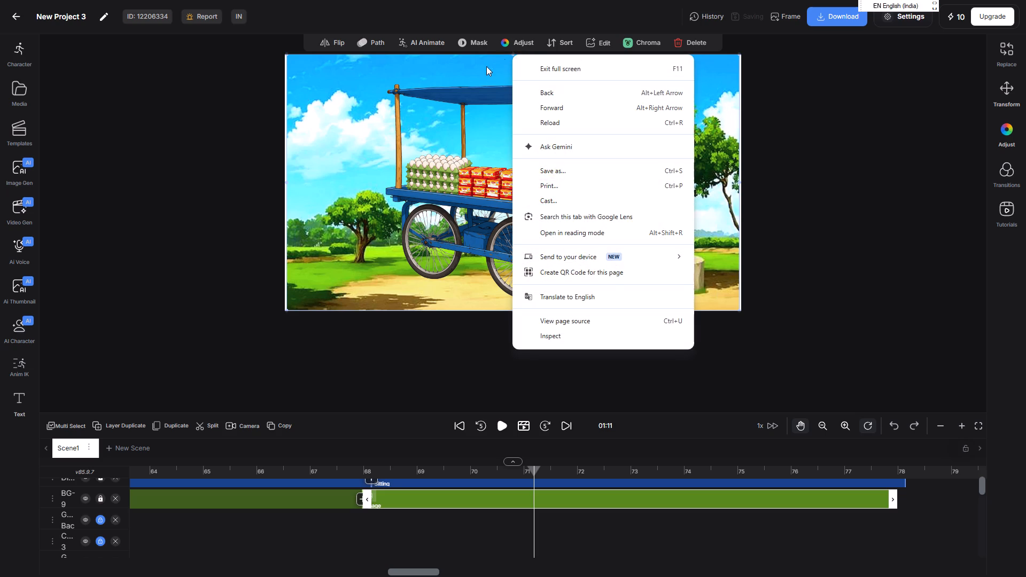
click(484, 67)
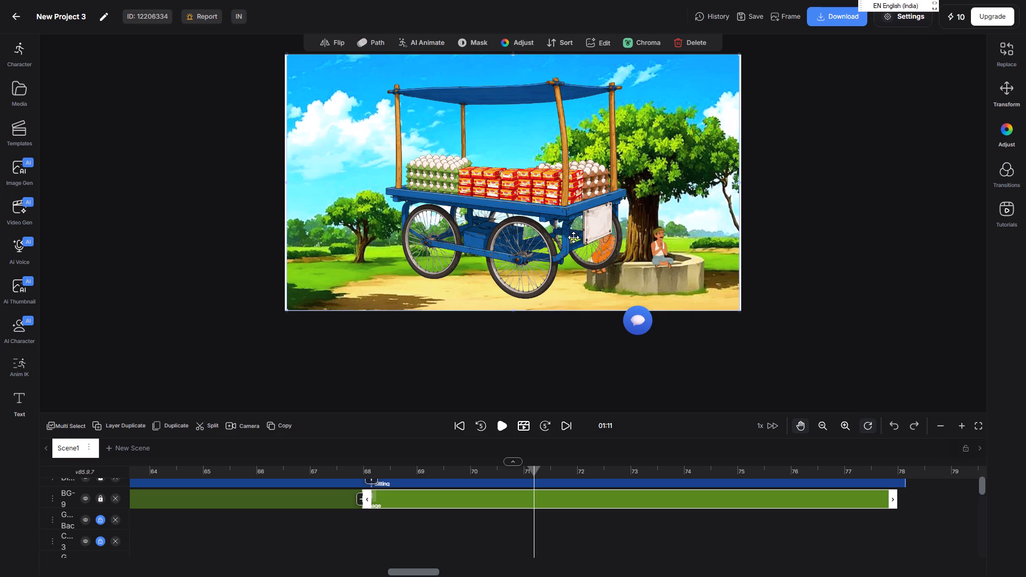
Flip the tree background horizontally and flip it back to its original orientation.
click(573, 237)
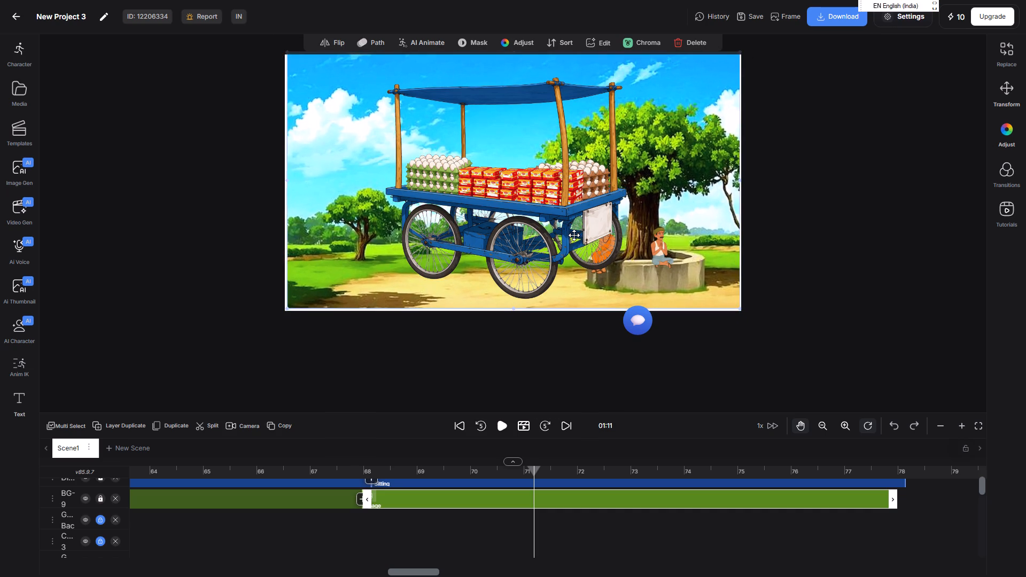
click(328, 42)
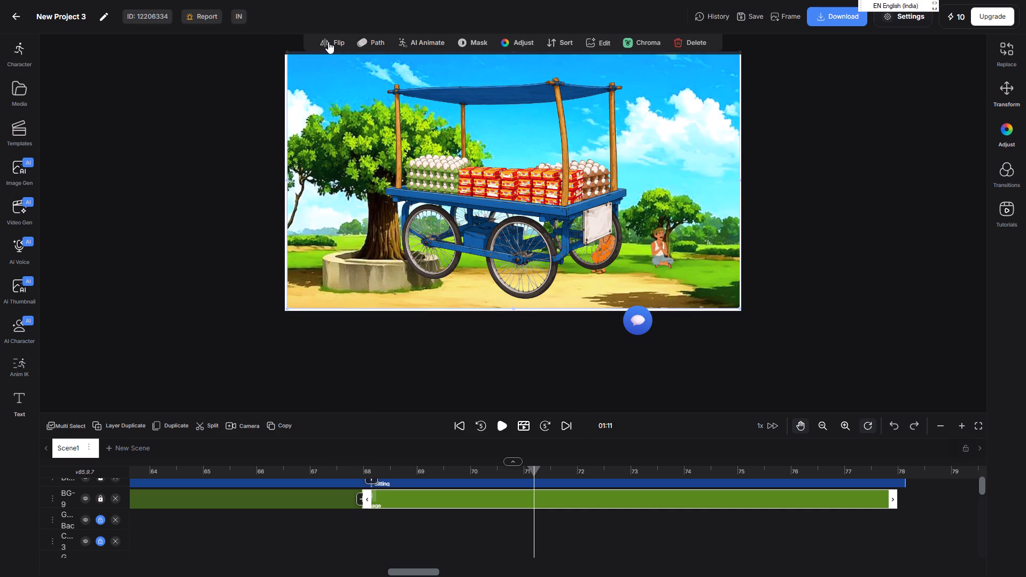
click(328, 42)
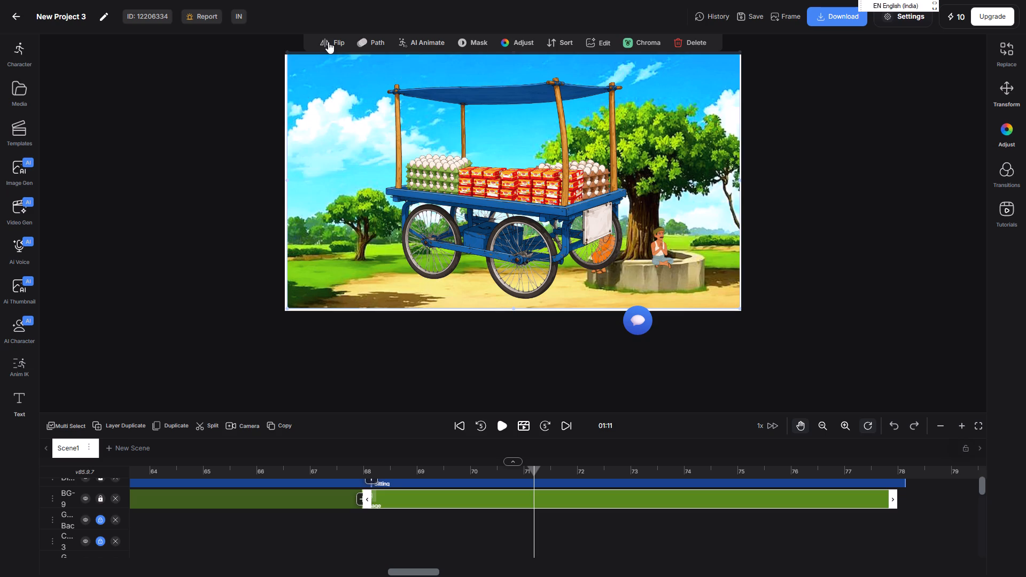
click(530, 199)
Identify which tracks hold the seated Dinanath and Birju, and delete the Dinanath track from the timeline.
click(426, 484)
scroll(430, 483, up, 1)
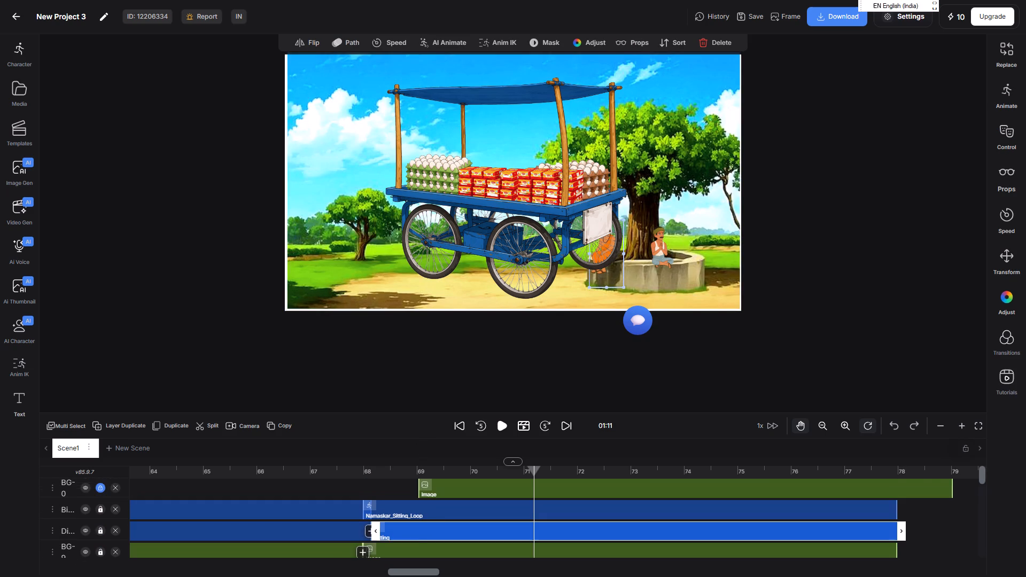
click(426, 503)
scroll(429, 520, down, 4)
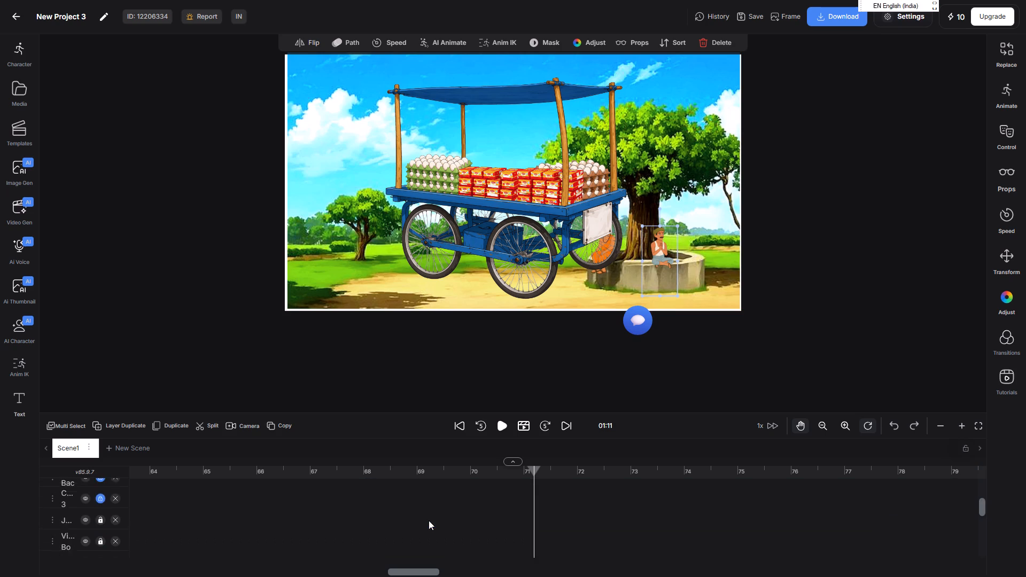
scroll(429, 520, down, 1)
scroll(429, 520, up, 5)
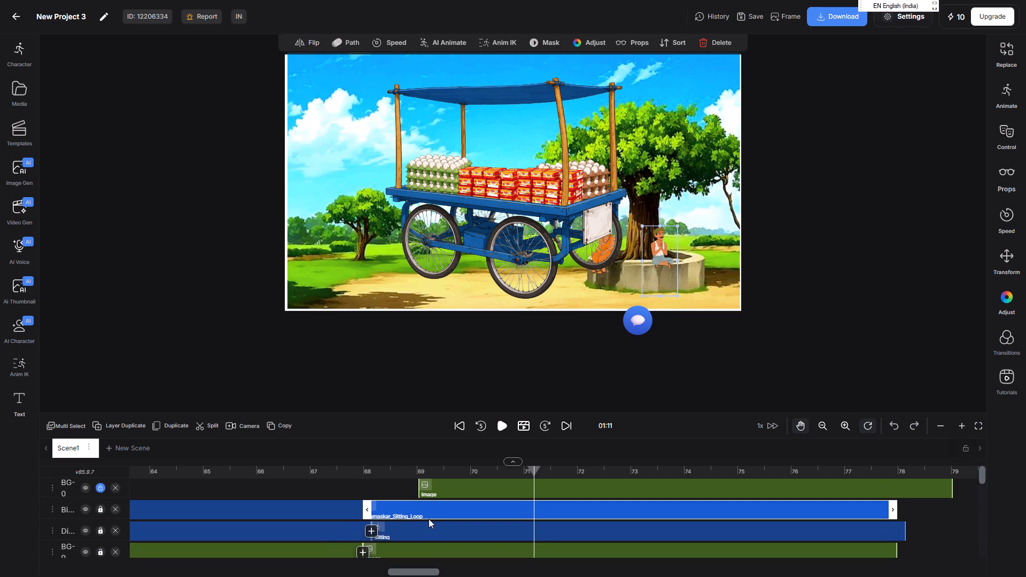
click(431, 533)
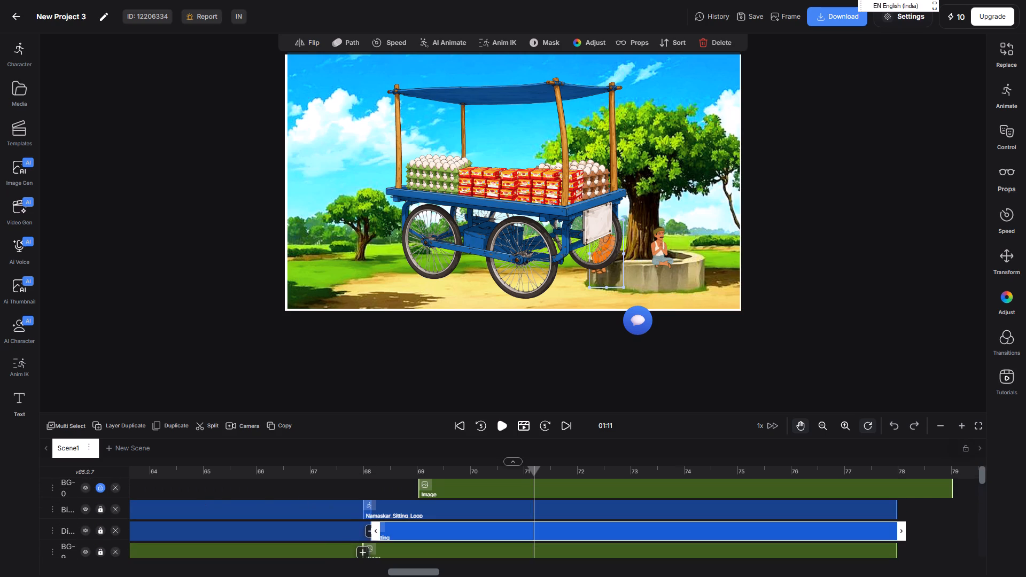
click(115, 530)
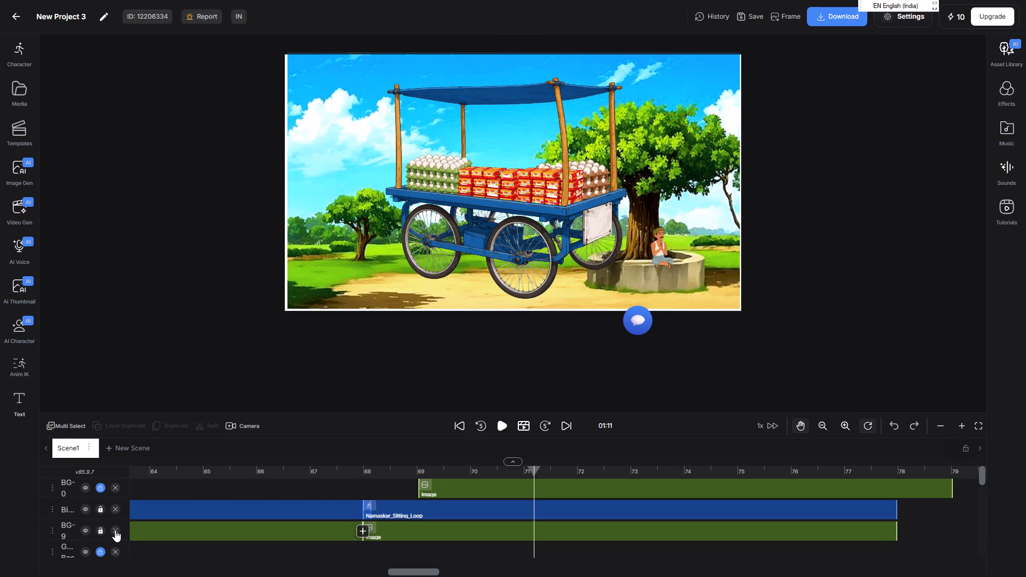
click(115, 530)
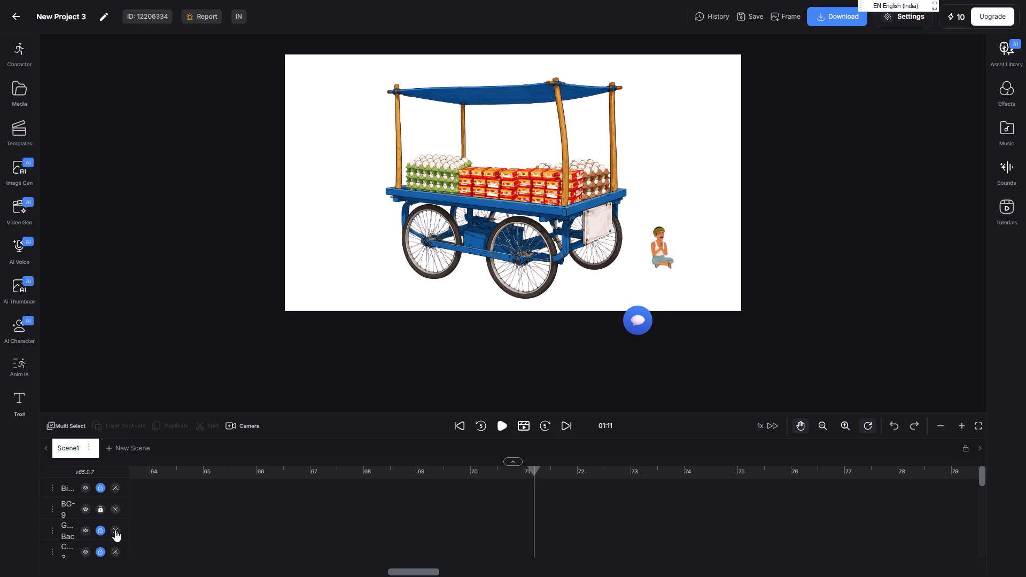
click(112, 512)
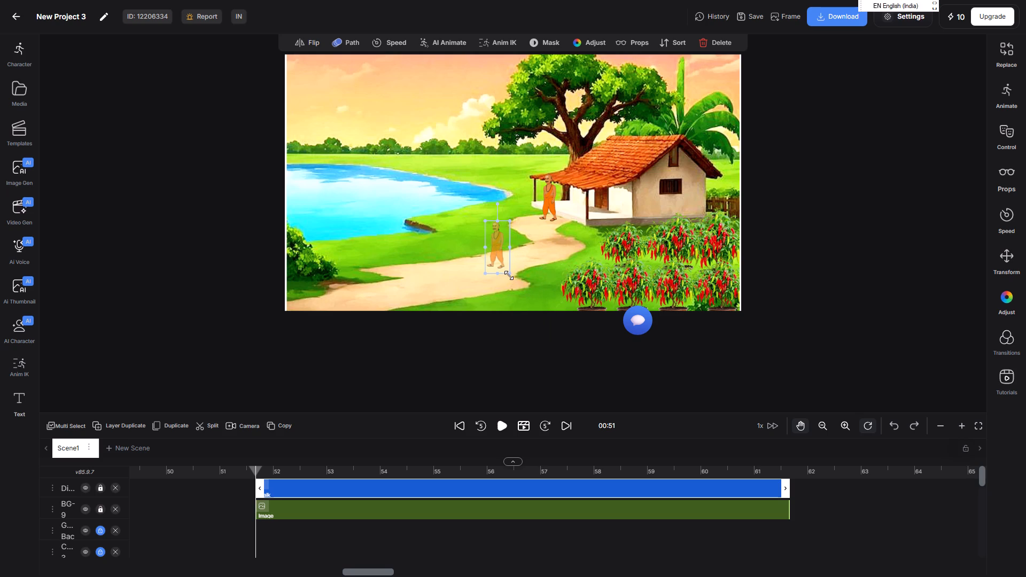
drag(509, 275, 541, 320)
drag(525, 262, 477, 240)
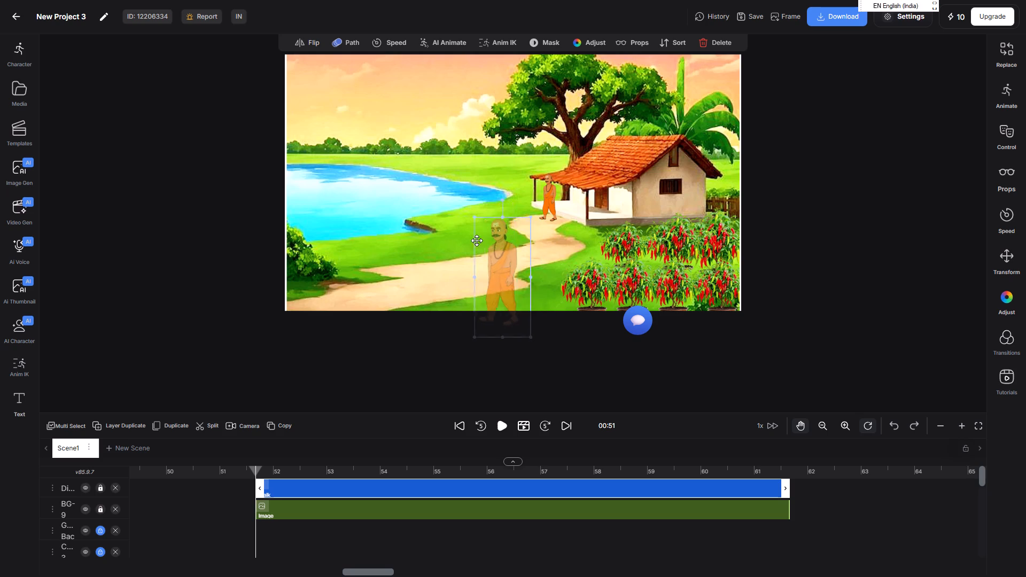
drag(477, 240, 379, 232)
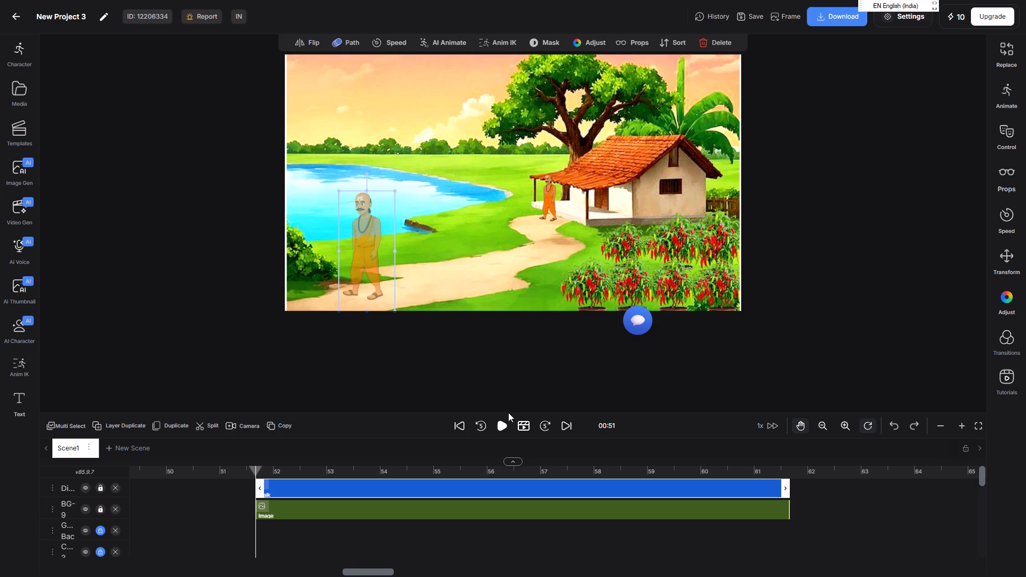
Preview Dinanath's walk, nudge his starting position slightly closer to the hut, and play the walk through again.
click(500, 422)
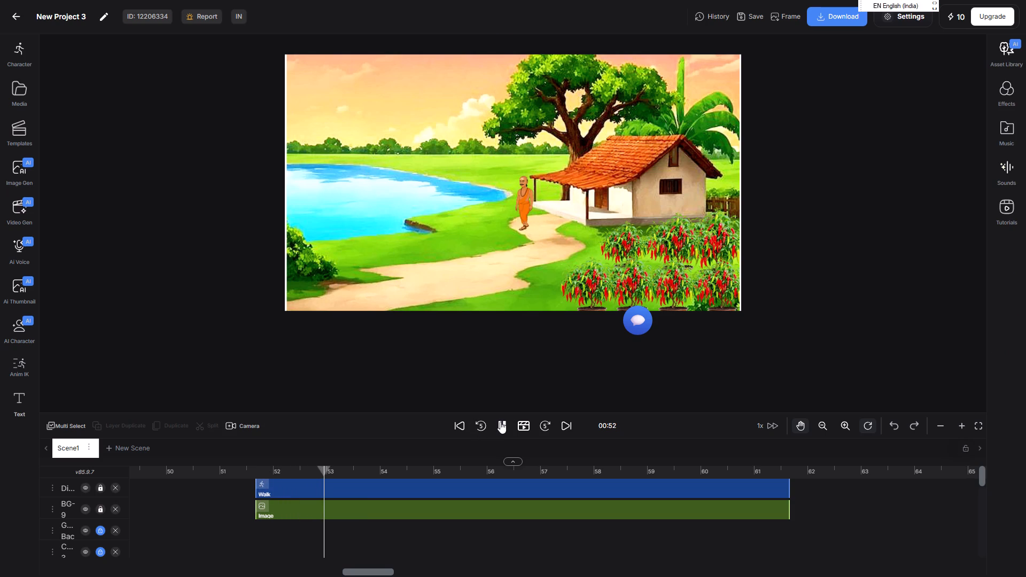
click(500, 420)
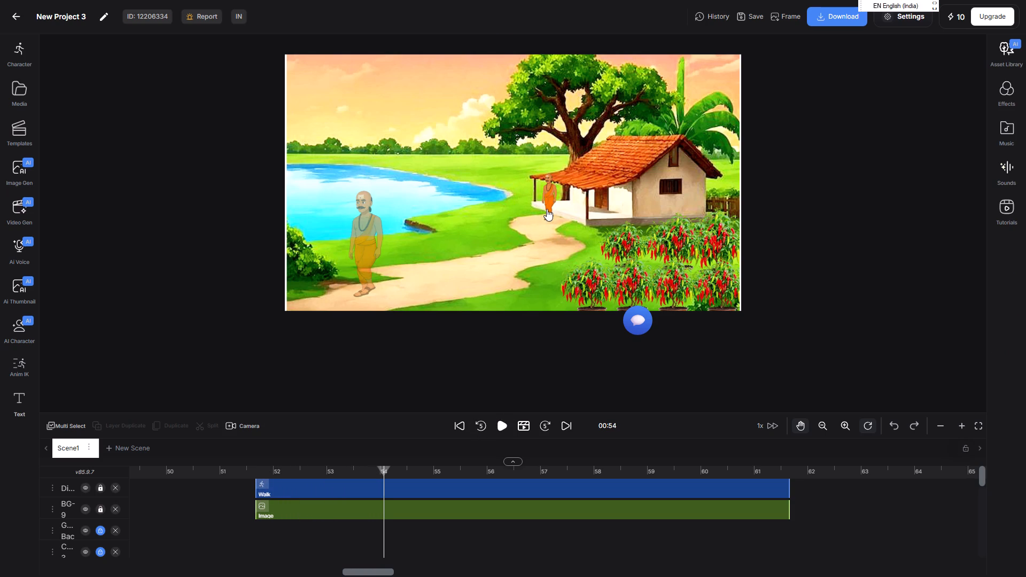
click(547, 208)
drag(547, 208, 554, 215)
click(504, 422)
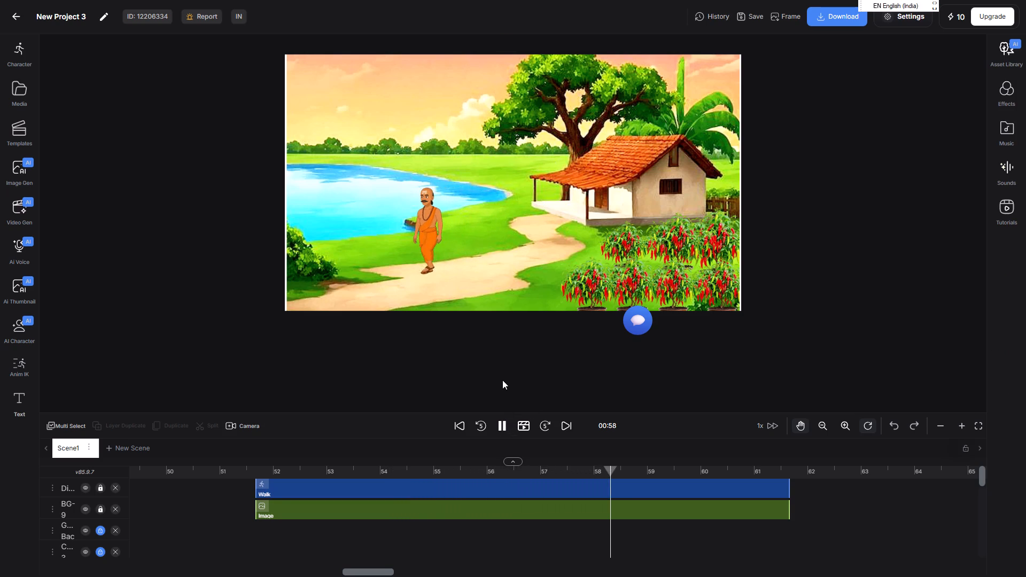
click(502, 416)
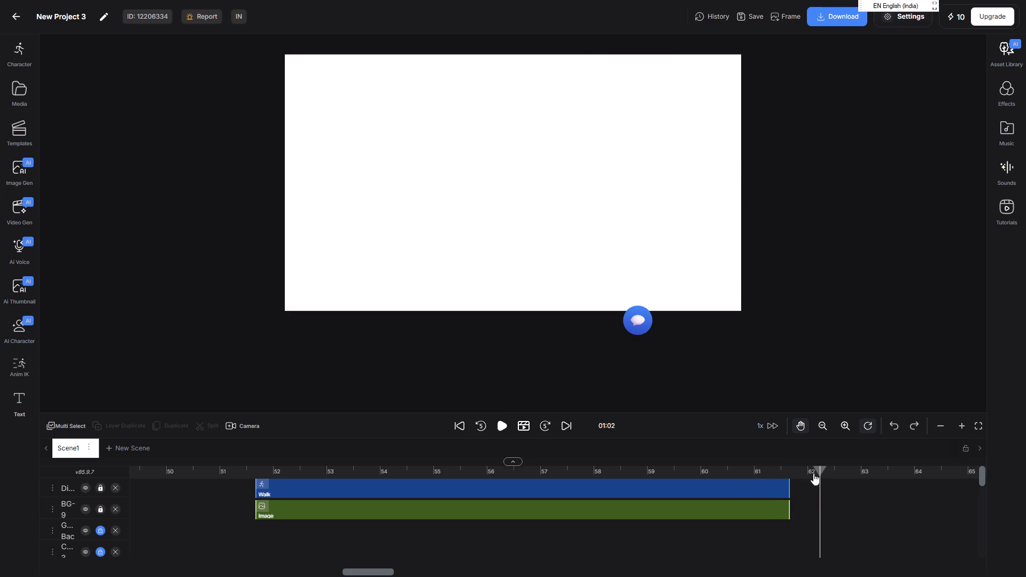
Add the tree background image with the round stone platform at about 1:03, past the end of the lakeside hut clip.
click(787, 473)
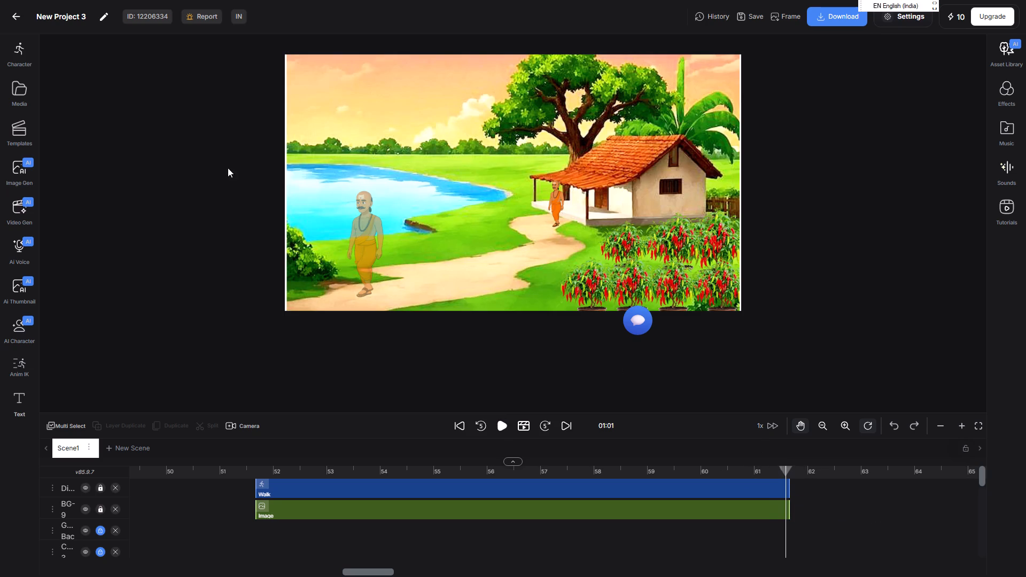
double_click(502, 422)
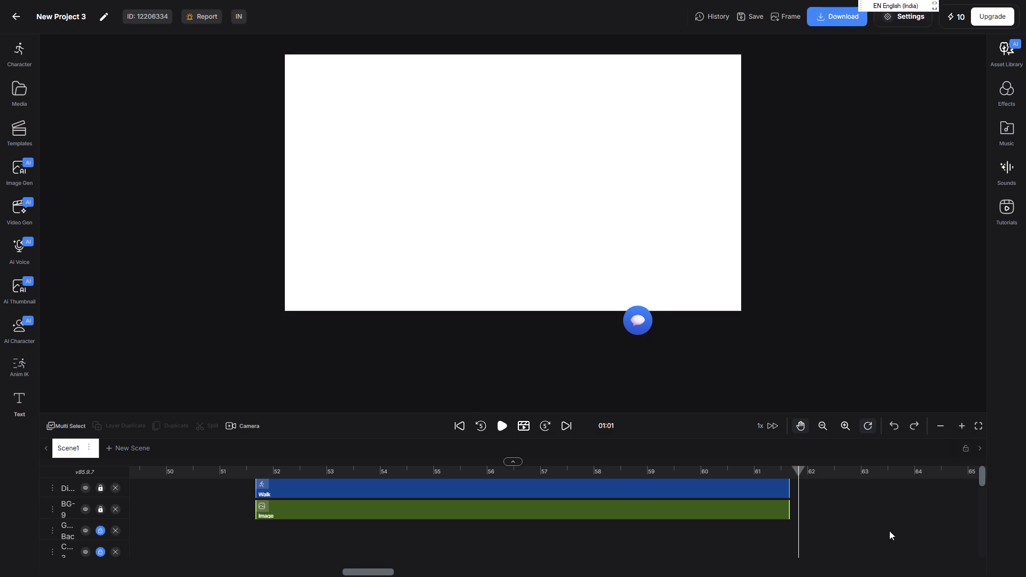
drag(889, 531, 822, 528)
drag(359, 573, 367, 576)
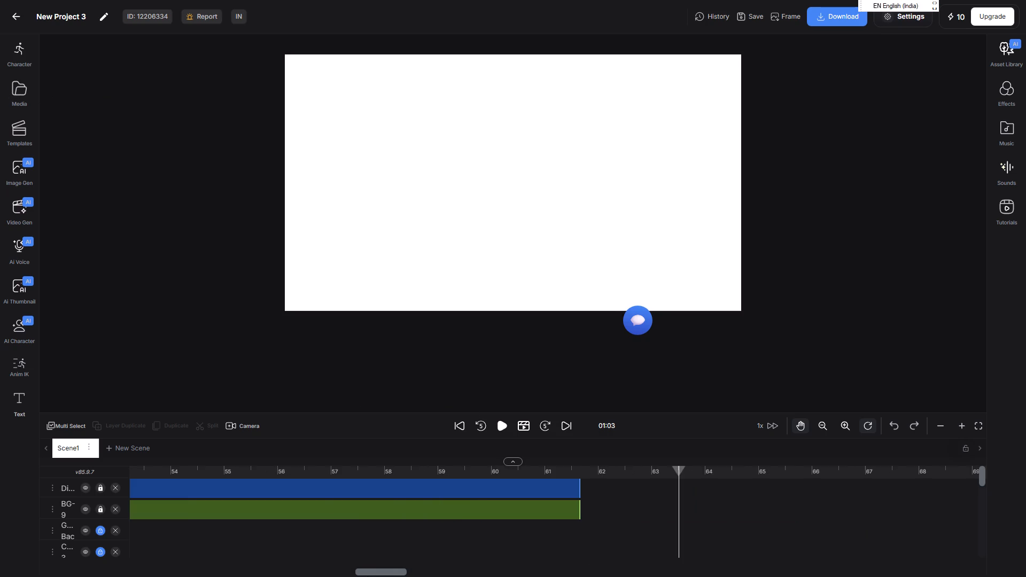
drag(367, 576, 388, 576)
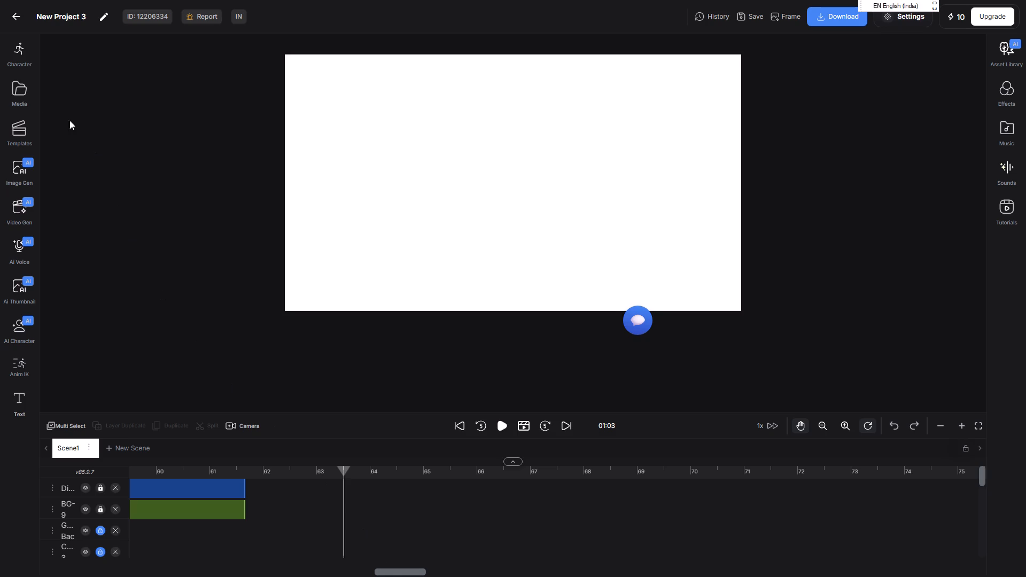
click(14, 91)
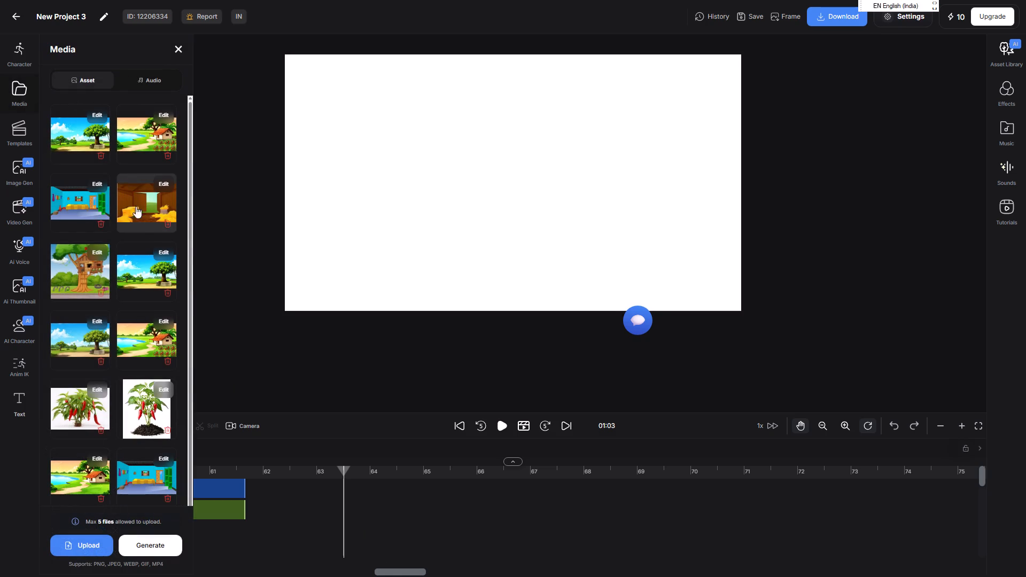
click(144, 273)
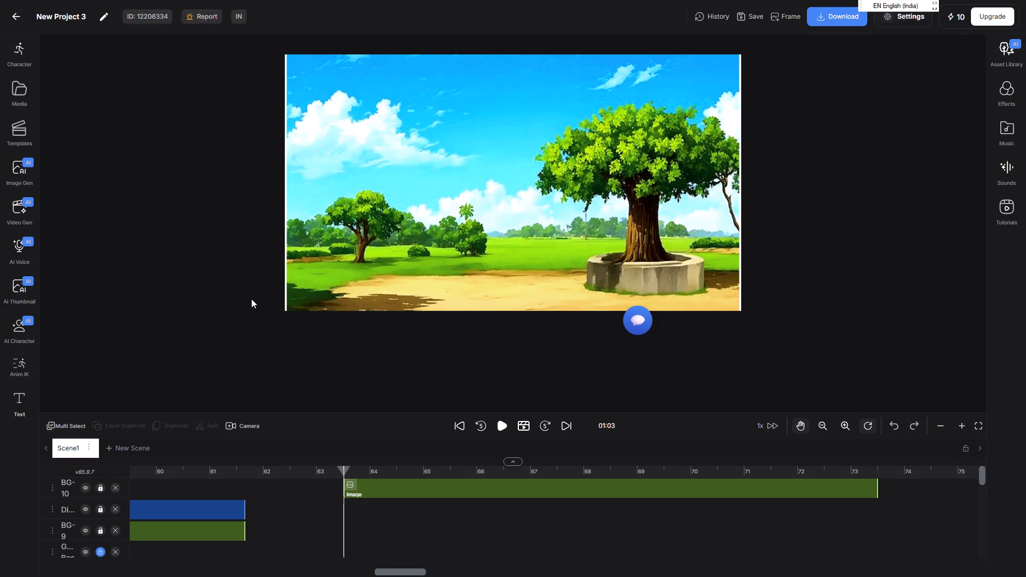
Move the tree background clip onto the BG-9 track so it starts directly after the lakeside hut clip.
drag(444, 494, 439, 511)
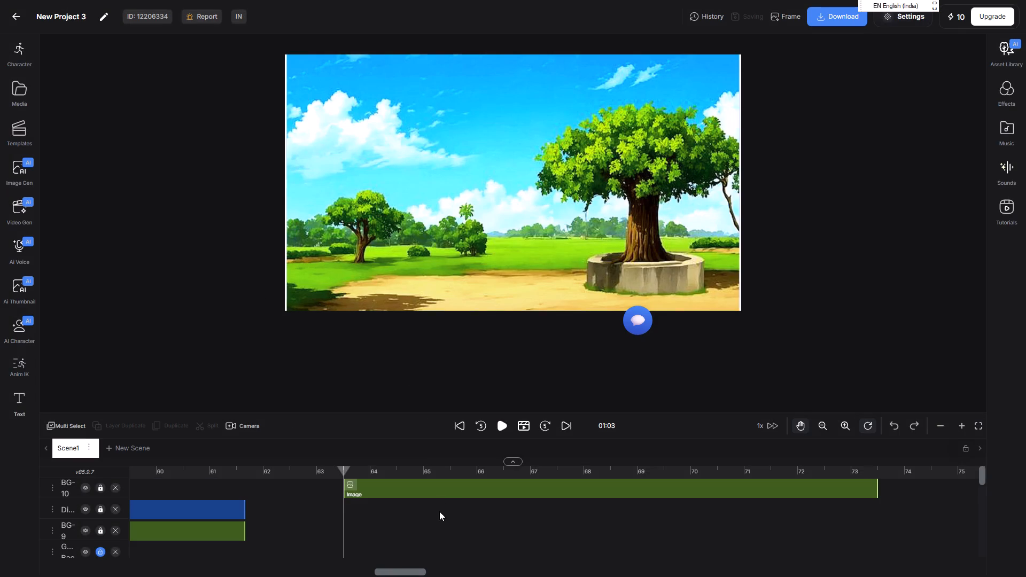
drag(439, 511, 340, 534)
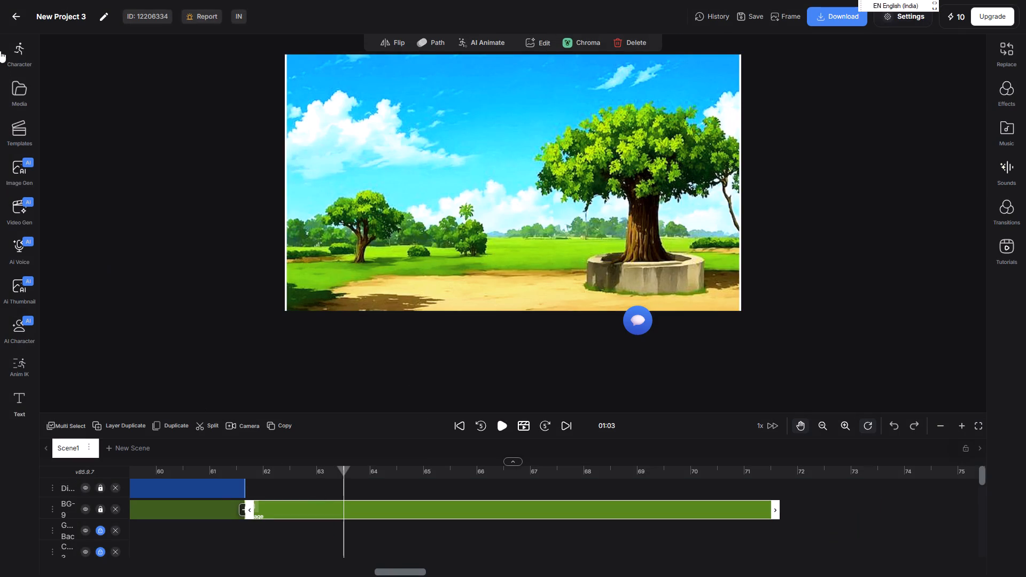
Browse Dinanath's 3/4 front animations and the character library for a figure to use in the tree scene.
click(20, 56)
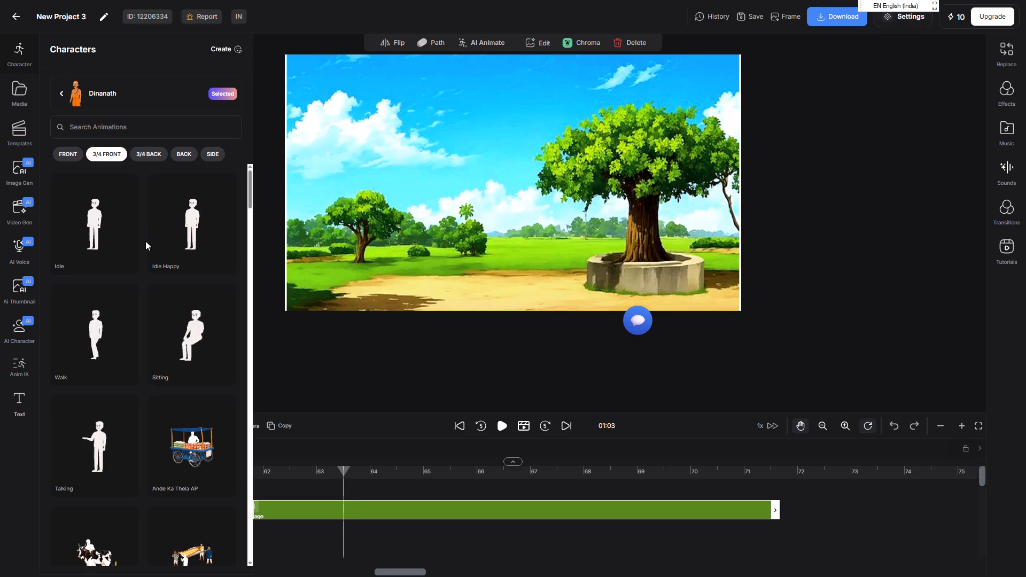
scroll(145, 241, down, 8)
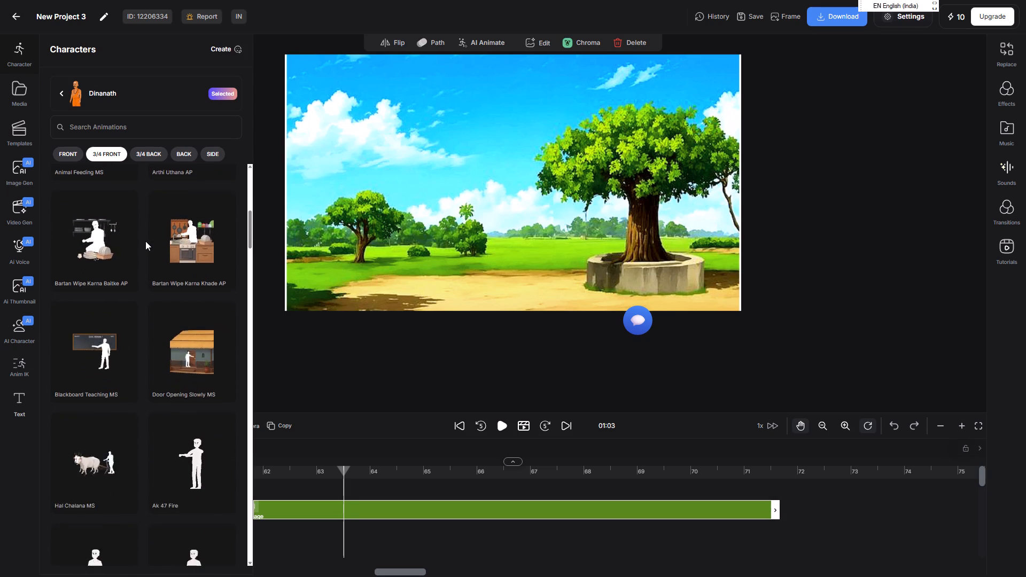
scroll(145, 241, down, 9)
scroll(145, 241, up, 9)
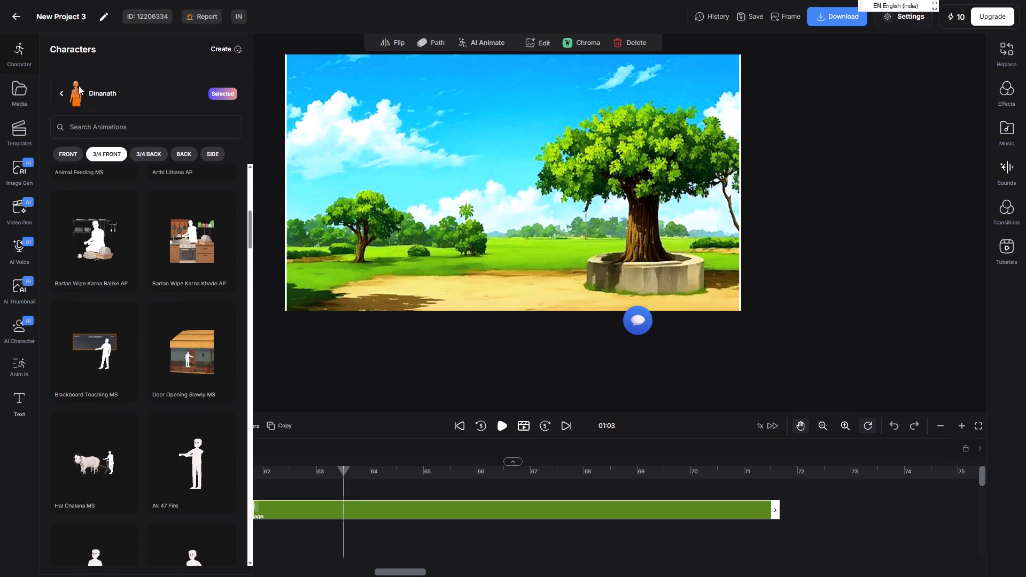
click(59, 92)
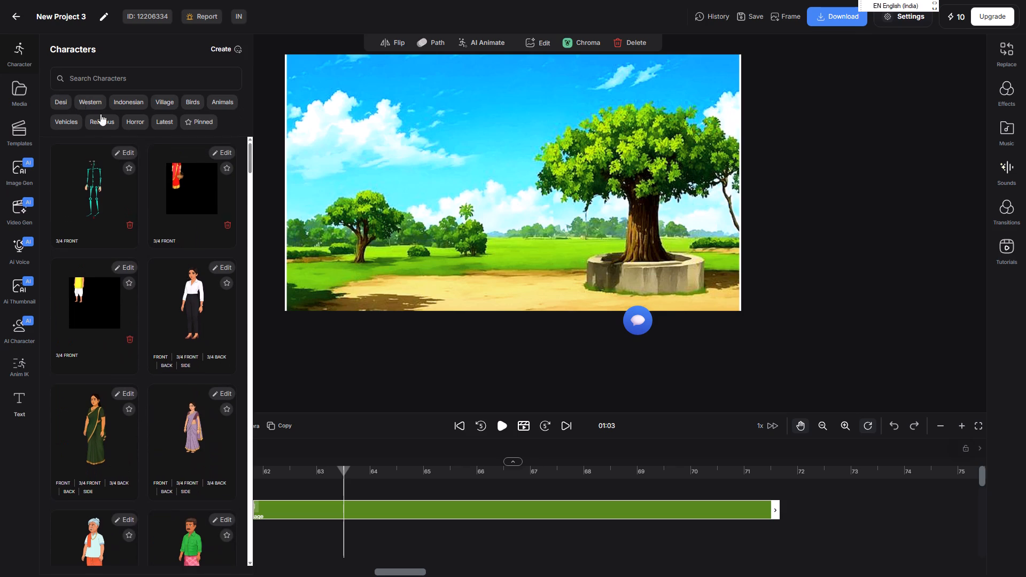
scroll(189, 218, down, 3)
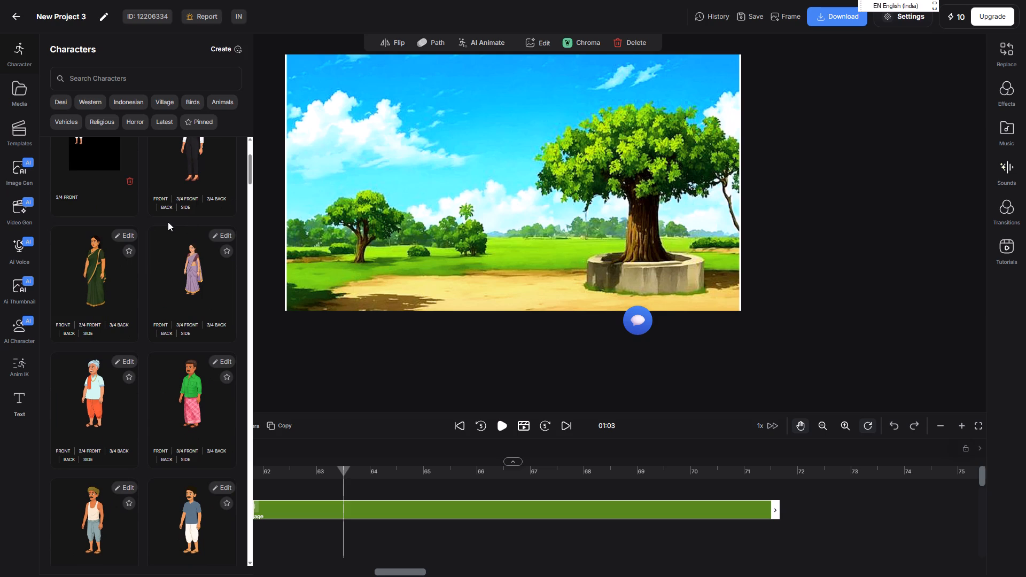
scroll(168, 222, down, 2)
scroll(168, 222, up, 6)
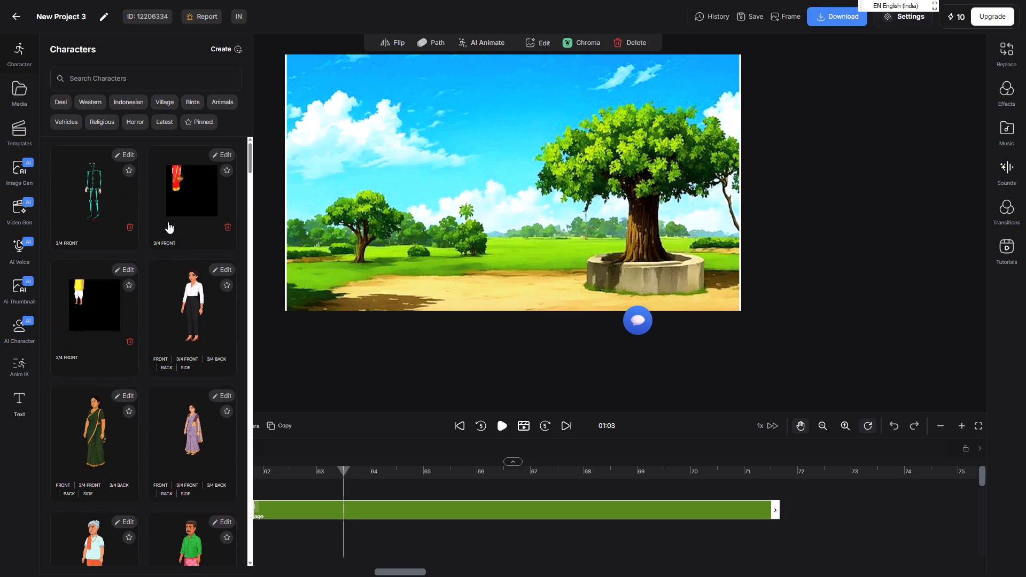
scroll(168, 222, up, 5)
scroll(154, 230, down, 10)
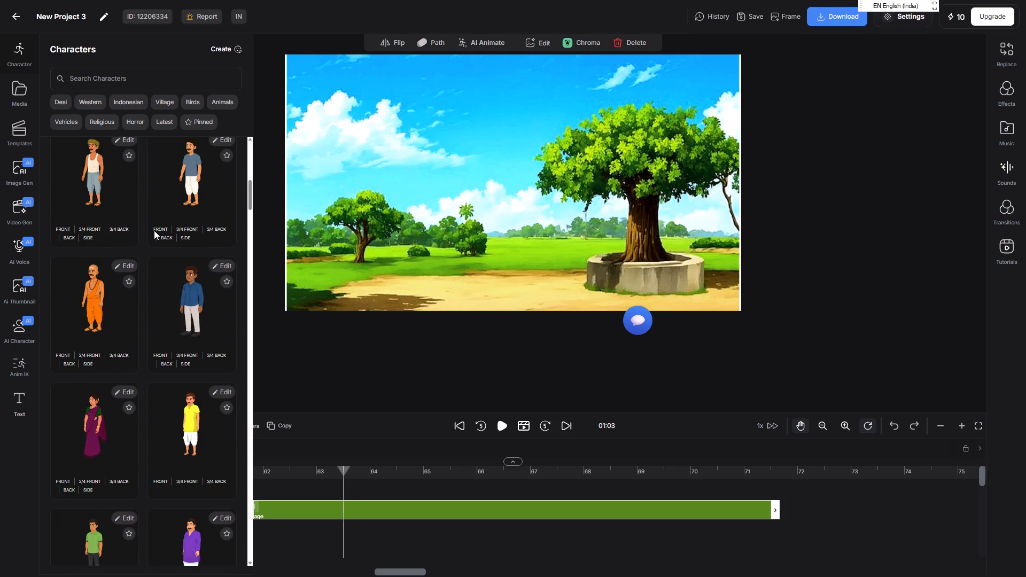
scroll(154, 230, up, 5)
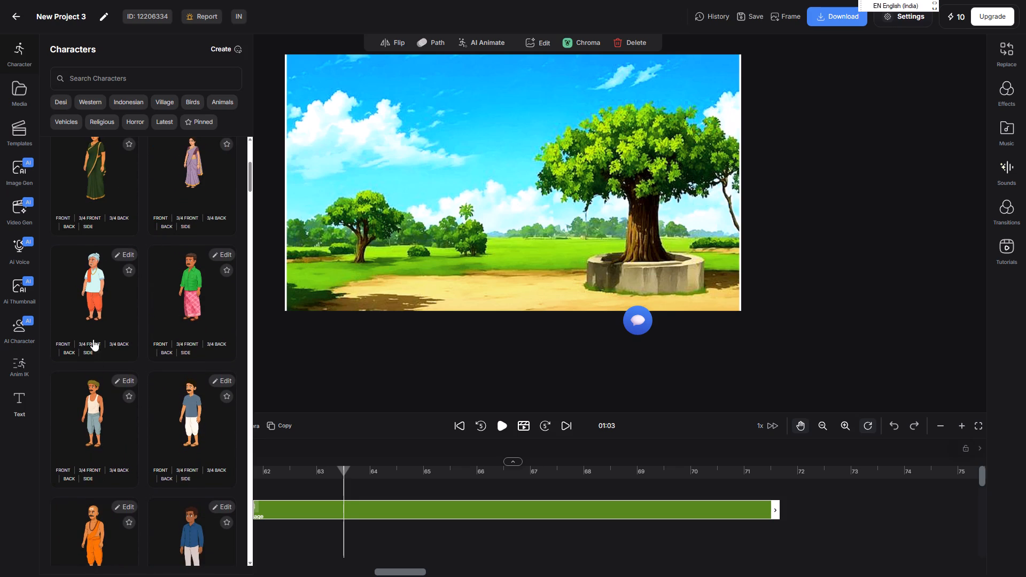
click(30, 42)
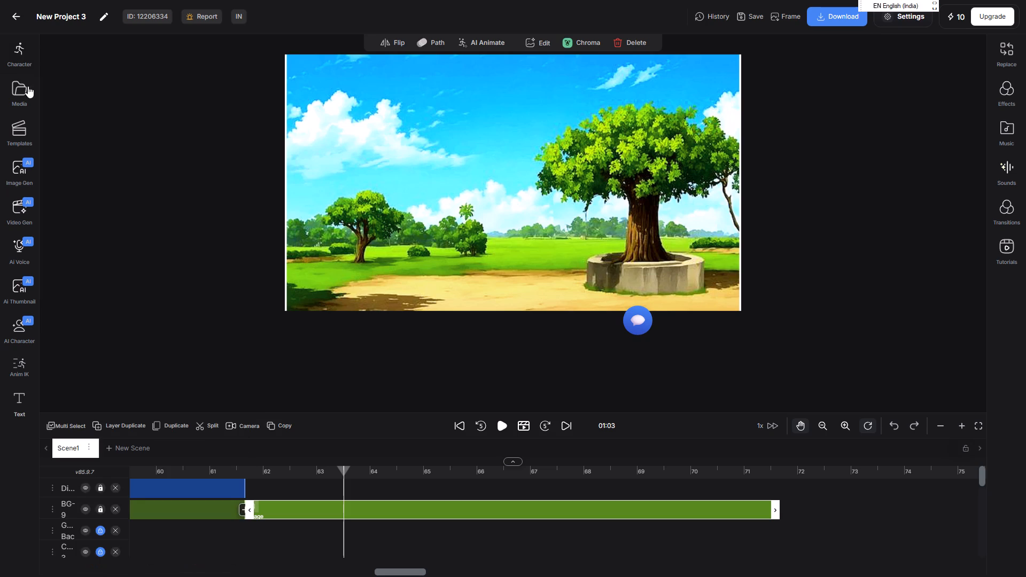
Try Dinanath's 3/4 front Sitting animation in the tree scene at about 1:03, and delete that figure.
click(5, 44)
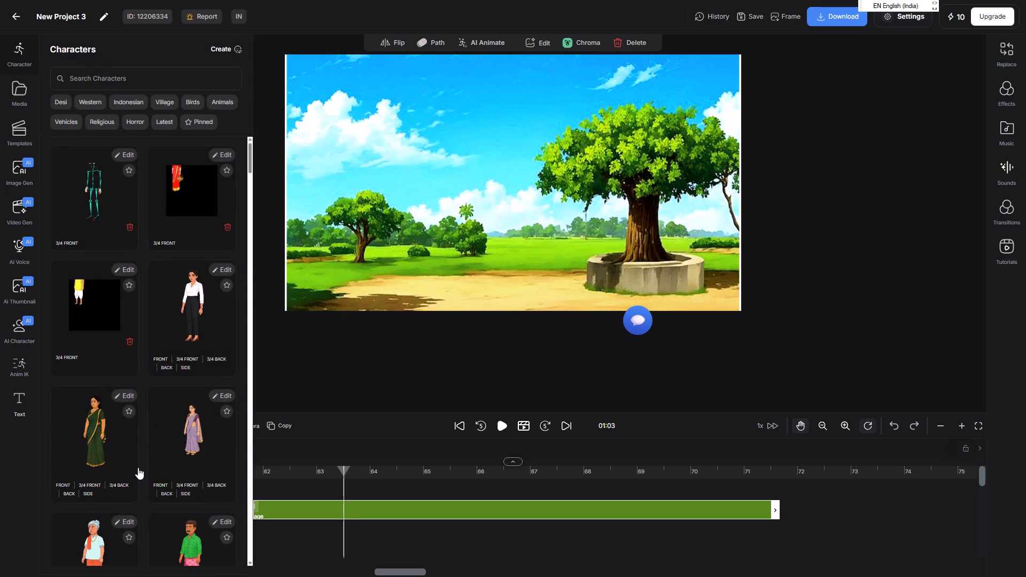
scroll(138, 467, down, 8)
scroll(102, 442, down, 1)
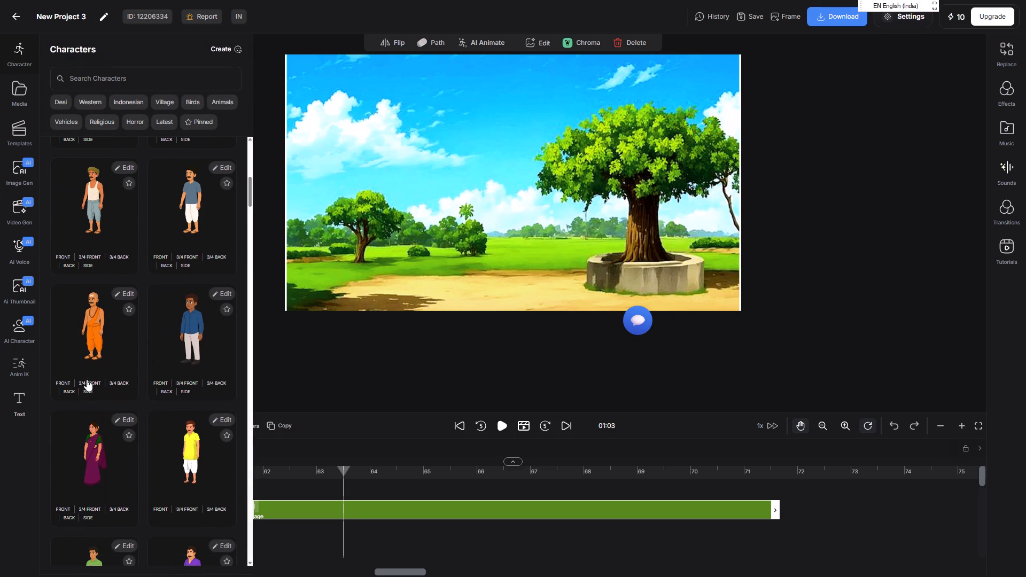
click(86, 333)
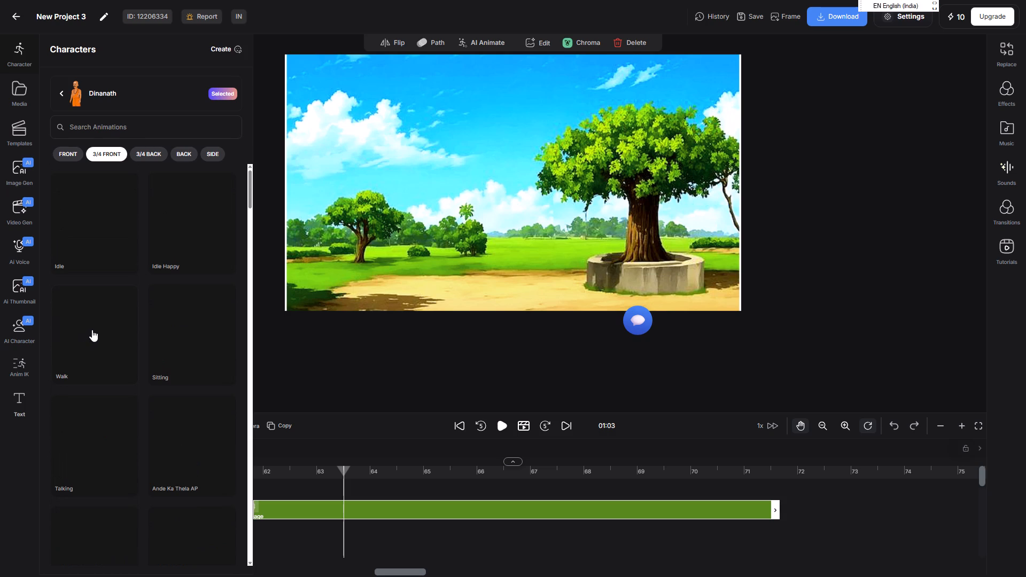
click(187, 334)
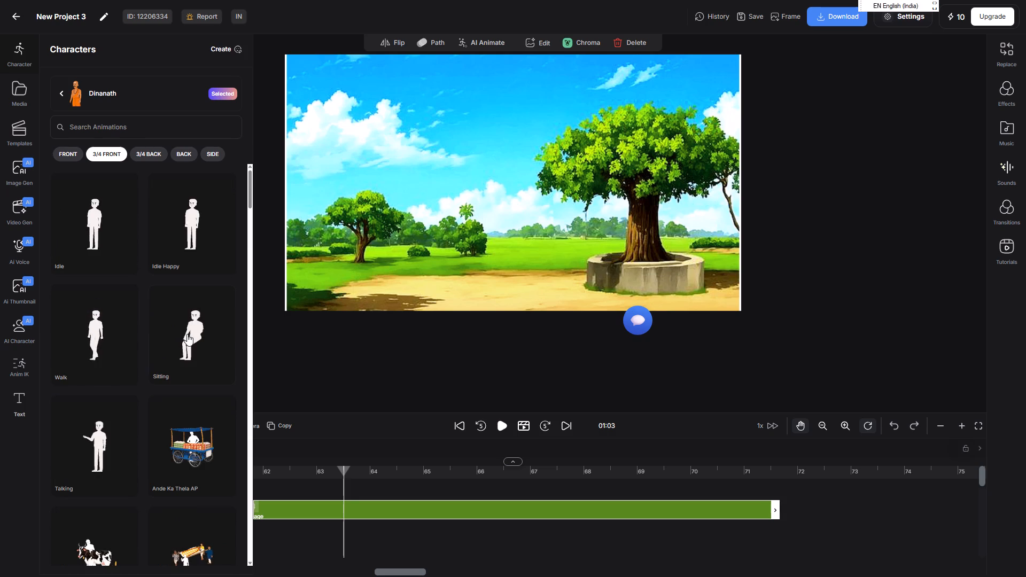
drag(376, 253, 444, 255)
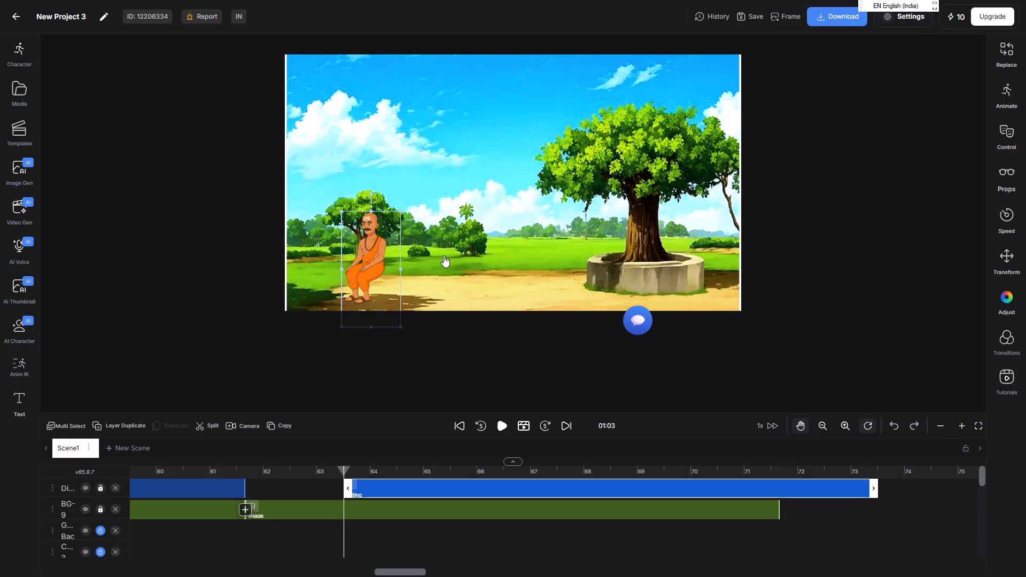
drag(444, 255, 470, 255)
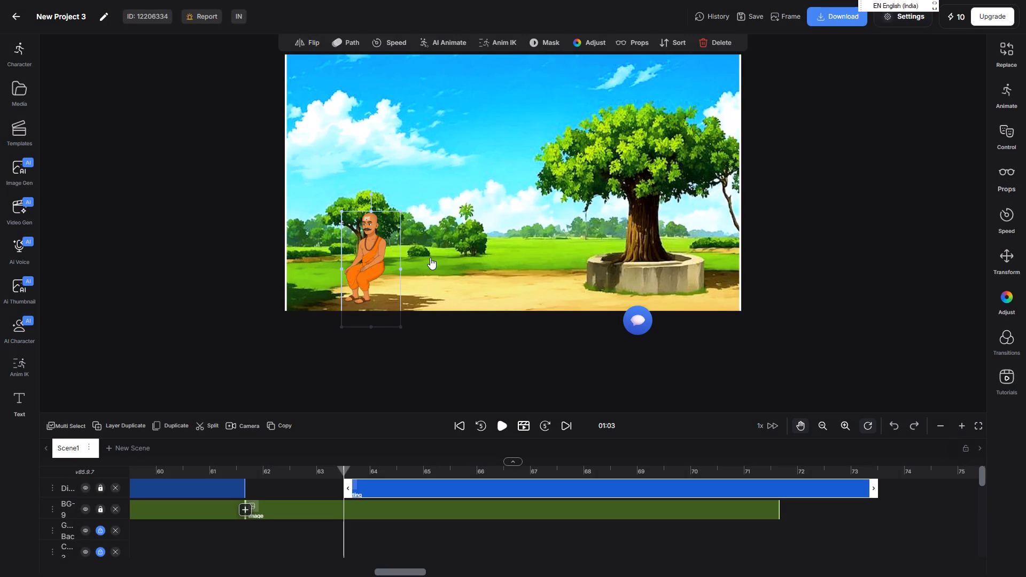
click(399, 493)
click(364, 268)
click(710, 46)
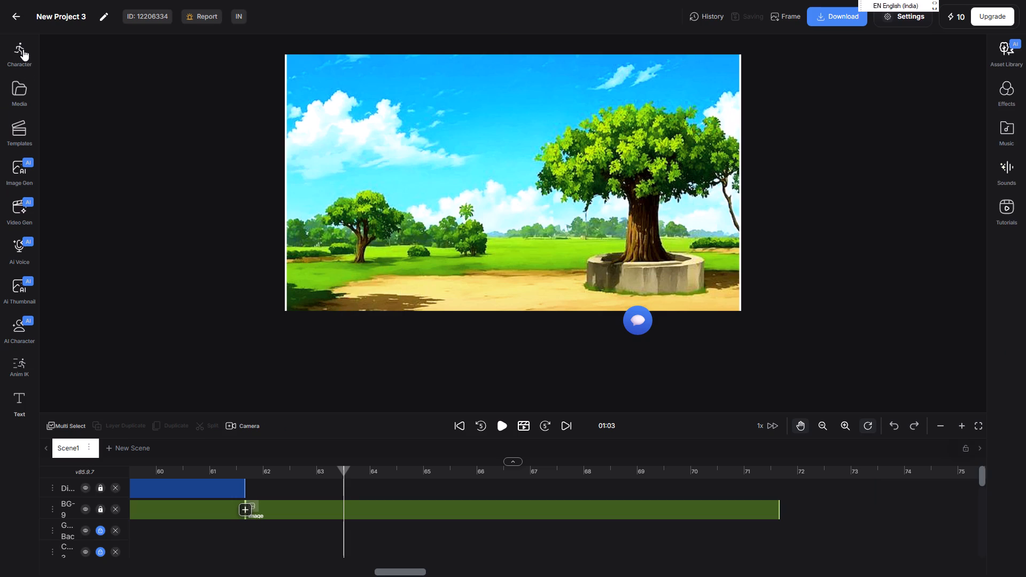
Add Dinanath's 3/4 front Walk at about 1:03, flipped to face the large tree, slightly reduced and standing before the small tree.
click(23, 49)
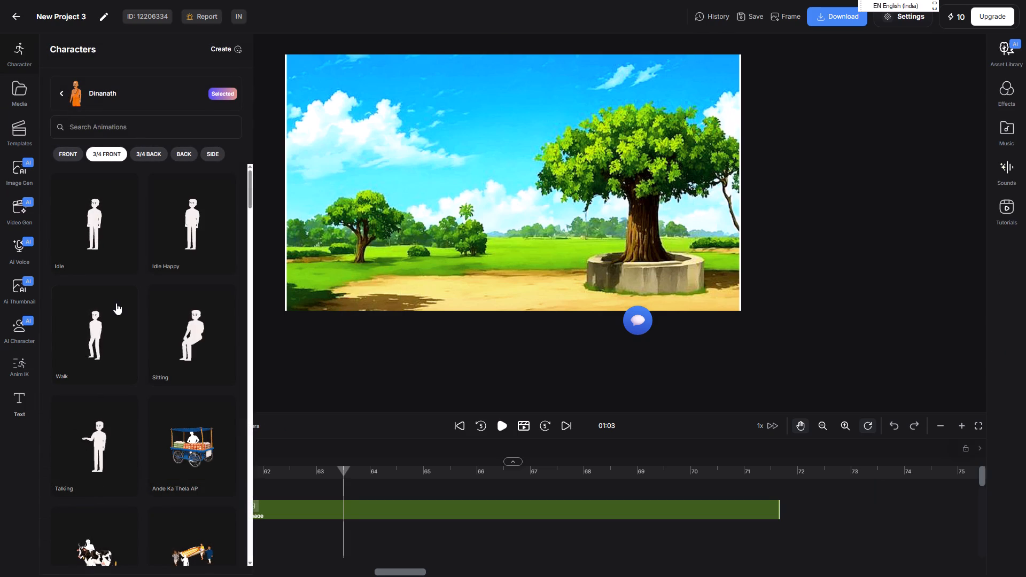
click(87, 327)
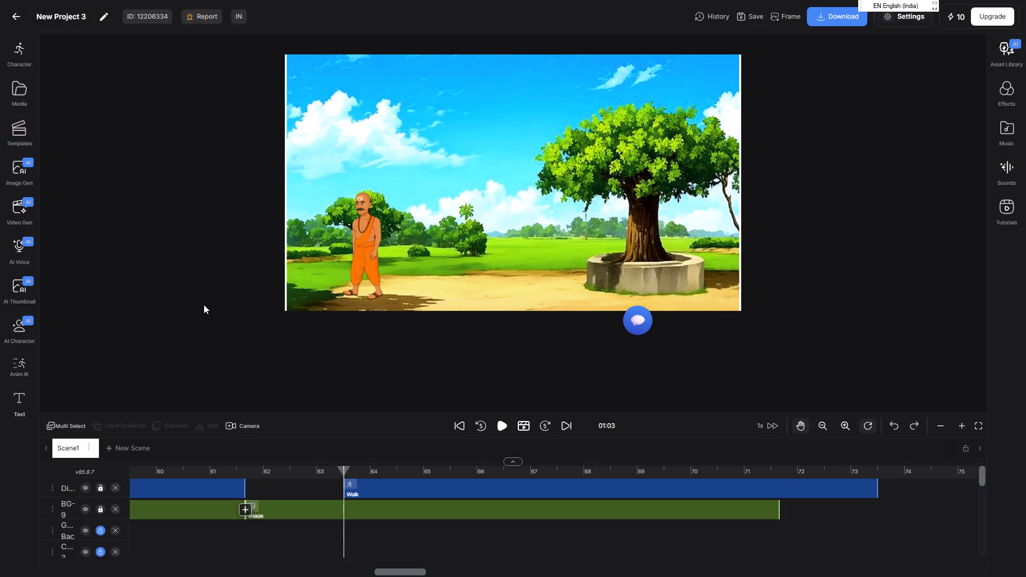
click(357, 237)
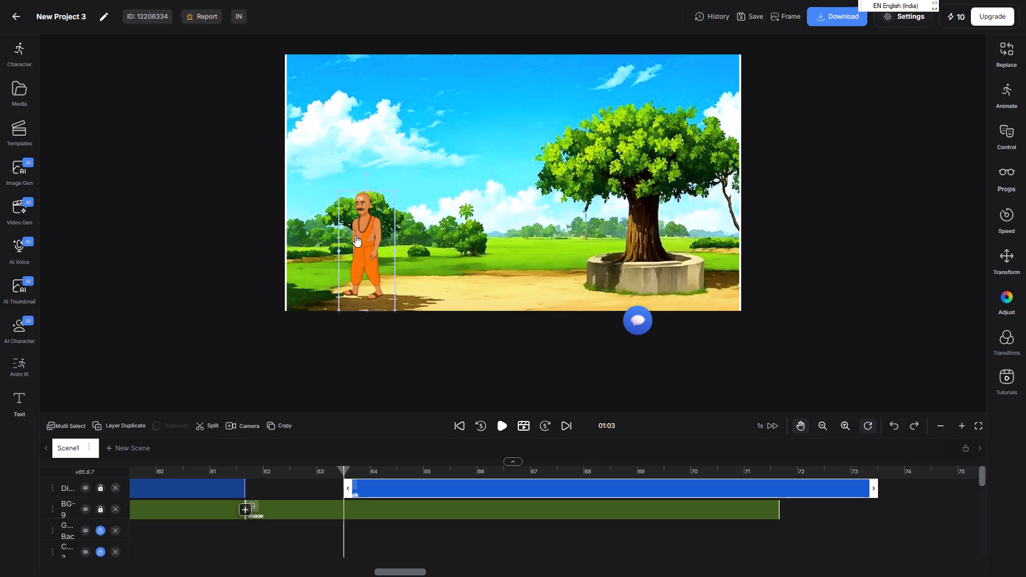
click(316, 41)
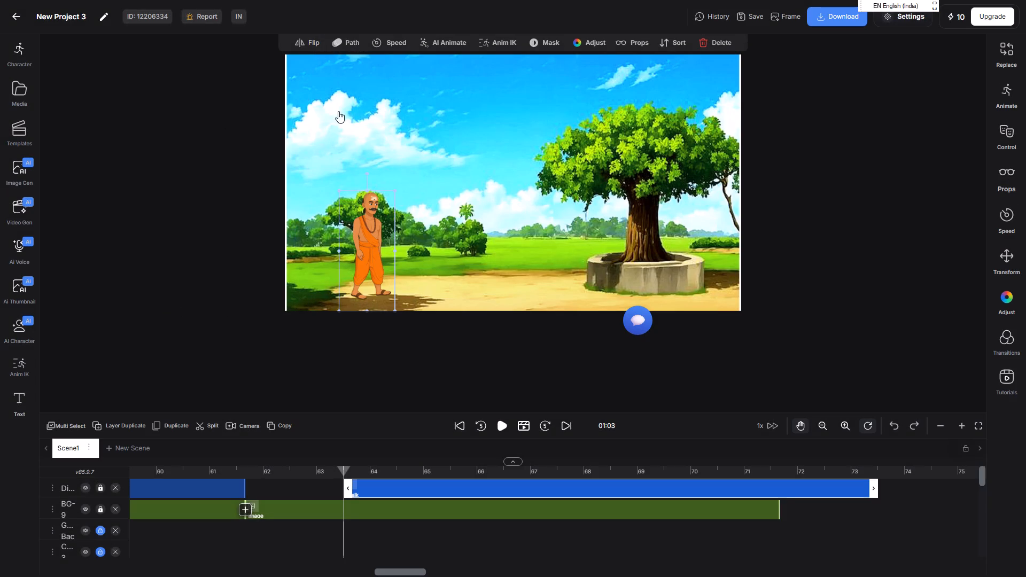
drag(372, 246, 366, 264)
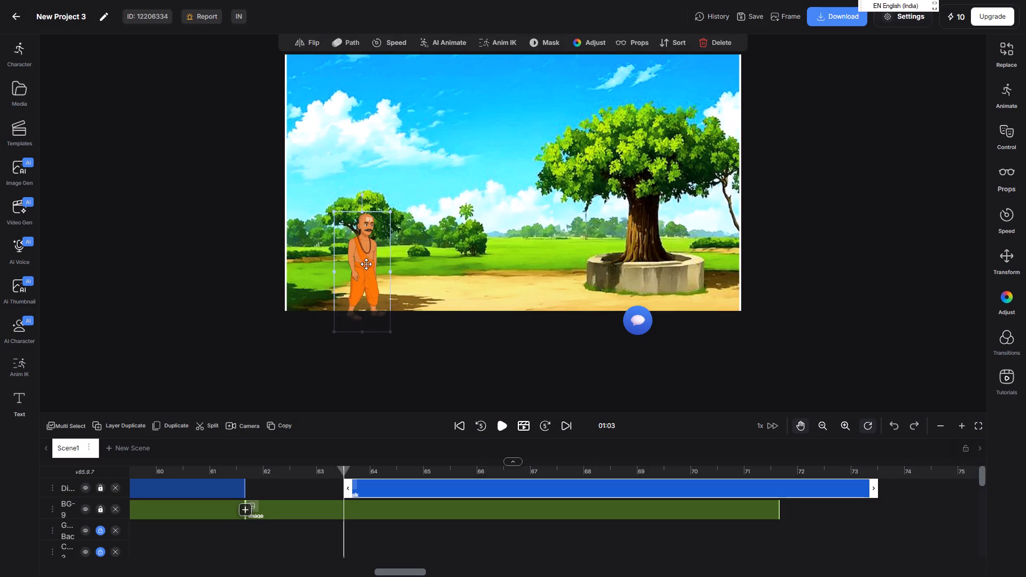
drag(366, 264, 356, 253)
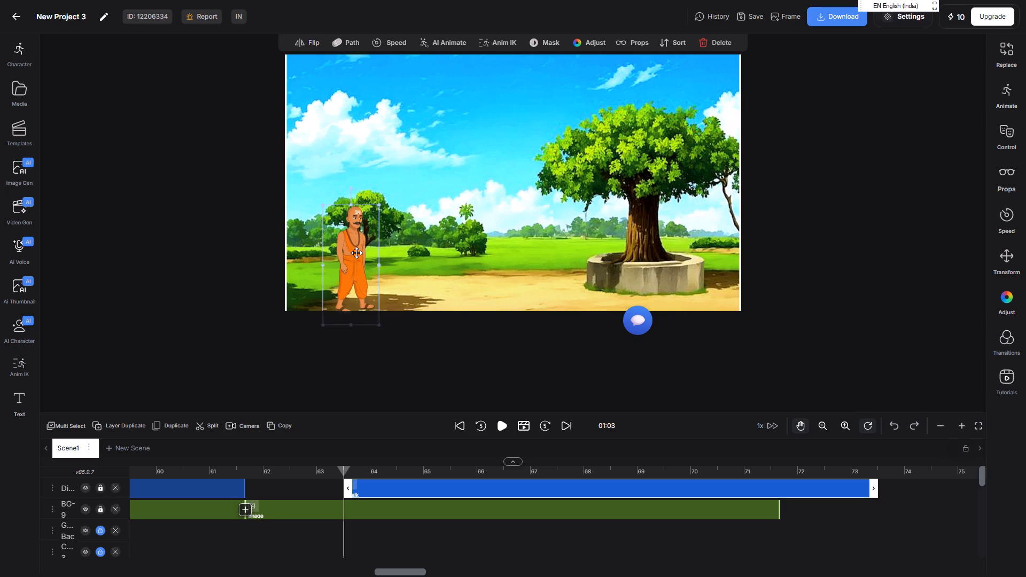
drag(356, 253, 355, 256)
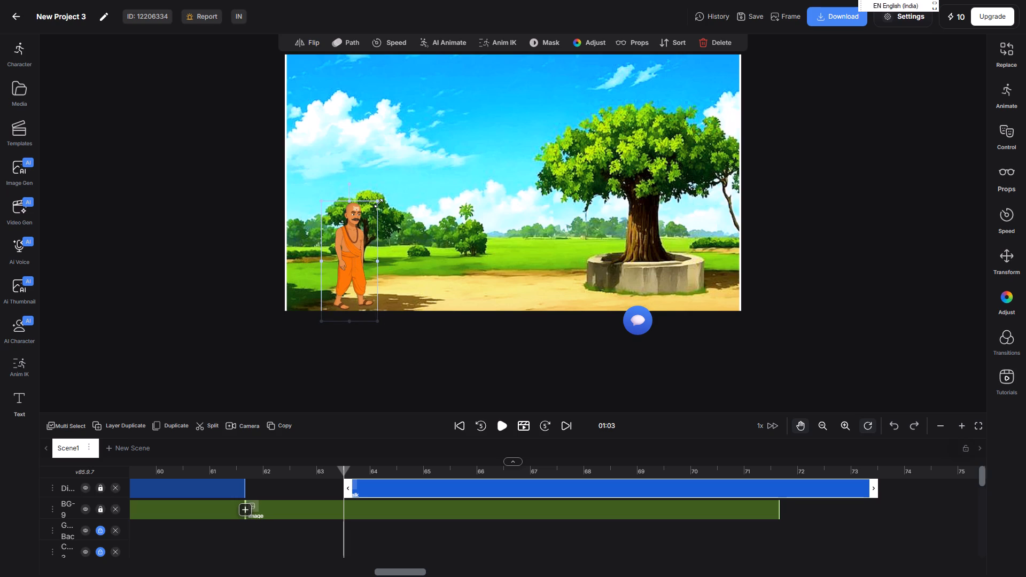
drag(378, 203, 375, 213)
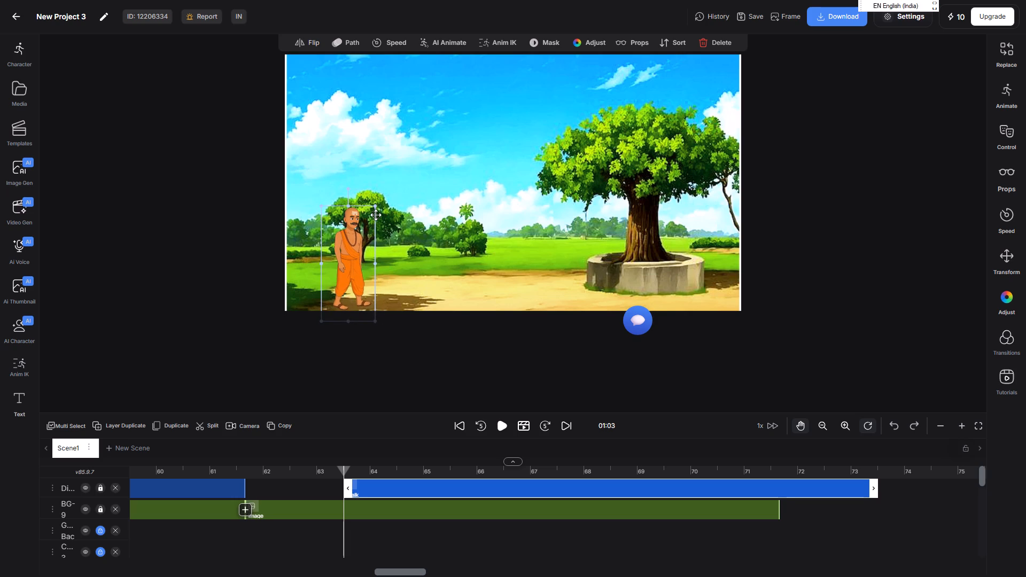
Give Dinanath a motion path ending on the dirt beside the round stone platform, with the end figure made smaller.
click(339, 42)
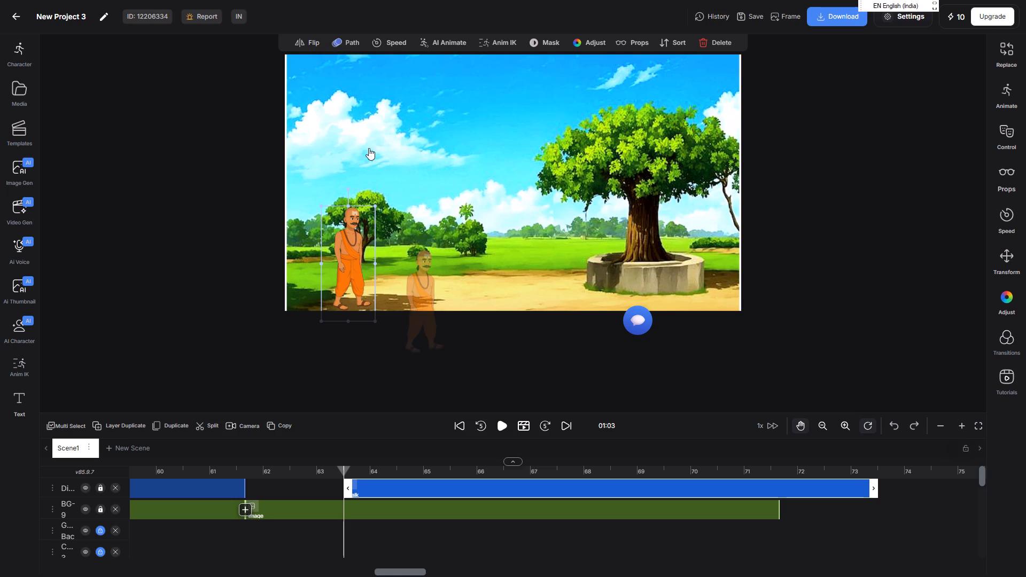
drag(422, 271, 505, 227)
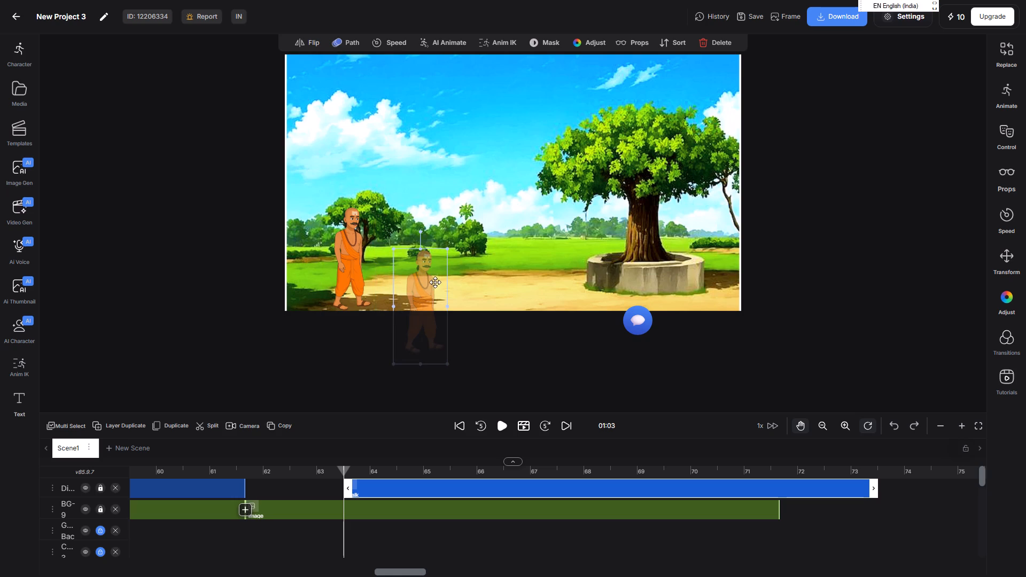
drag(423, 287, 540, 219)
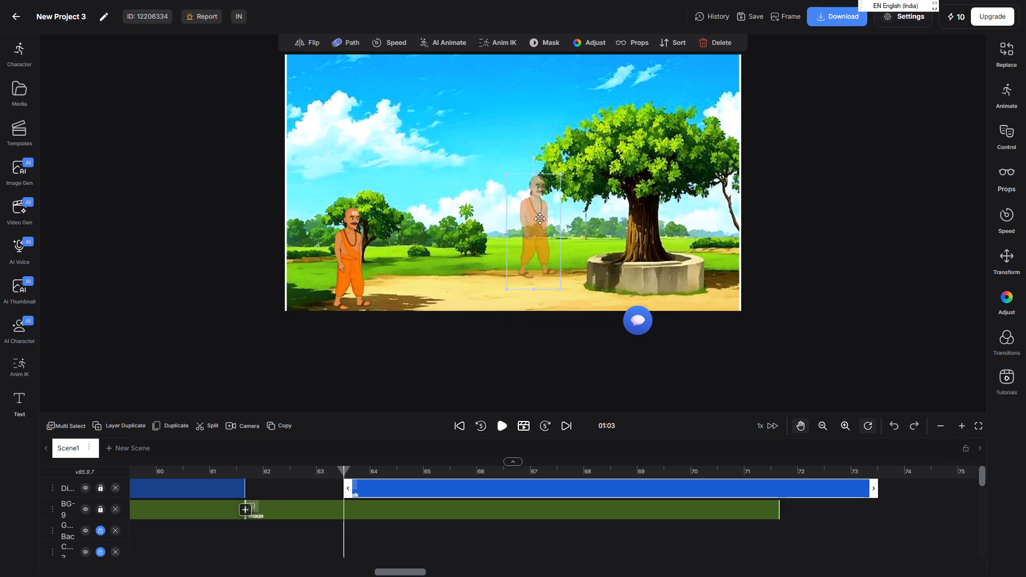
drag(540, 219, 554, 220)
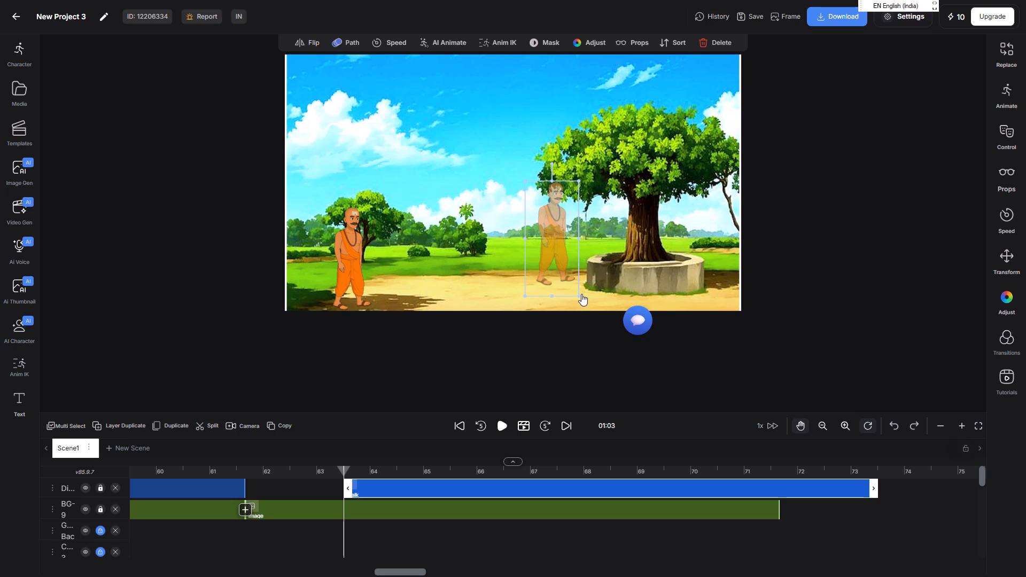
drag(580, 294, 548, 256)
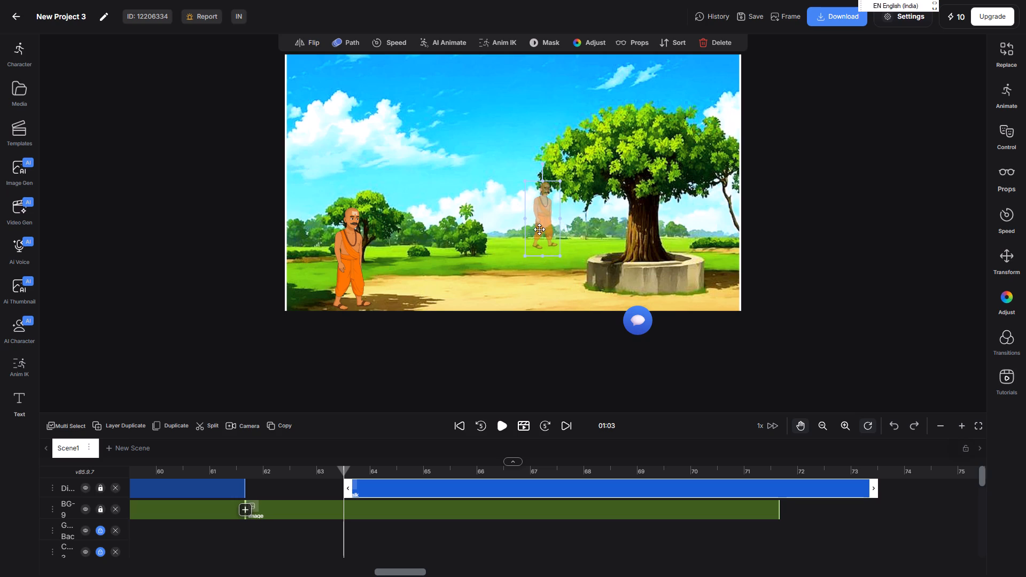
drag(537, 219, 559, 266)
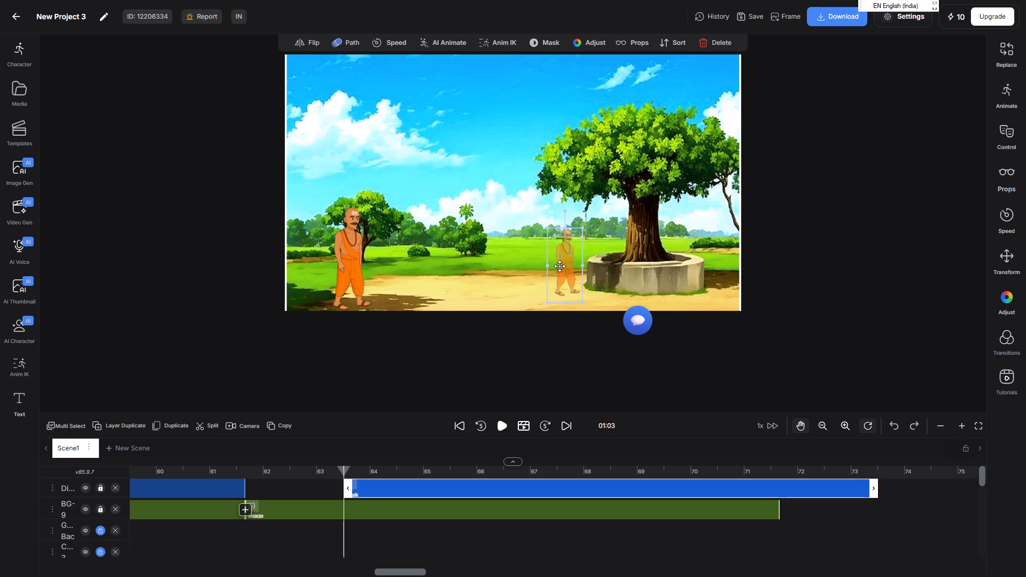
drag(559, 266, 561, 268)
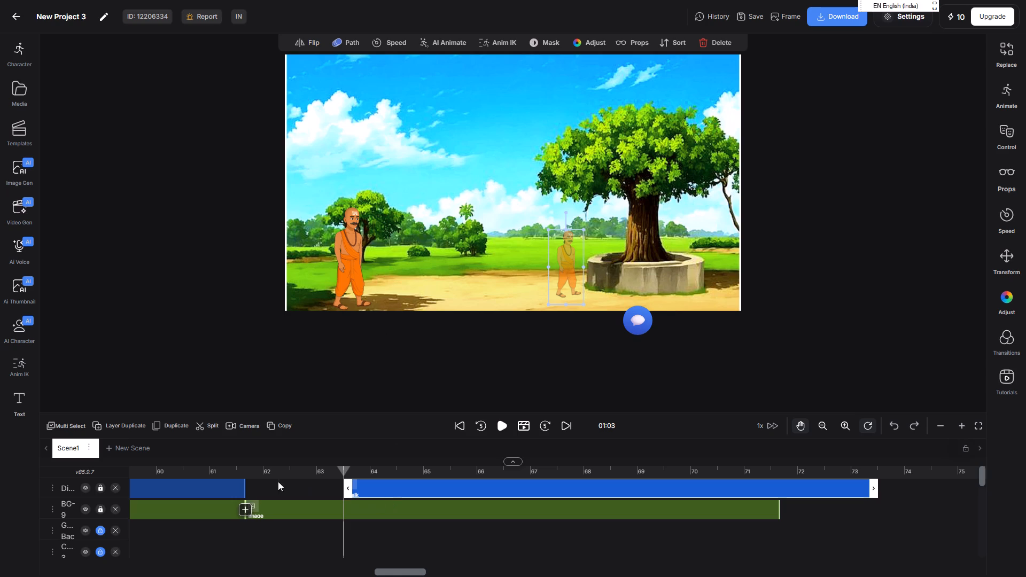
Move Dinanath's Walk clip to about 1:01 so it starts together with the tree background clip.
click(247, 470)
drag(367, 491, 271, 497)
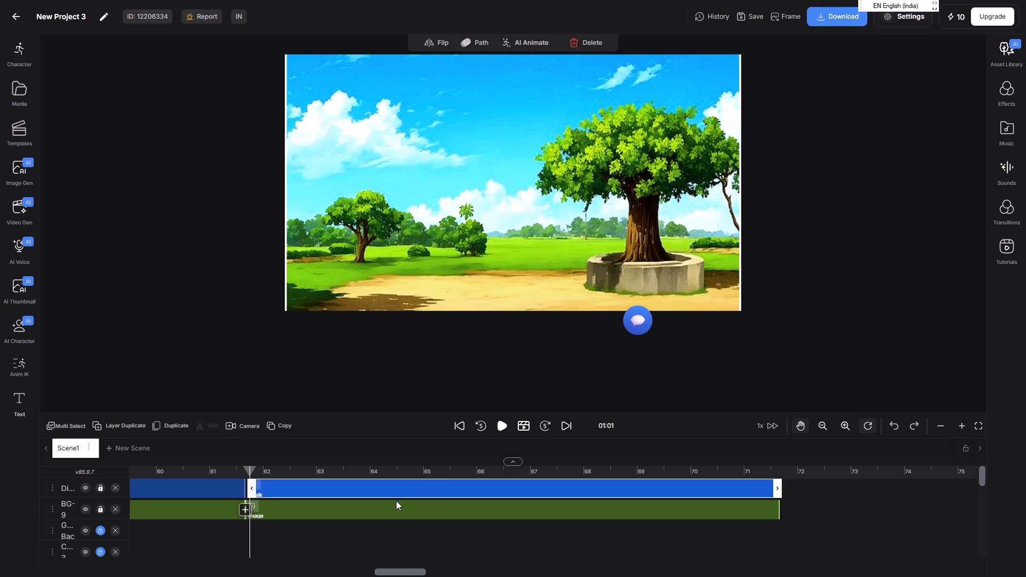
Play the tree scene from about 1:01 to preview Dinanath's walk toward the stone platform.
click(501, 423)
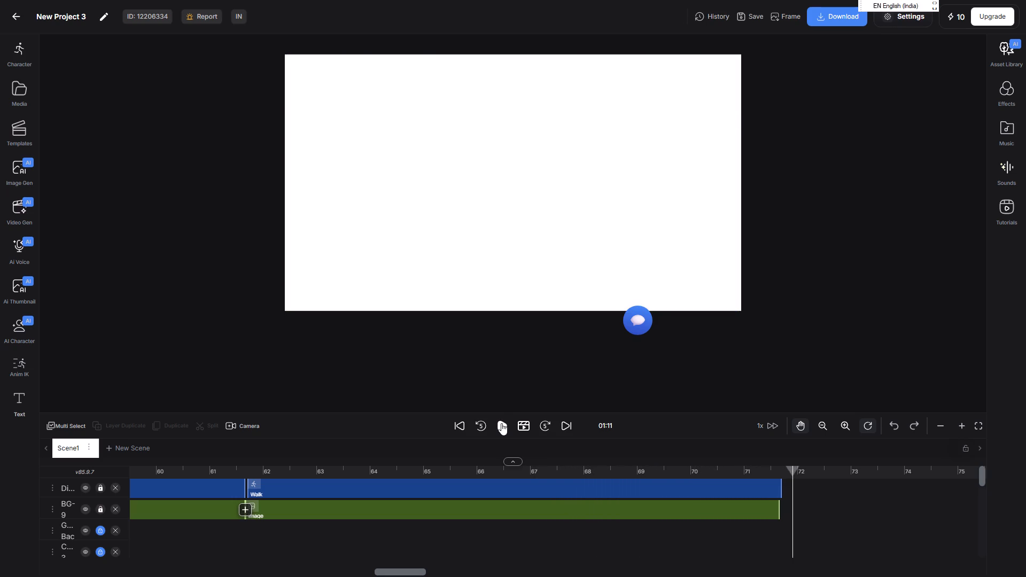
Add the tree-with-stone-platform background again at about 1:11, placed directly after the existing tree clip on the same background layer.
drag(856, 473, 829, 473)
drag(829, 473, 819, 473)
click(788, 471)
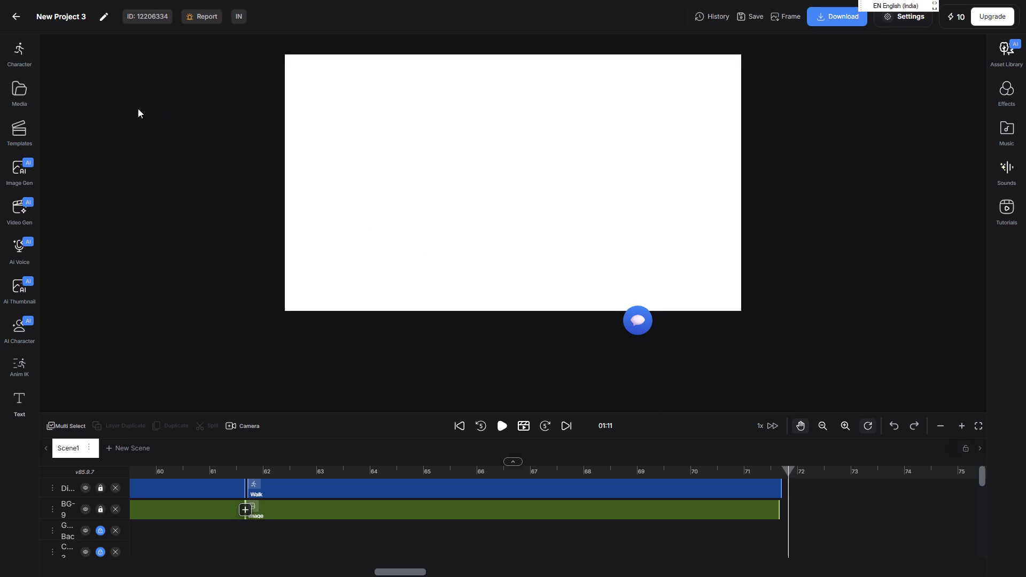
click(20, 97)
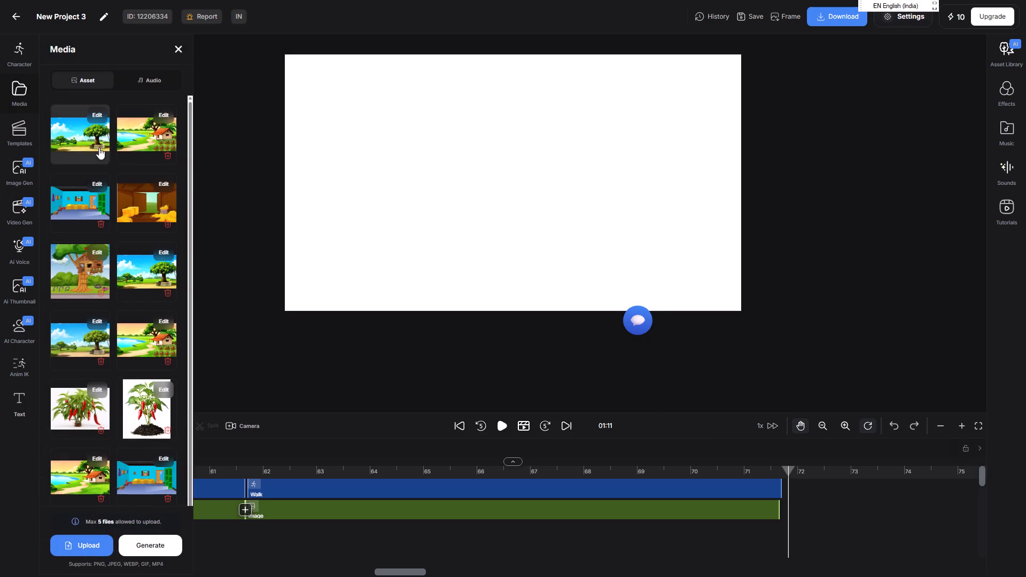
scroll(113, 129, down, 1)
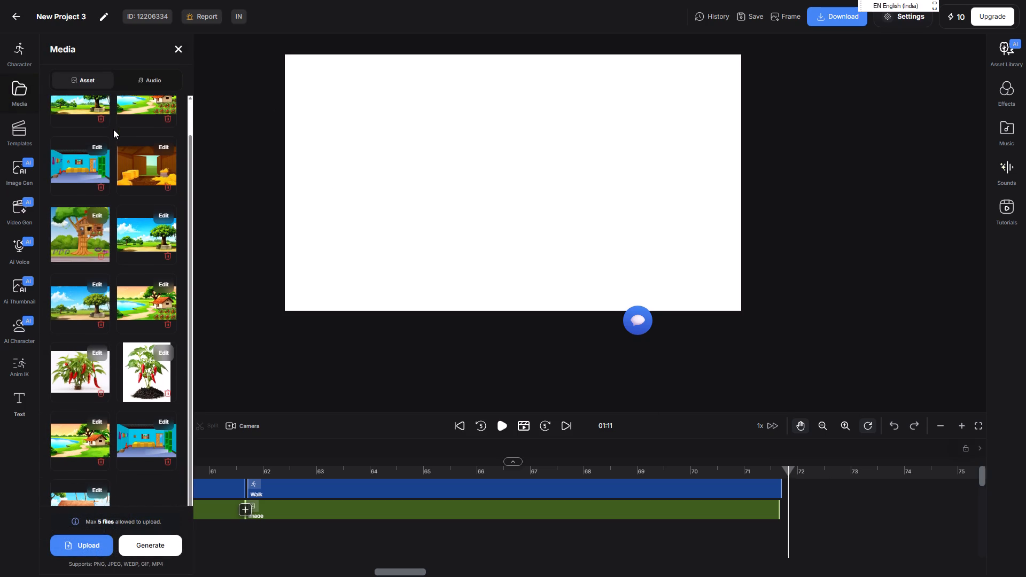
scroll(113, 129, down, 1)
scroll(113, 129, up, 3)
scroll(84, 250, up, 3)
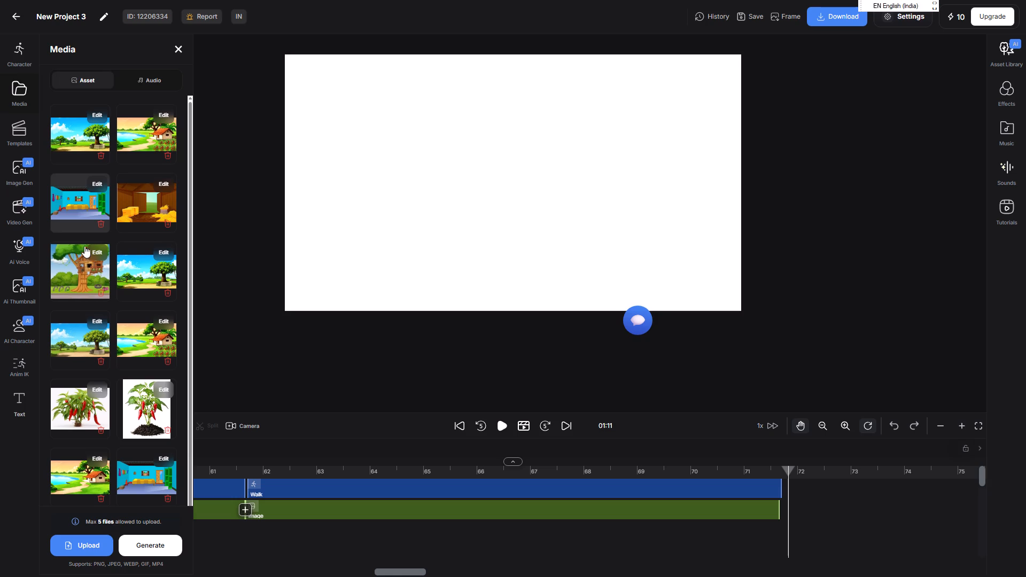
click(89, 140)
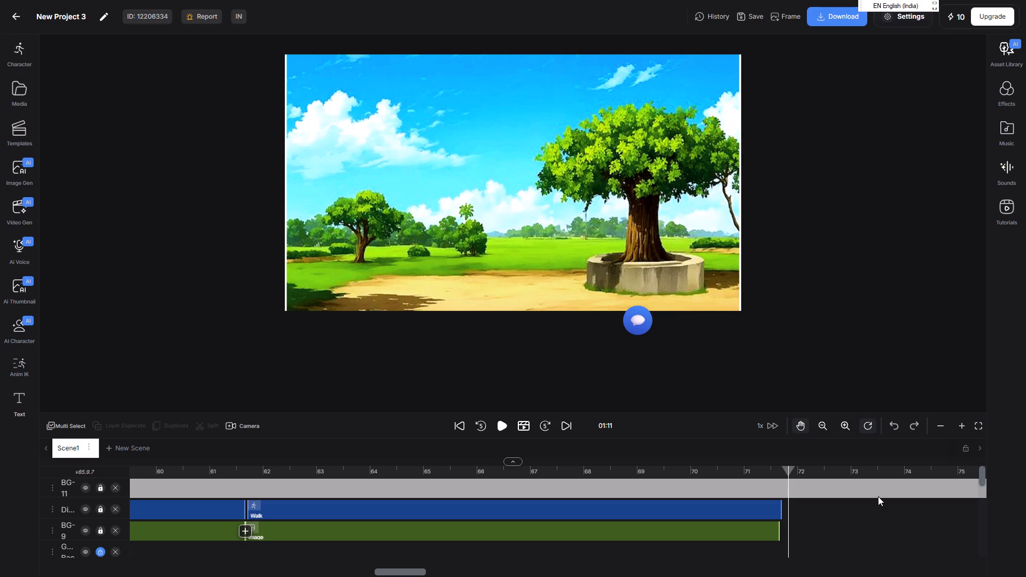
drag(877, 493, 863, 535)
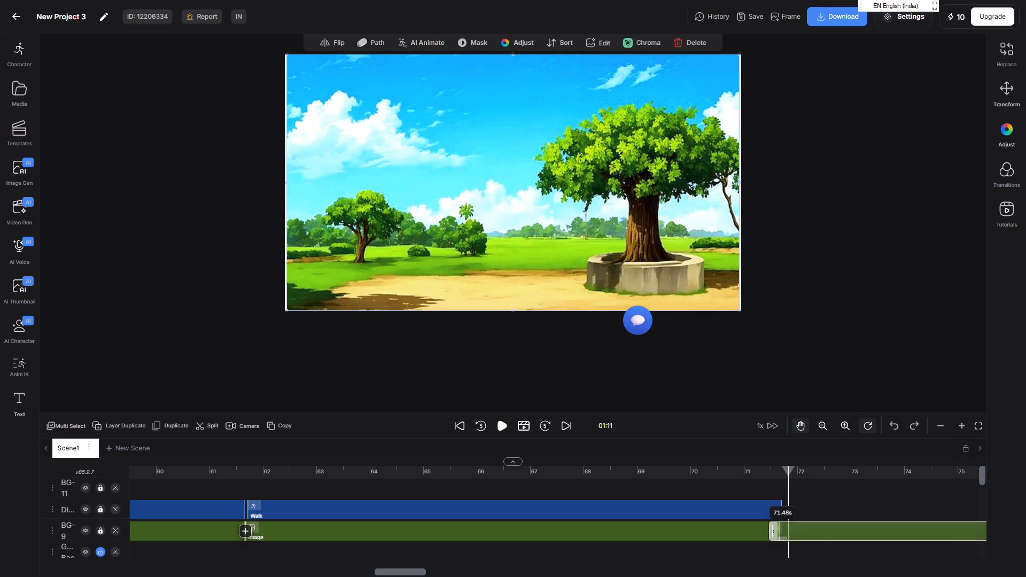
drag(863, 535, 869, 535)
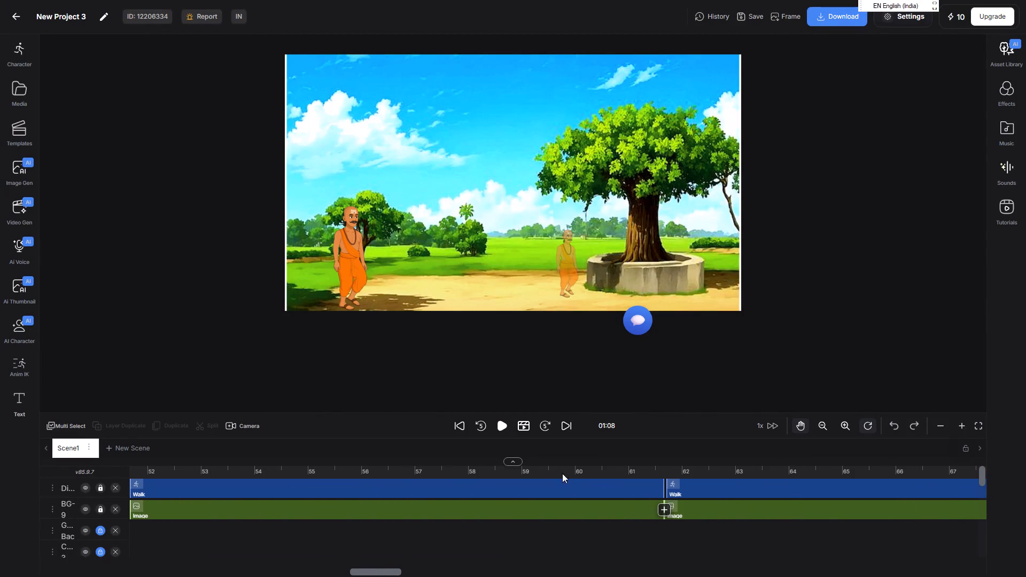
click(359, 475)
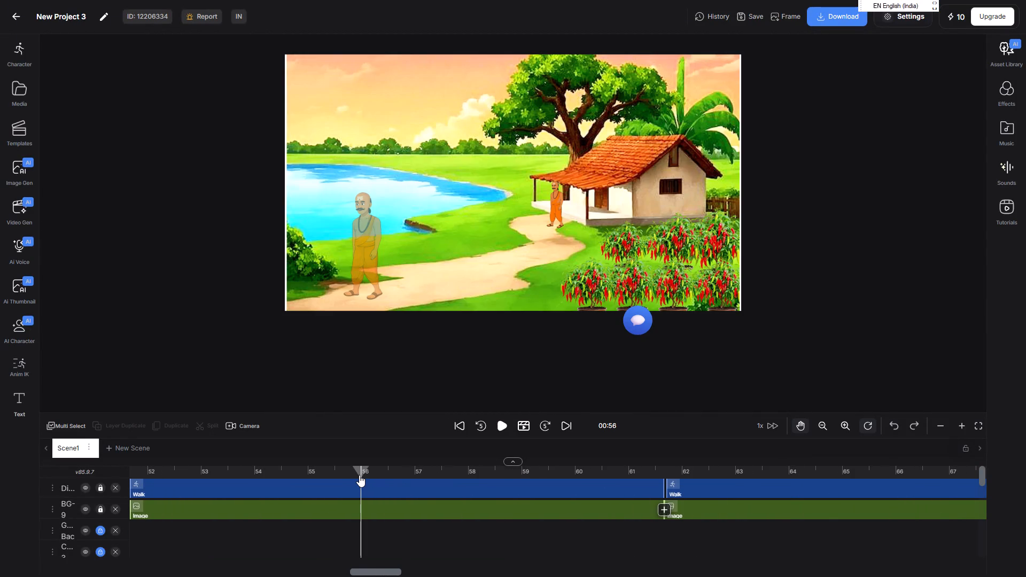
click(508, 426)
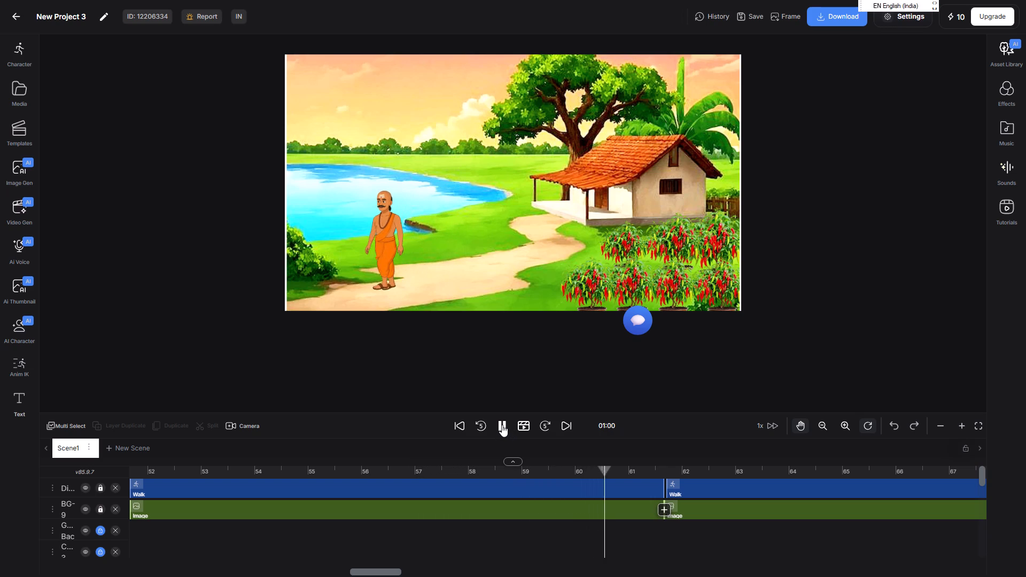
click(510, 425)
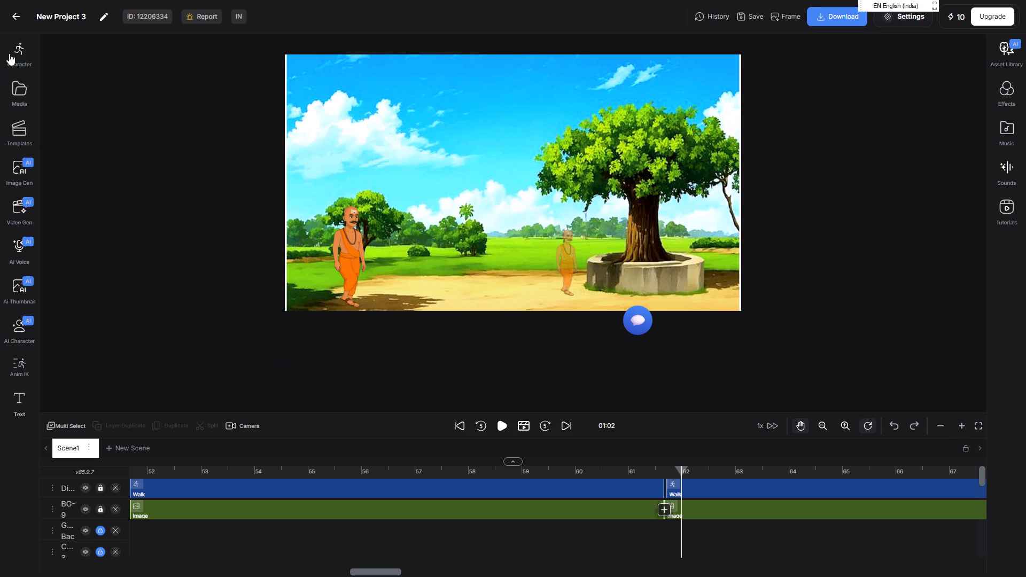
Add the character Birju with the 3/4 front Walk animation to the tree scene at 1:02.
click(22, 48)
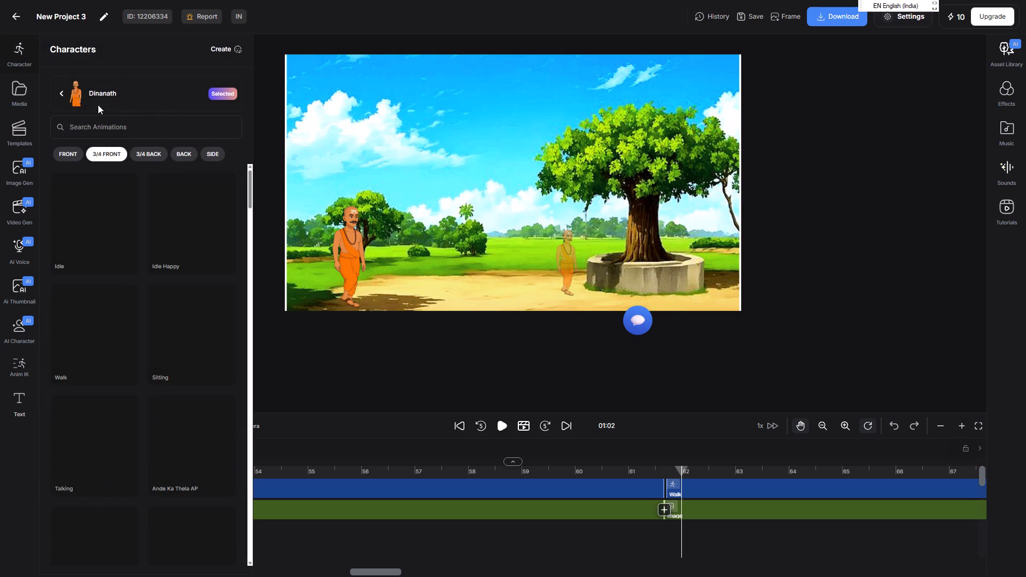
click(68, 95)
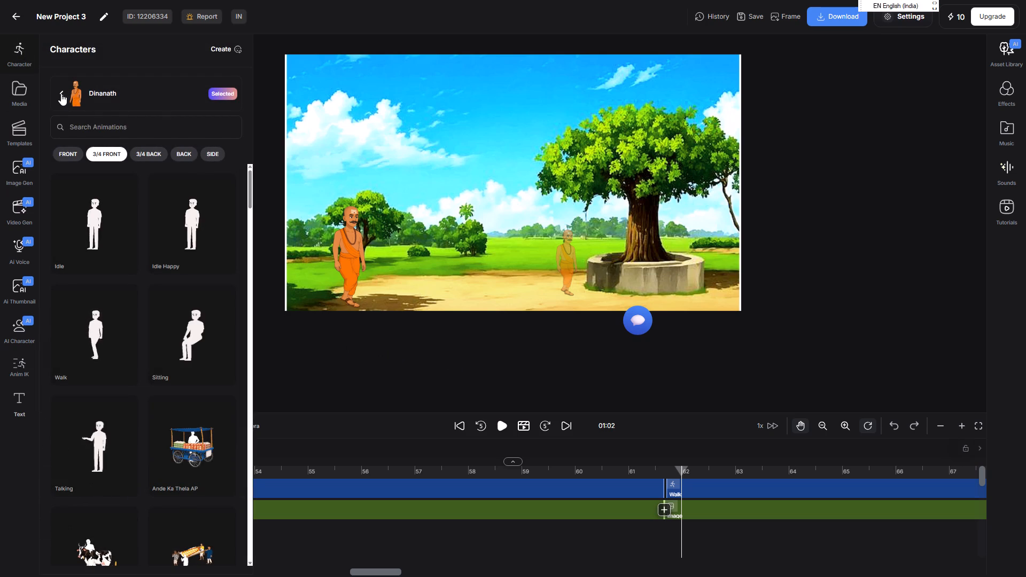
click(61, 93)
scroll(189, 249, down, 2)
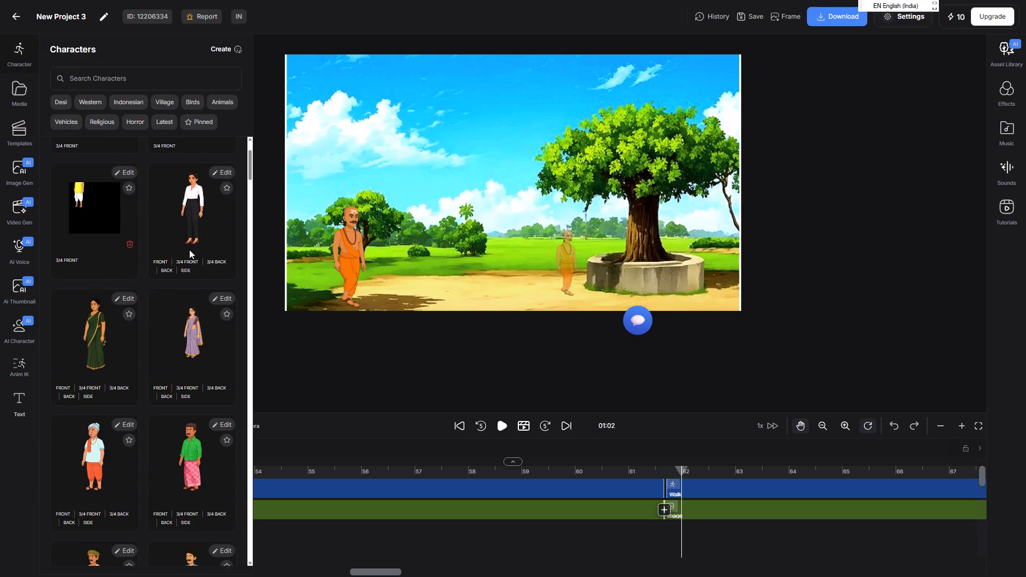
scroll(189, 249, down, 3)
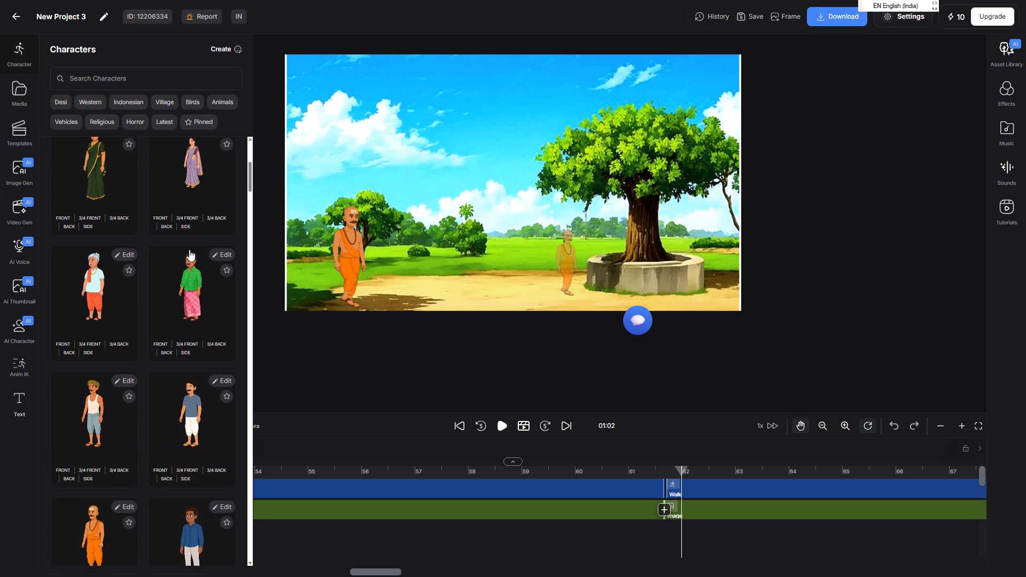
scroll(189, 249, down, 3)
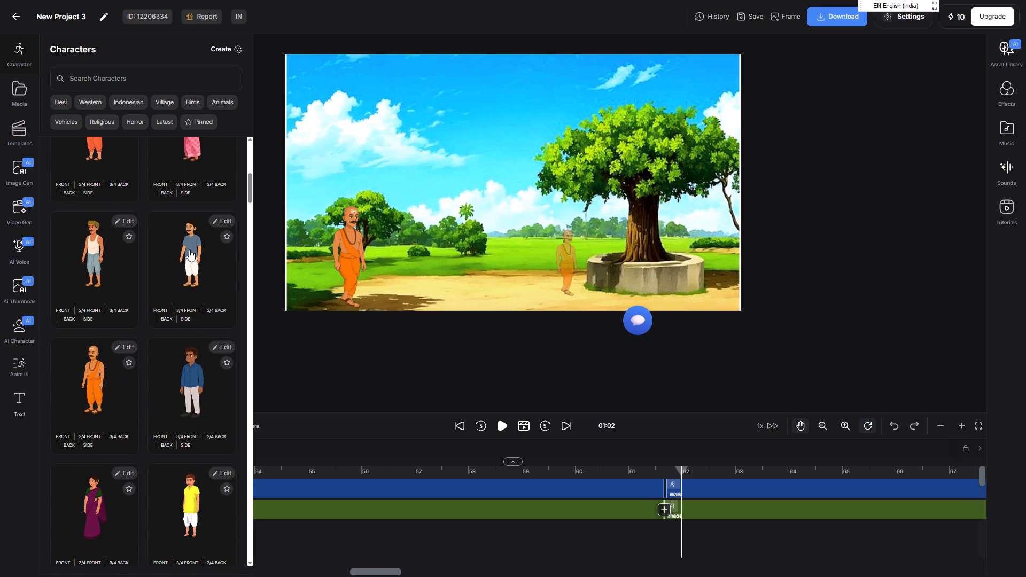
click(97, 275)
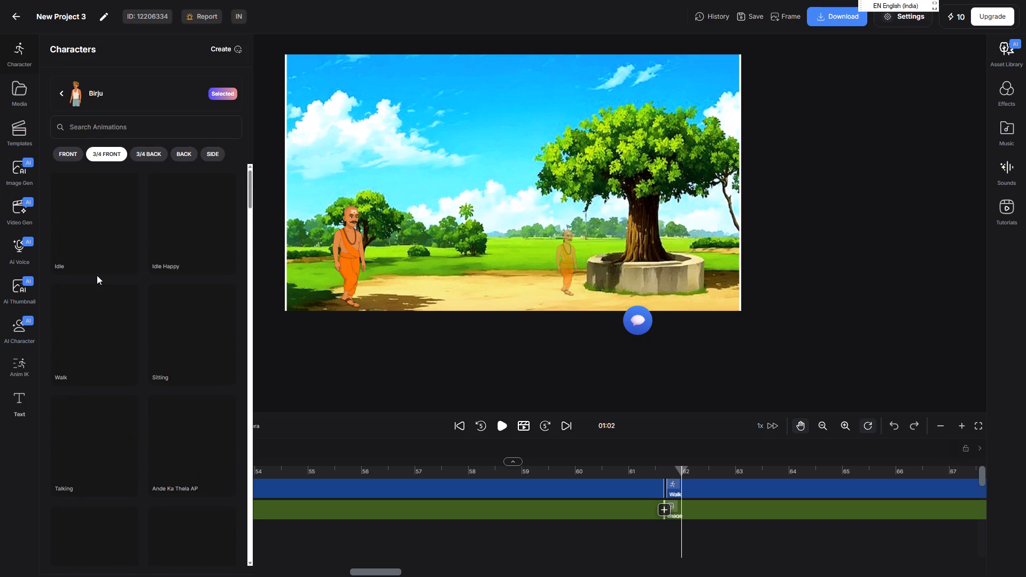
click(97, 353)
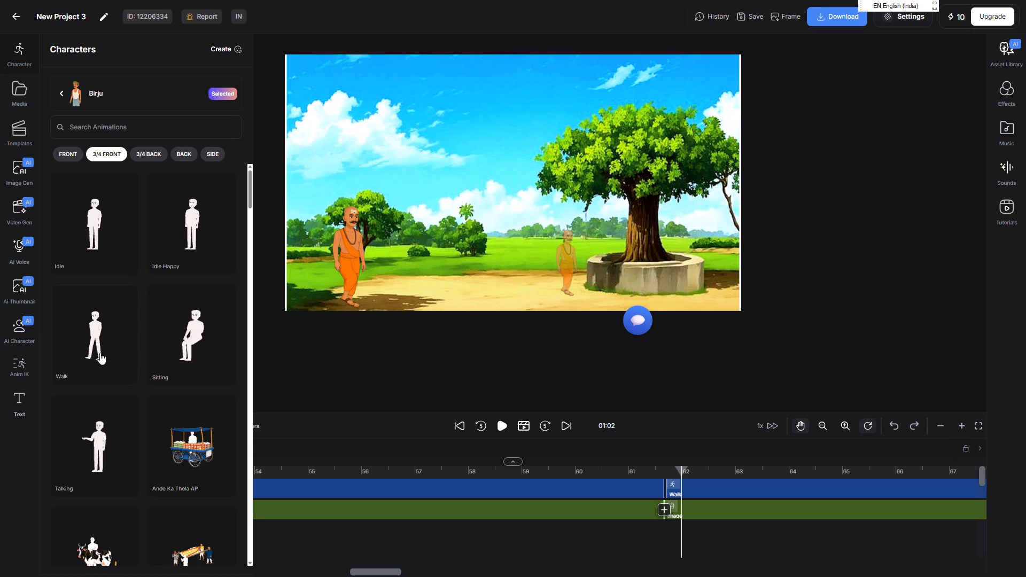
click(92, 336)
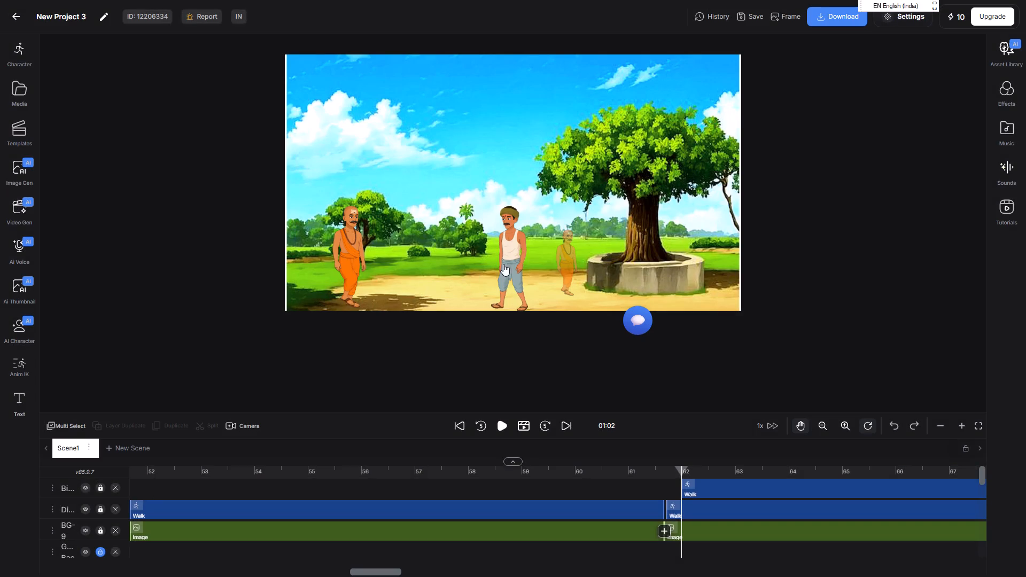
Flip Birju to face the large tree, shrink him to about half size and place him beside the small distant tree.
click(520, 249)
drag(519, 249, 467, 214)
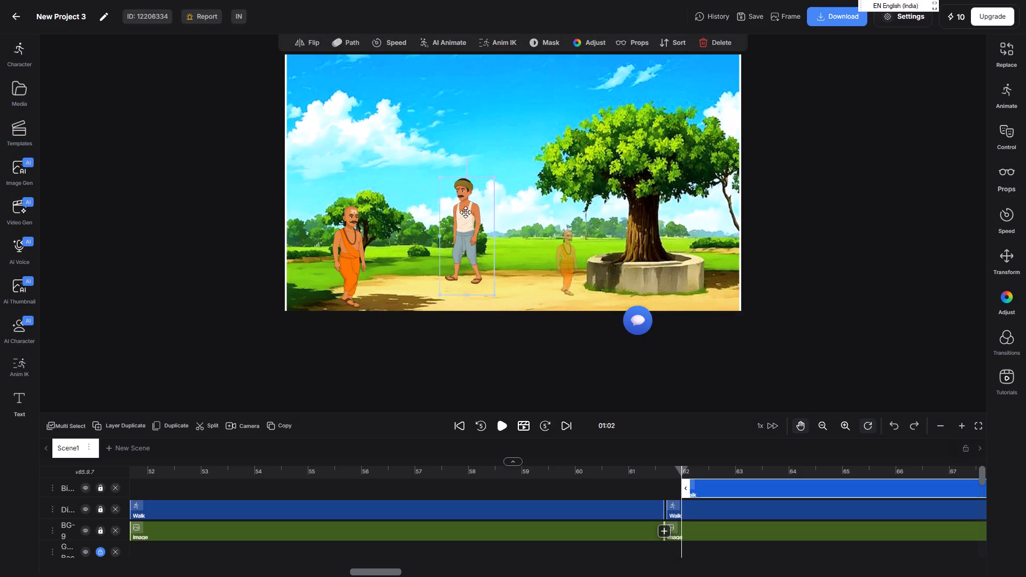
click(308, 44)
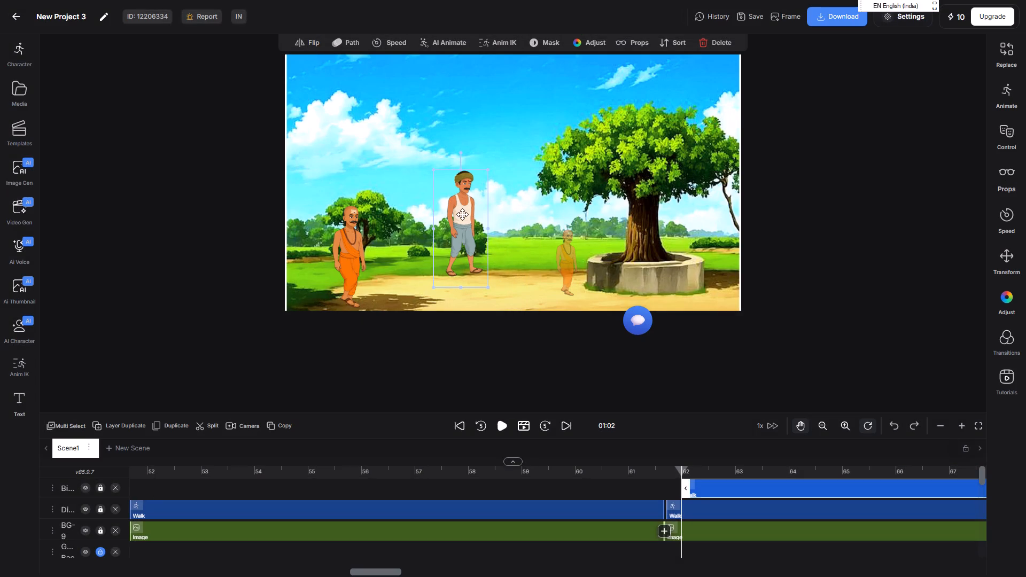
drag(462, 214, 398, 198)
drag(424, 272, 394, 213)
drag(386, 182, 392, 233)
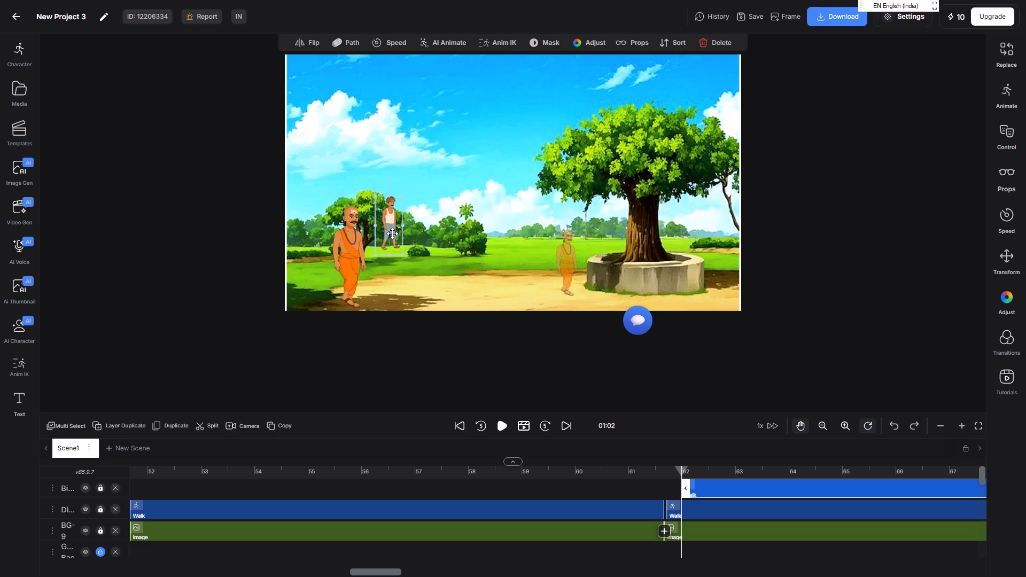
drag(392, 233, 384, 230)
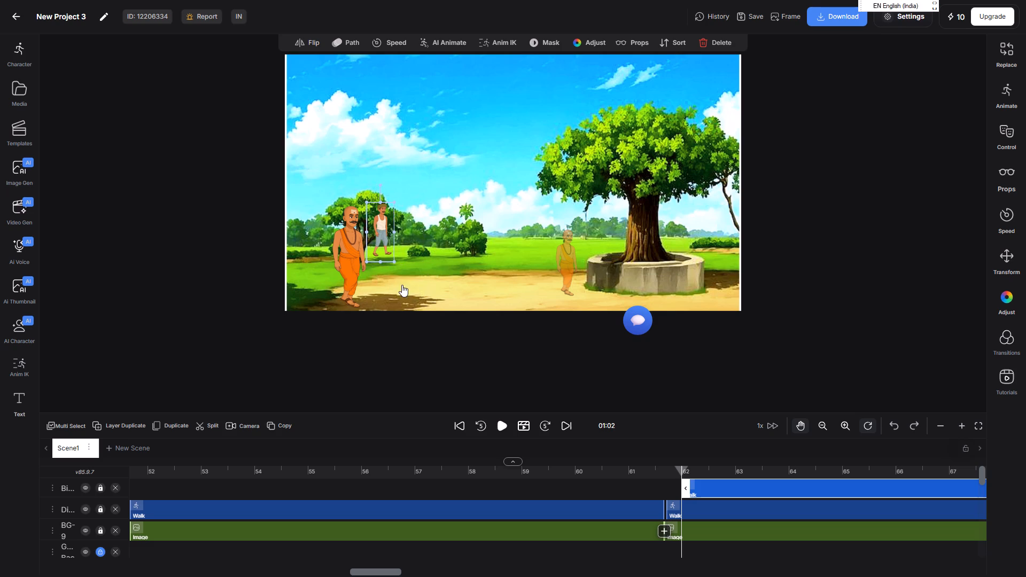
Give Birju's Walk a path ending in front of the stone platform's near edge, with the end figure slightly larger than the start.
click(339, 42)
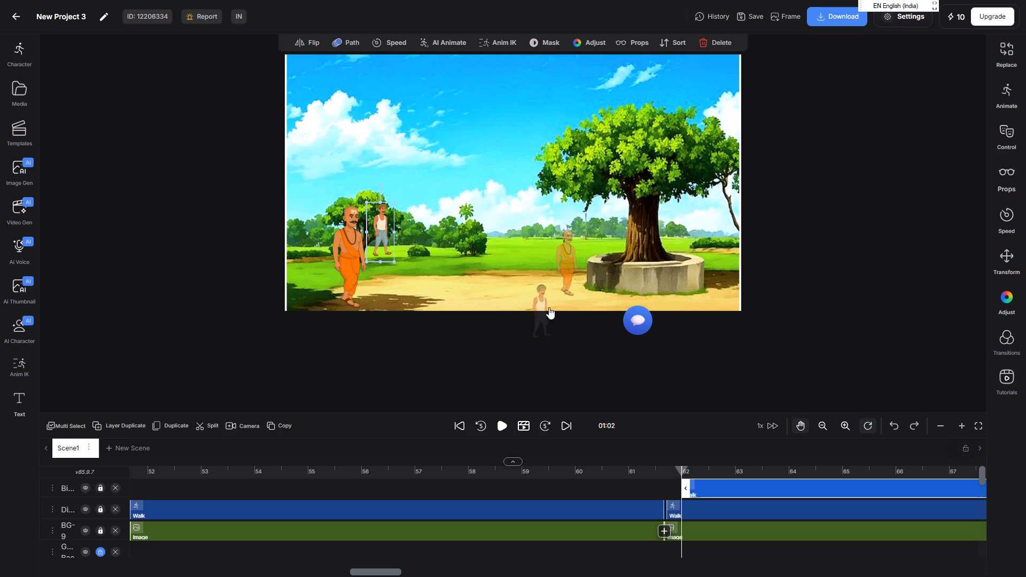
drag(539, 306, 589, 272)
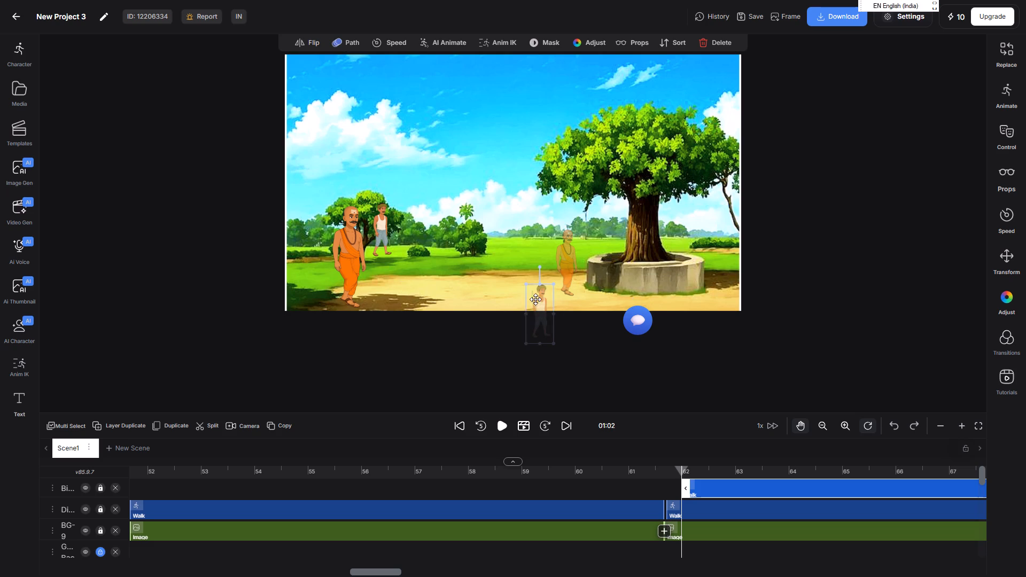
drag(540, 299, 631, 271)
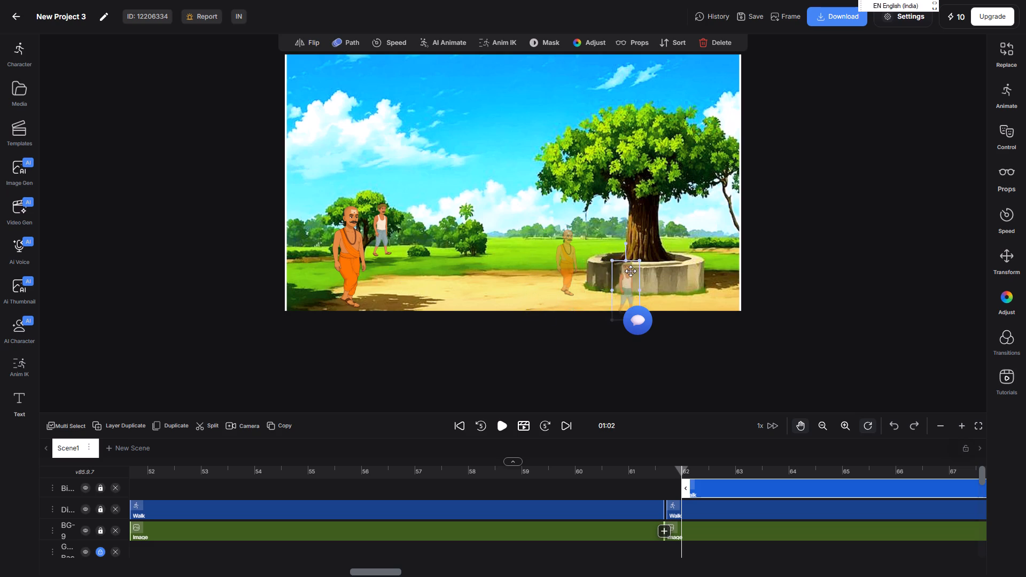
drag(631, 271, 637, 256)
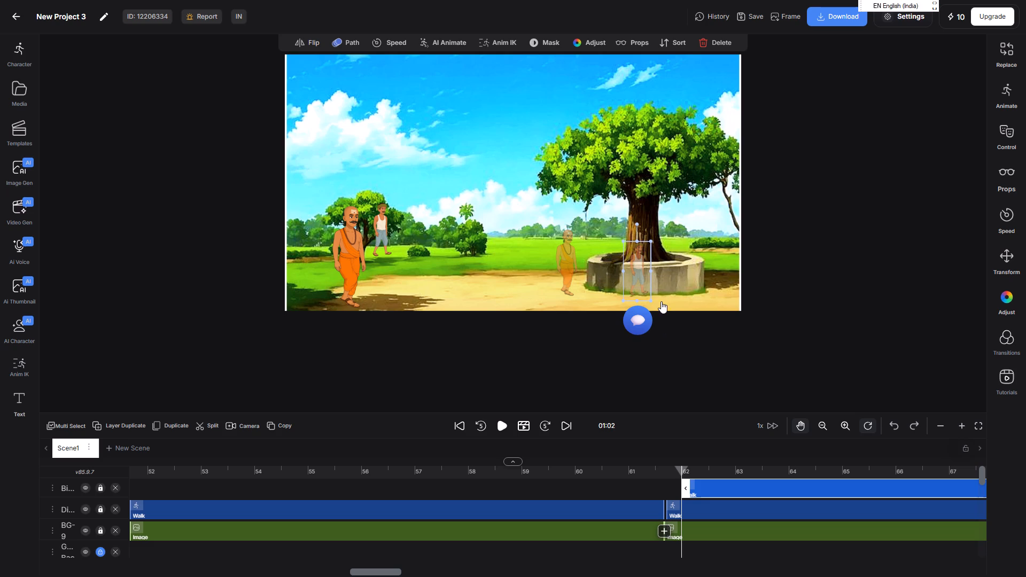
drag(653, 301, 679, 309)
drag(650, 287, 662, 250)
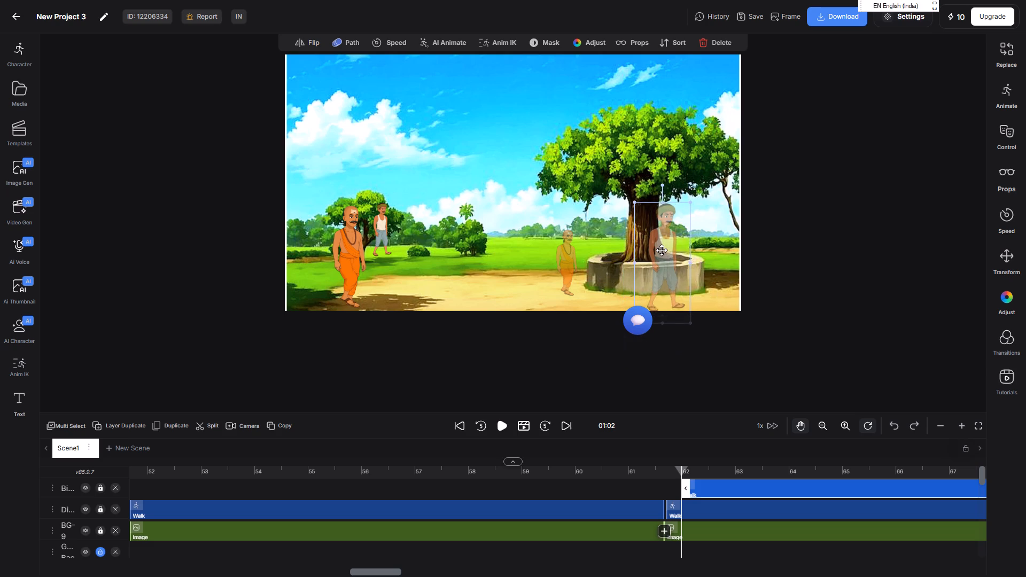
drag(662, 250, 571, 250)
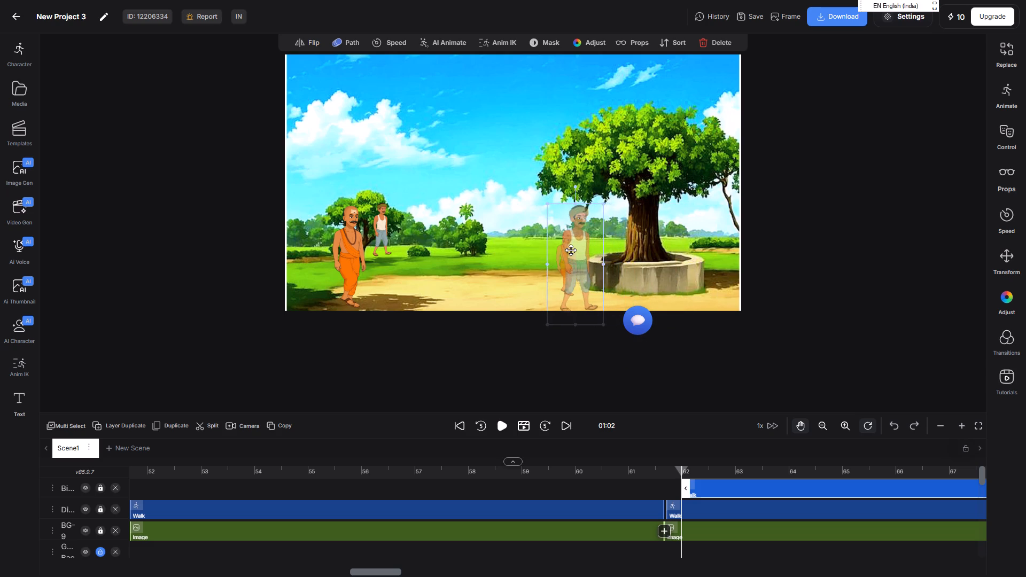
drag(571, 250, 534, 246)
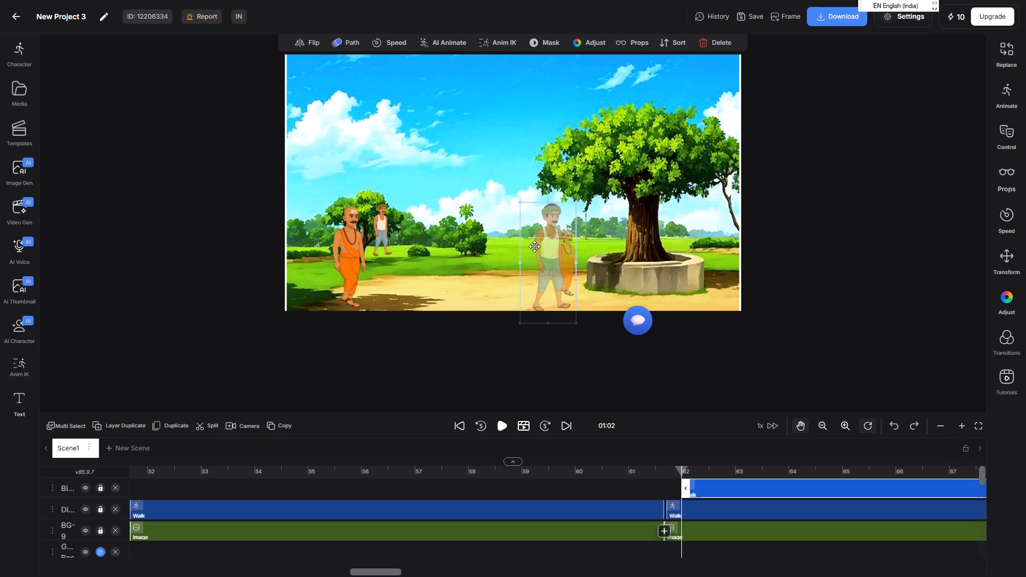
drag(534, 246, 471, 235)
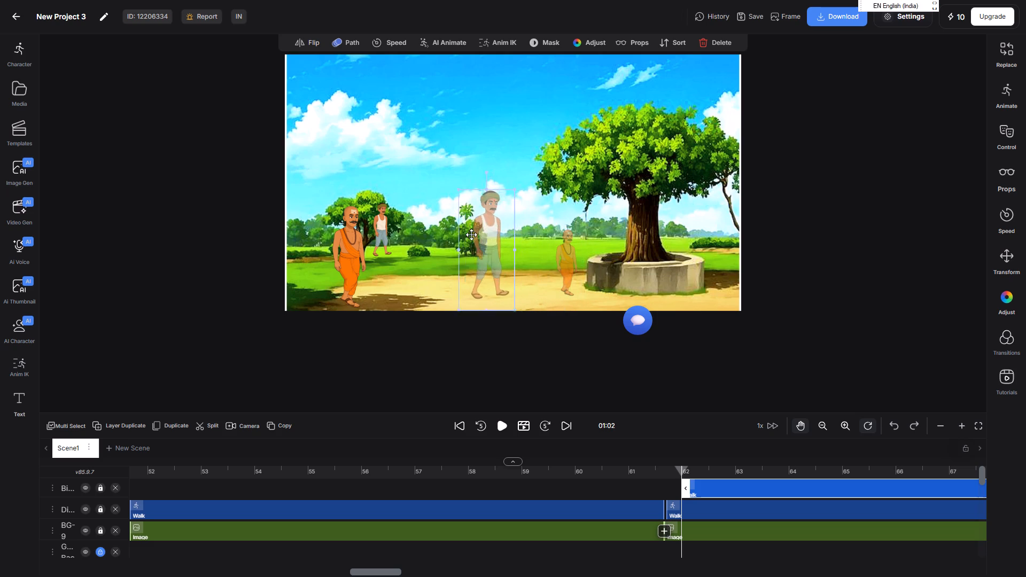
drag(471, 235, 456, 233)
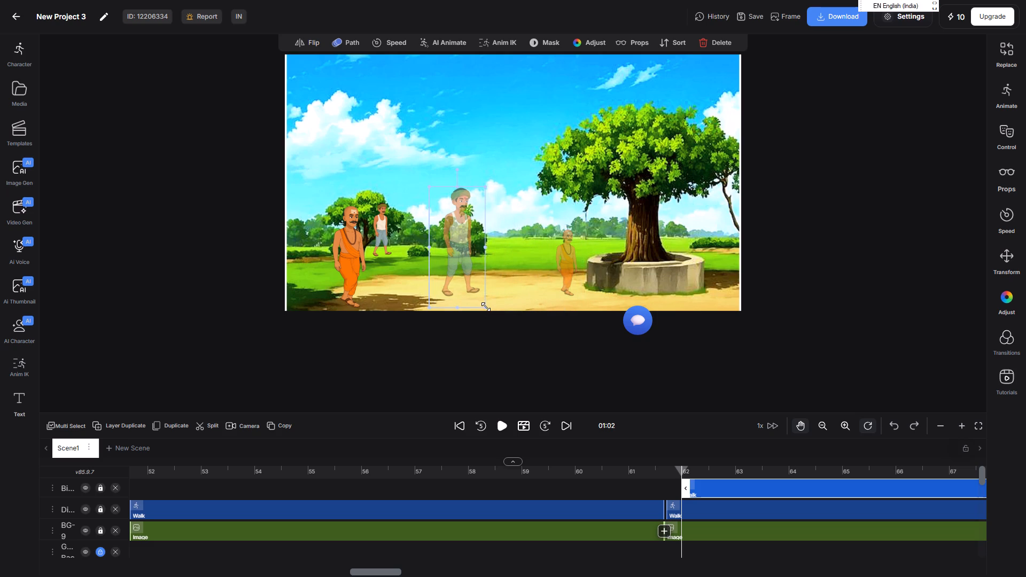
drag(486, 307, 461, 268)
drag(444, 228, 586, 276)
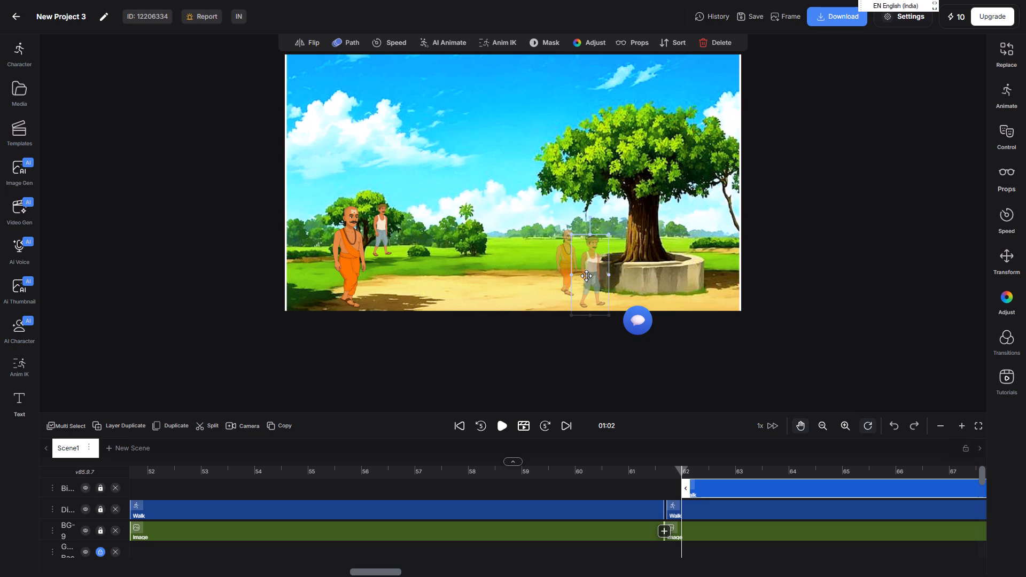
Play the tree scene from 1:02 to about 1:14 to preview Birju's walk towards the platform.
click(498, 425)
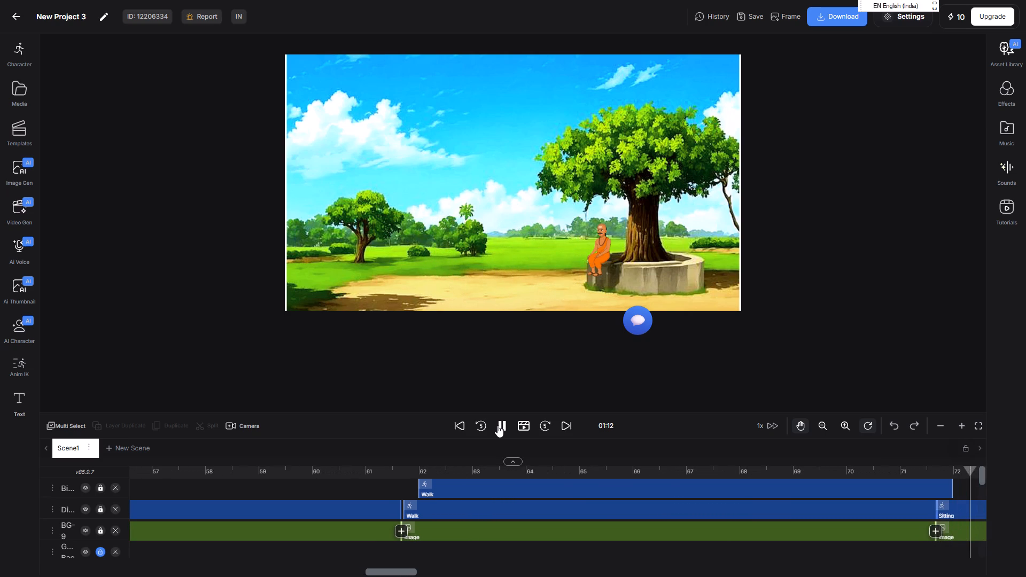
click(507, 424)
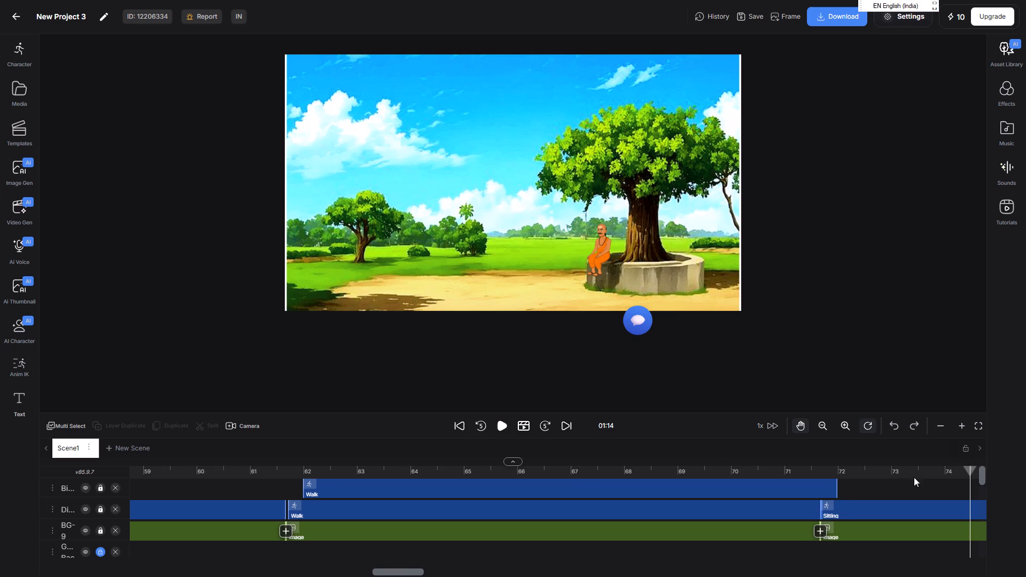
Add Birju's 3/4 front Namaskar Sitting Loop animation at 1:12, directly after his Walk clip.
click(838, 474)
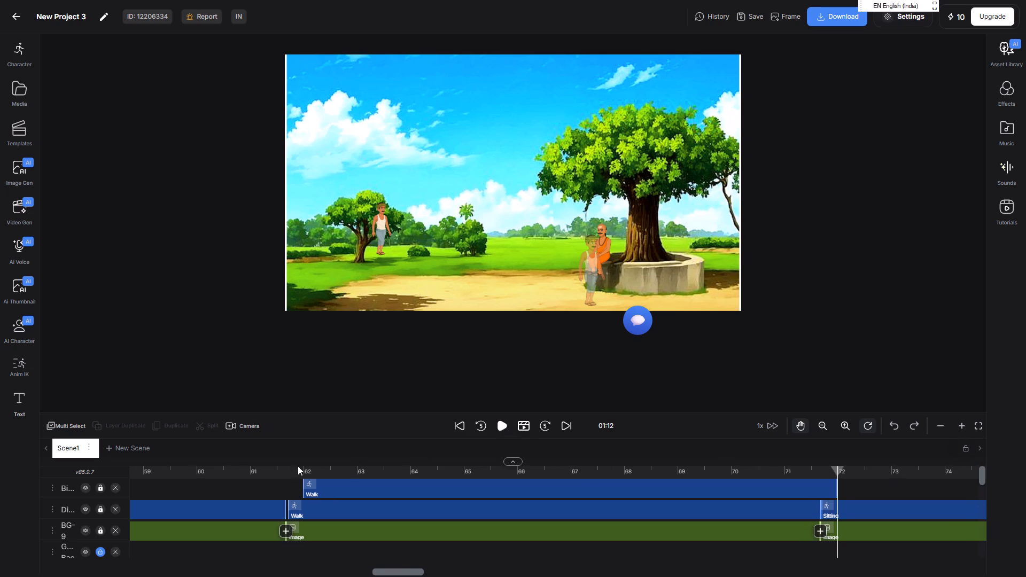
click(12, 53)
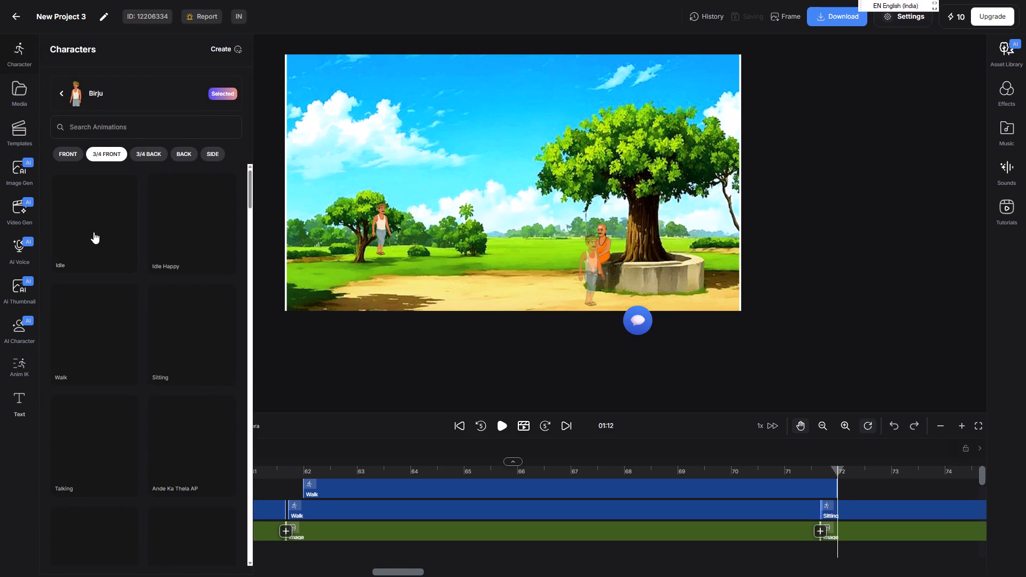
scroll(120, 275, down, 1)
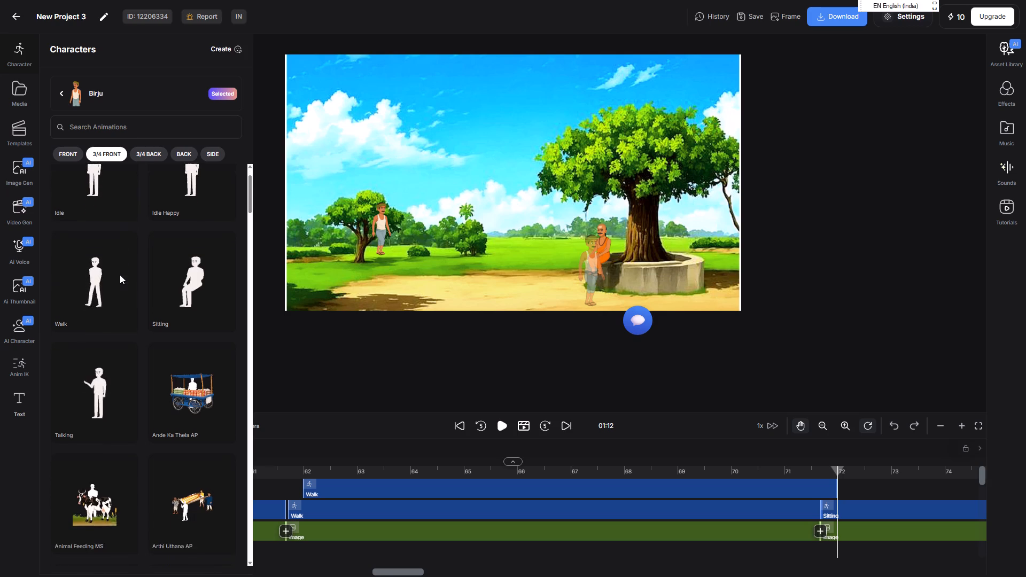
scroll(120, 275, down, 7)
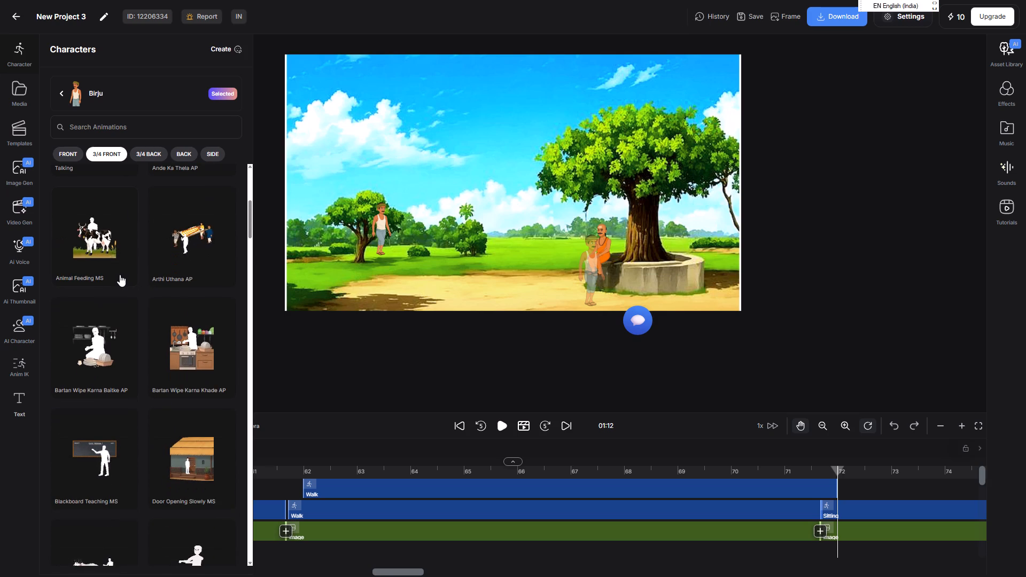
scroll(120, 275, down, 4)
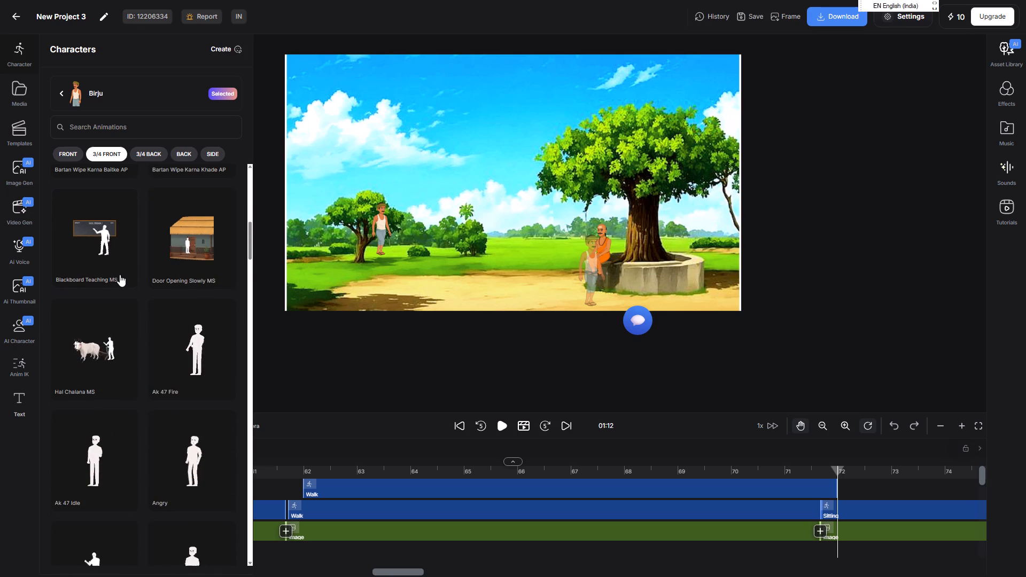
scroll(120, 275, down, 16)
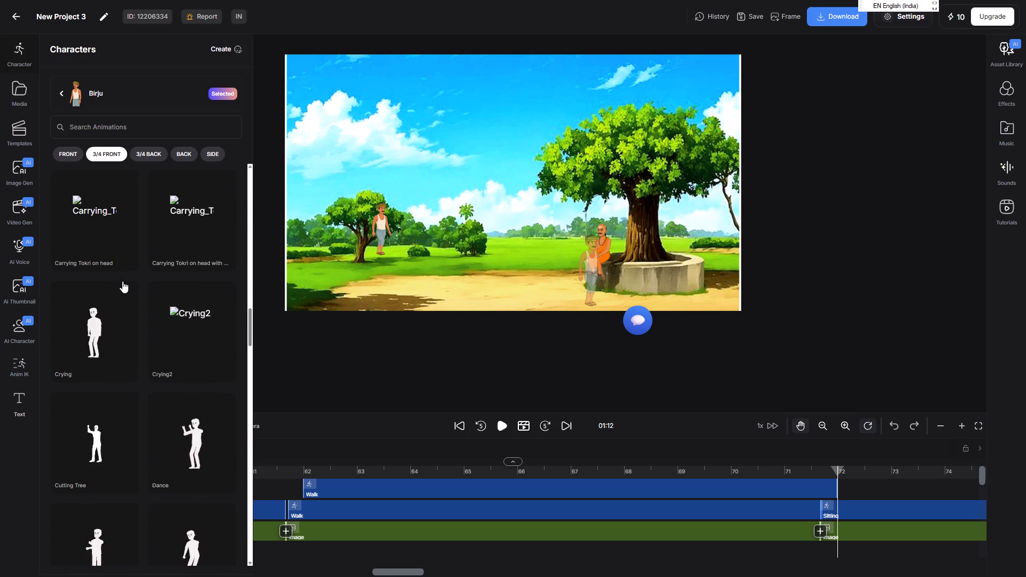
scroll(122, 281, down, 7)
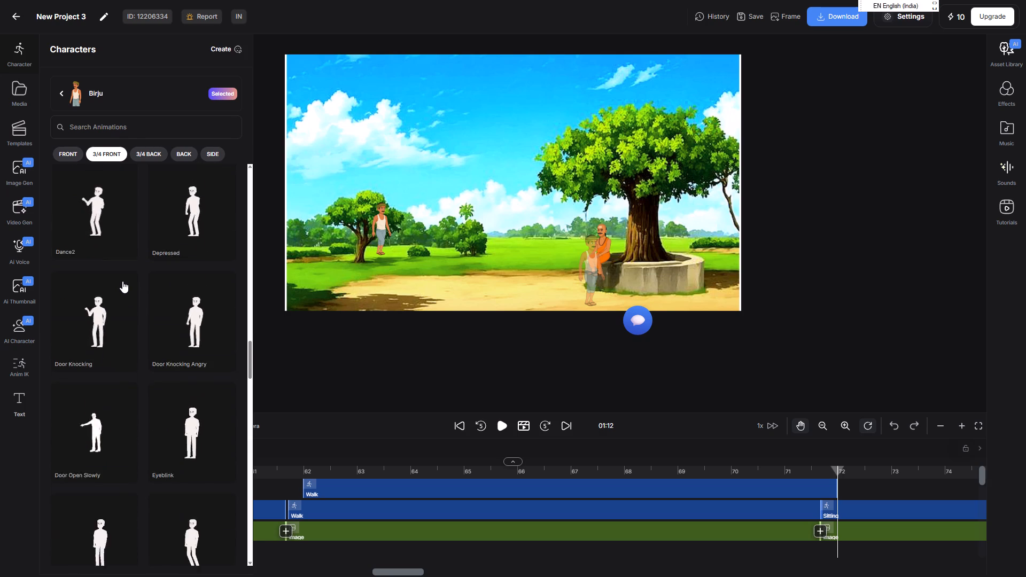
scroll(122, 281, down, 10)
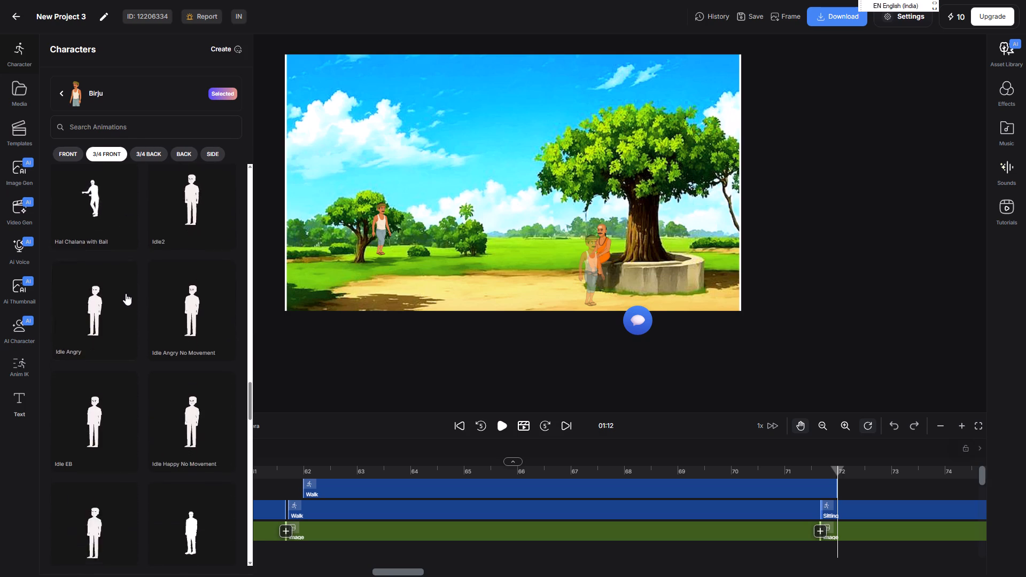
scroll(126, 293, down, 4)
scroll(129, 390, down, 6)
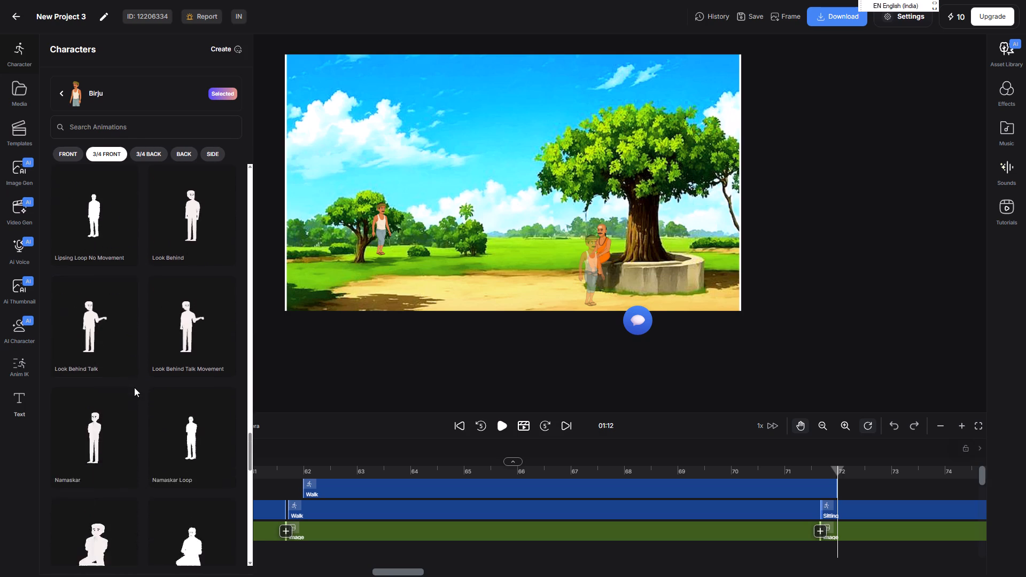
scroll(135, 387, down, 3)
scroll(135, 387, up, 1)
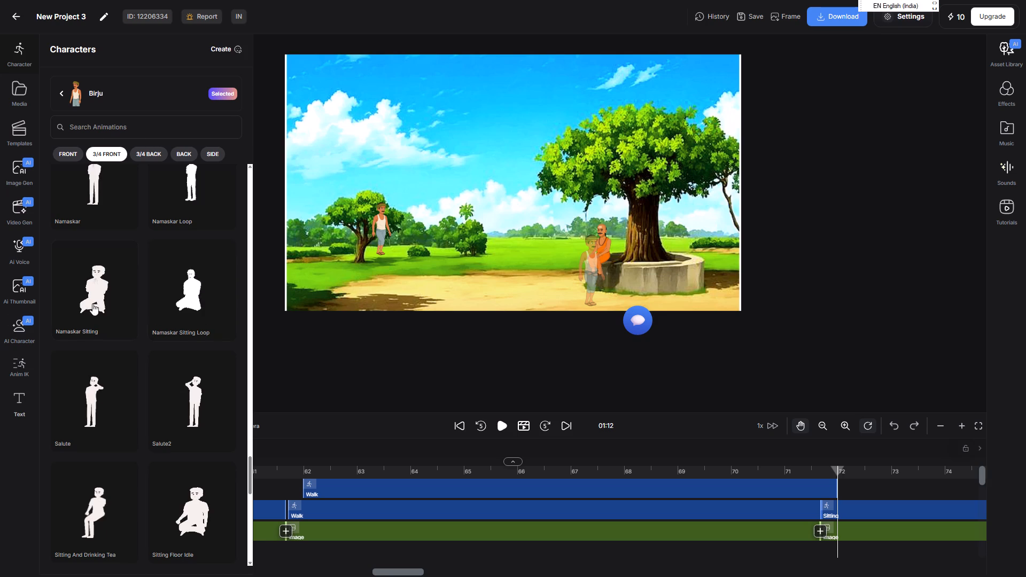
click(186, 296)
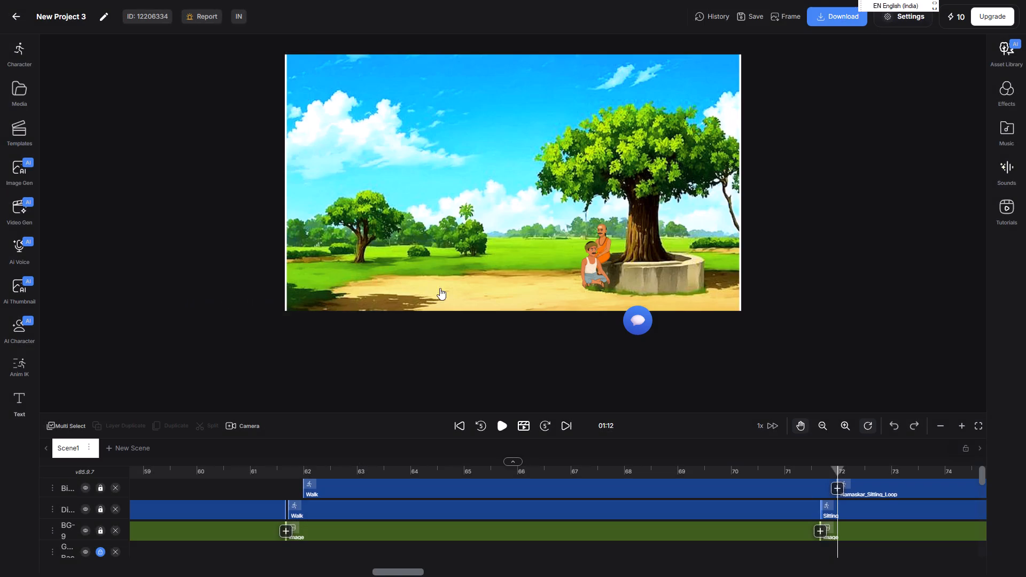
drag(590, 274, 635, 270)
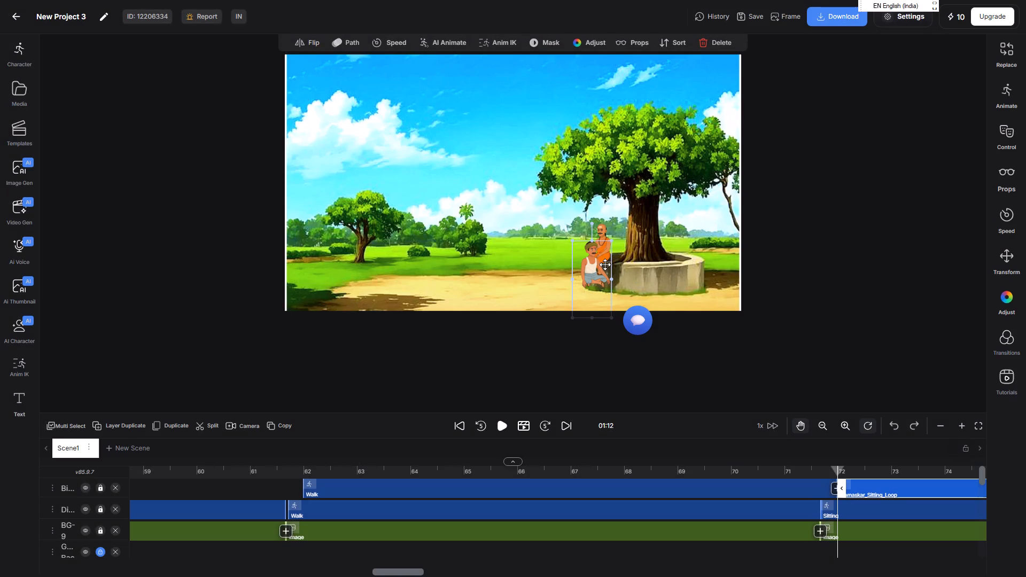
drag(592, 263, 640, 249)
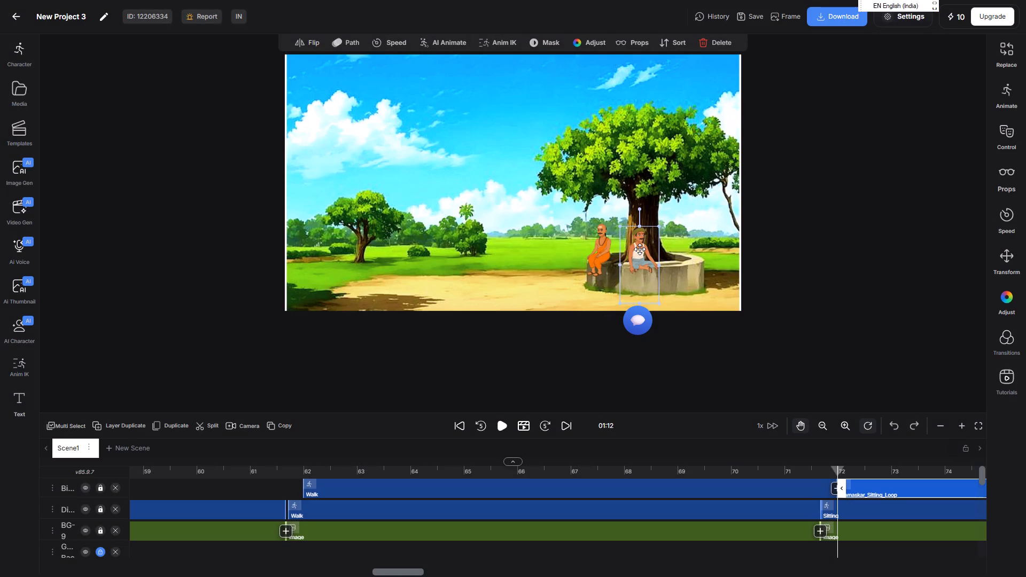
drag(640, 249, 656, 242)
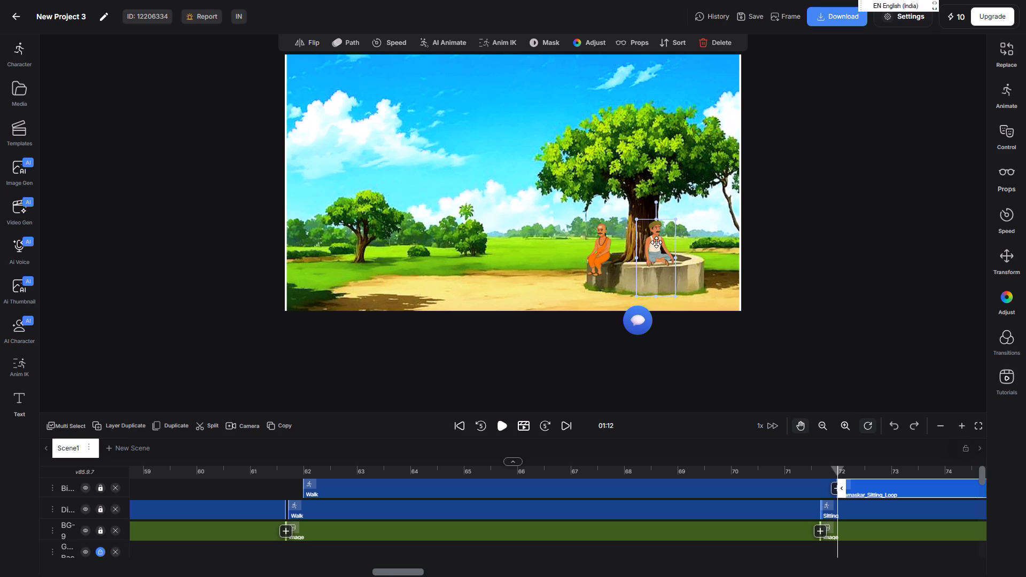
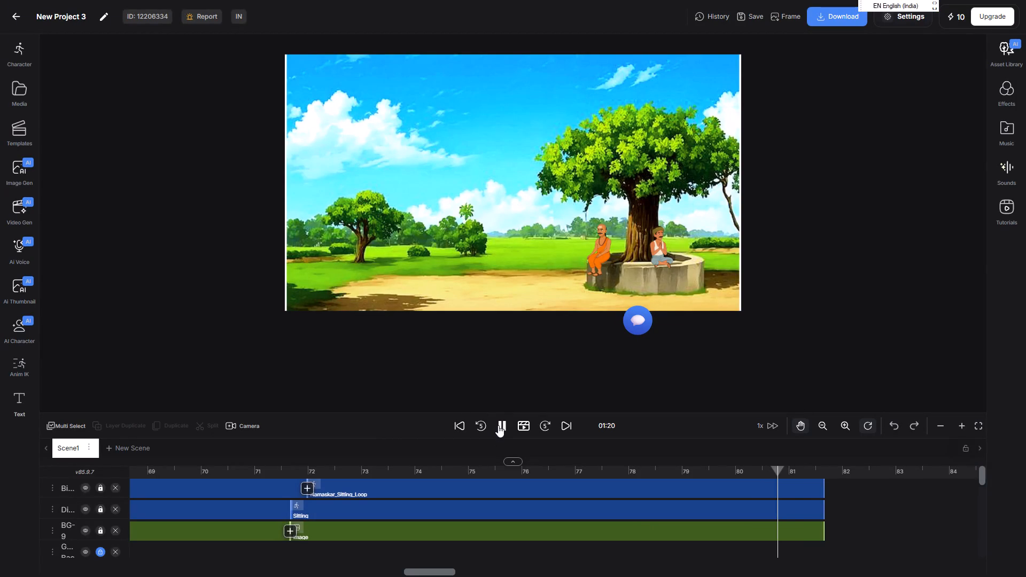
click(498, 425)
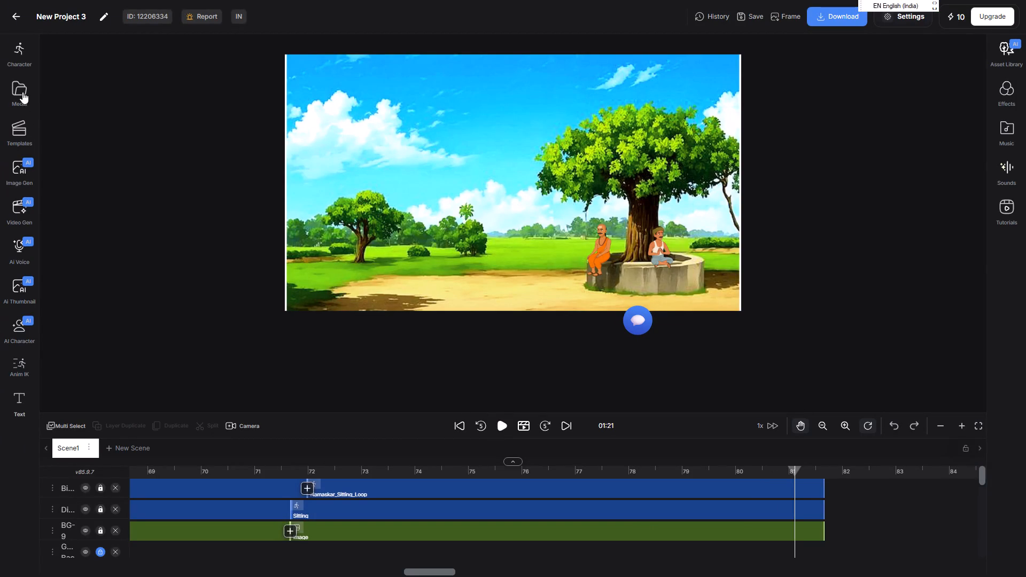
click(17, 51)
click(22, 85)
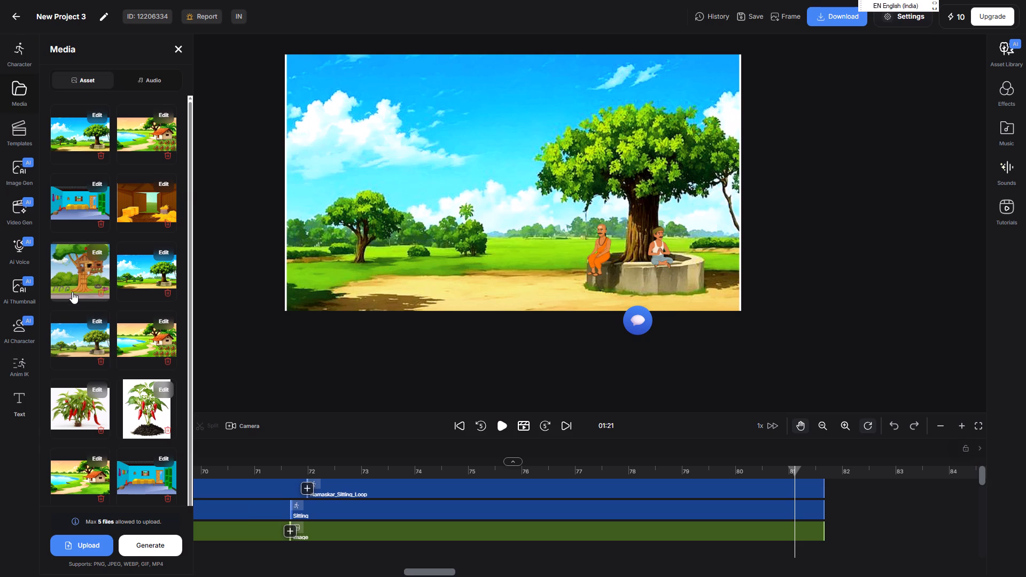
scroll(75, 282, down, 2)
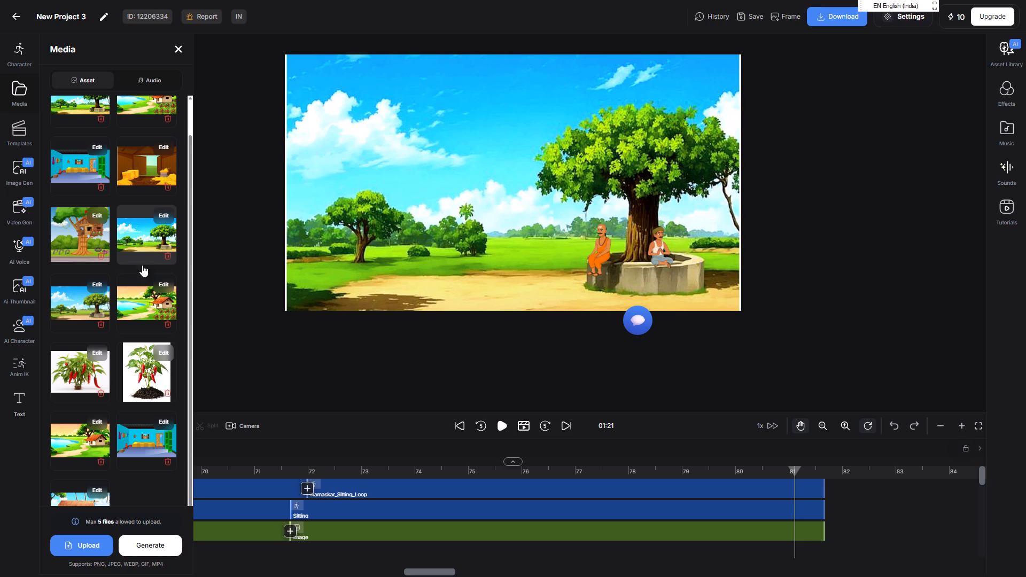
scroll(99, 292, down, 2)
scroll(92, 455, down, 8)
scroll(99, 358, up, 3)
scroll(99, 371, down, 4)
scroll(139, 275, up, 7)
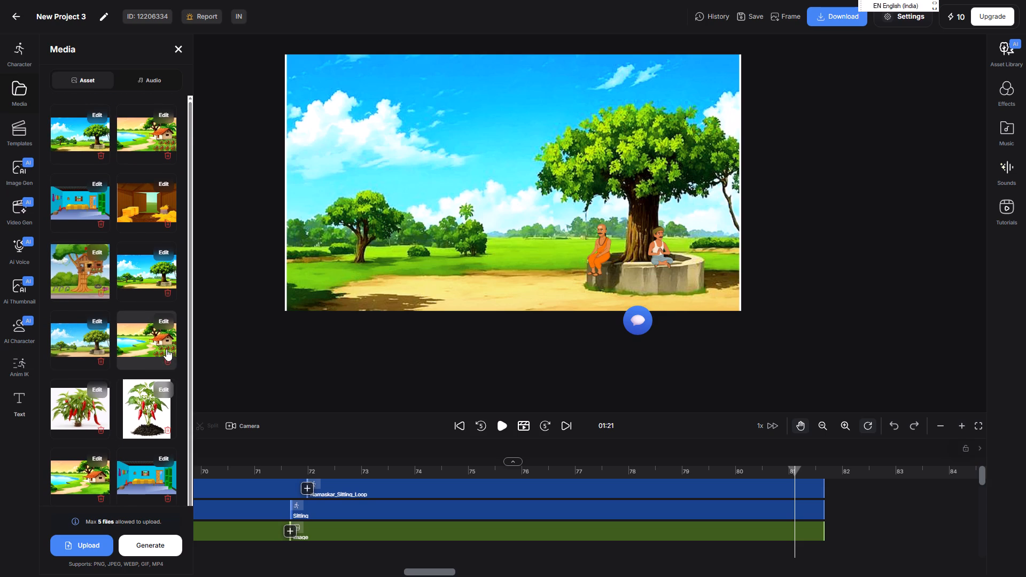
scroll(166, 349, down, 3)
scroll(159, 360, up, 2)
scroll(154, 393, down, 5)
scroll(145, 406, up, 1)
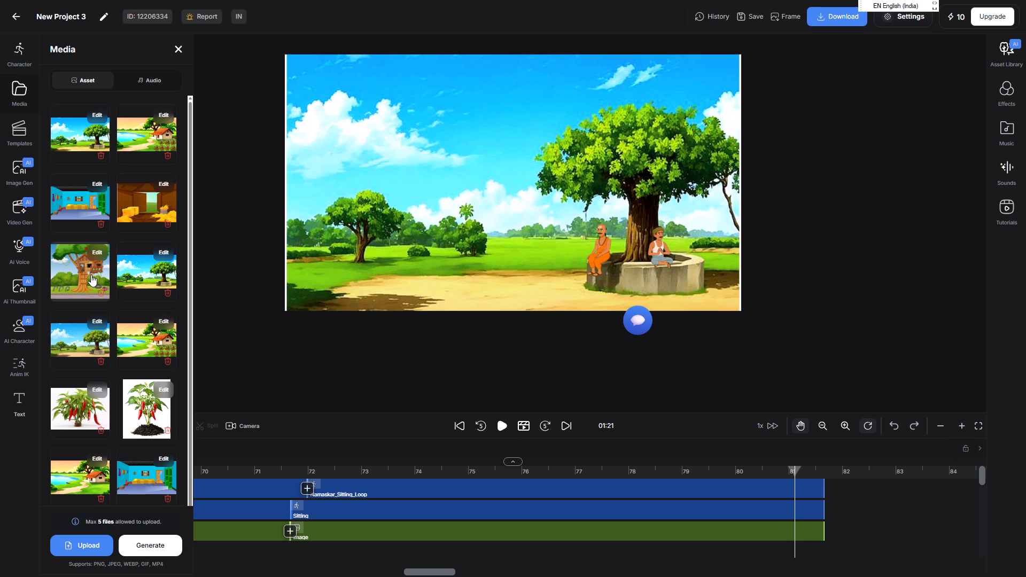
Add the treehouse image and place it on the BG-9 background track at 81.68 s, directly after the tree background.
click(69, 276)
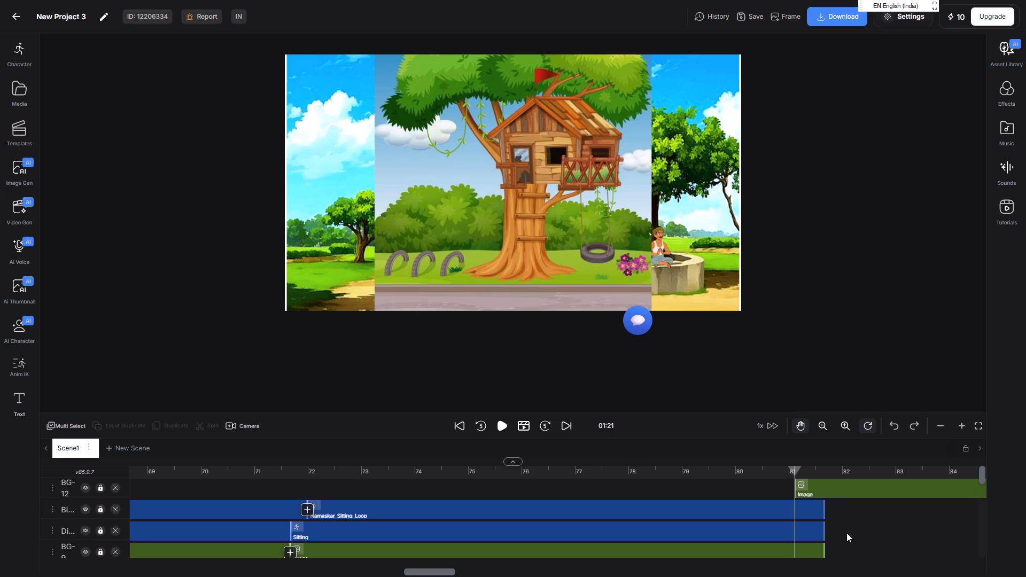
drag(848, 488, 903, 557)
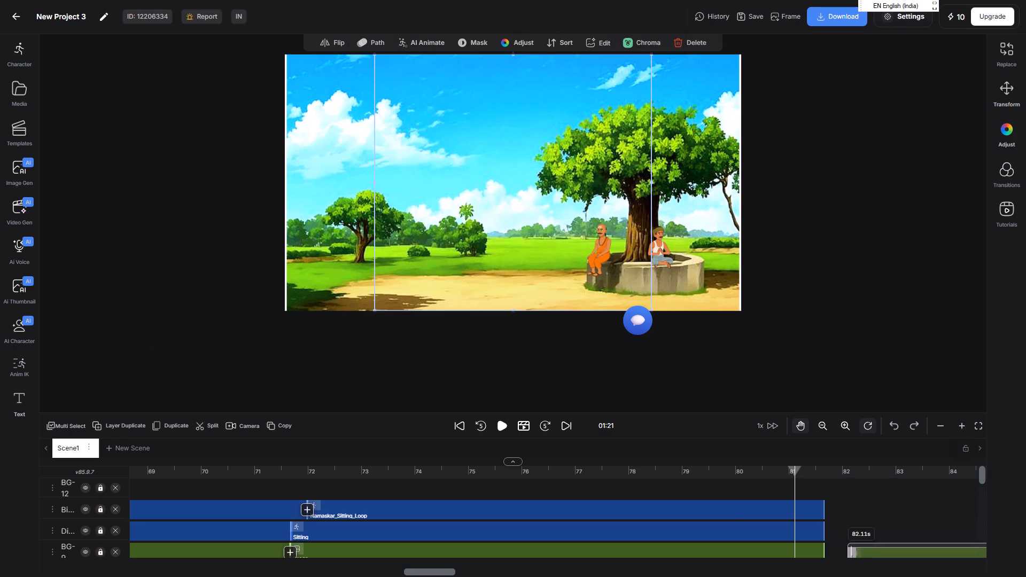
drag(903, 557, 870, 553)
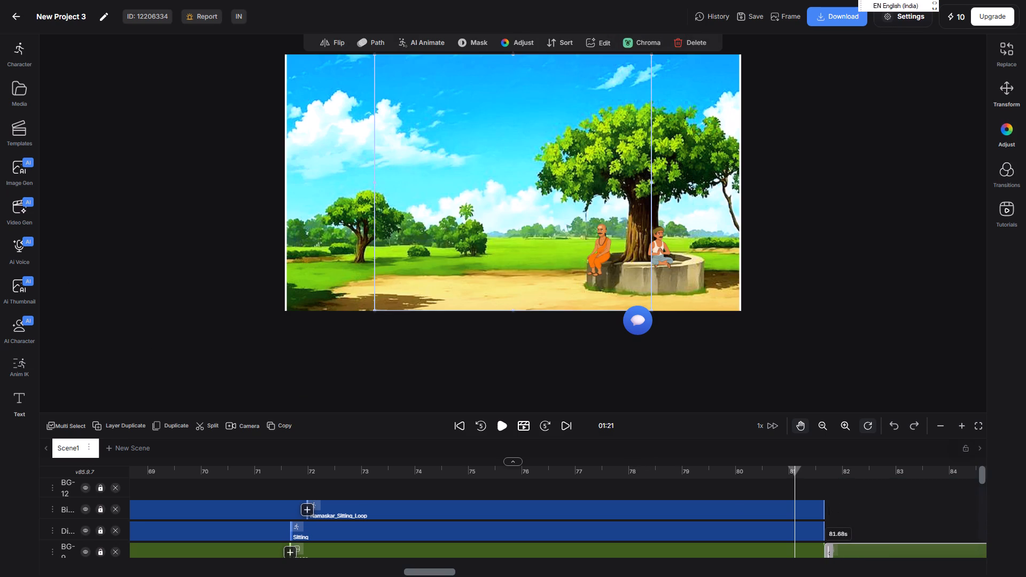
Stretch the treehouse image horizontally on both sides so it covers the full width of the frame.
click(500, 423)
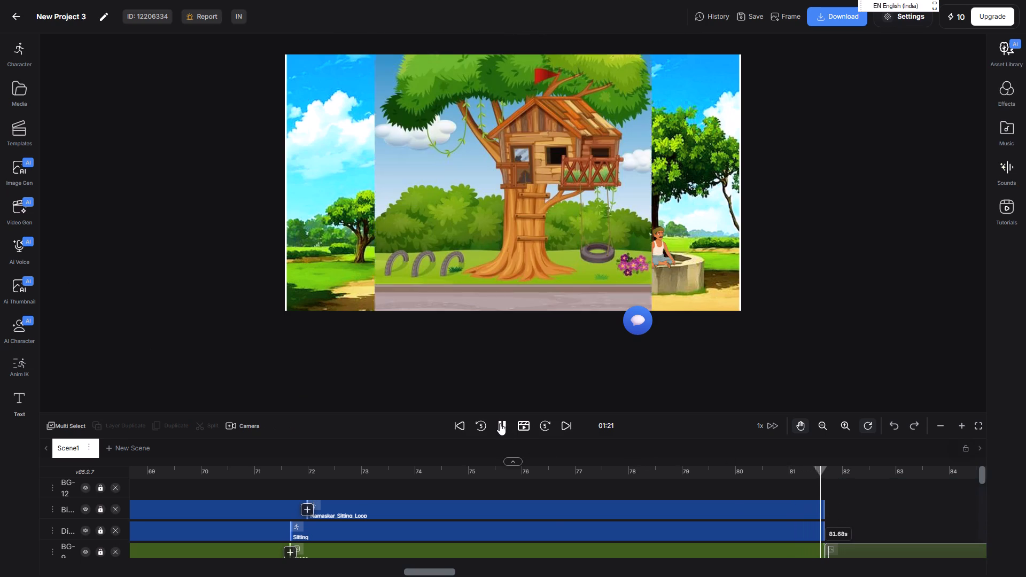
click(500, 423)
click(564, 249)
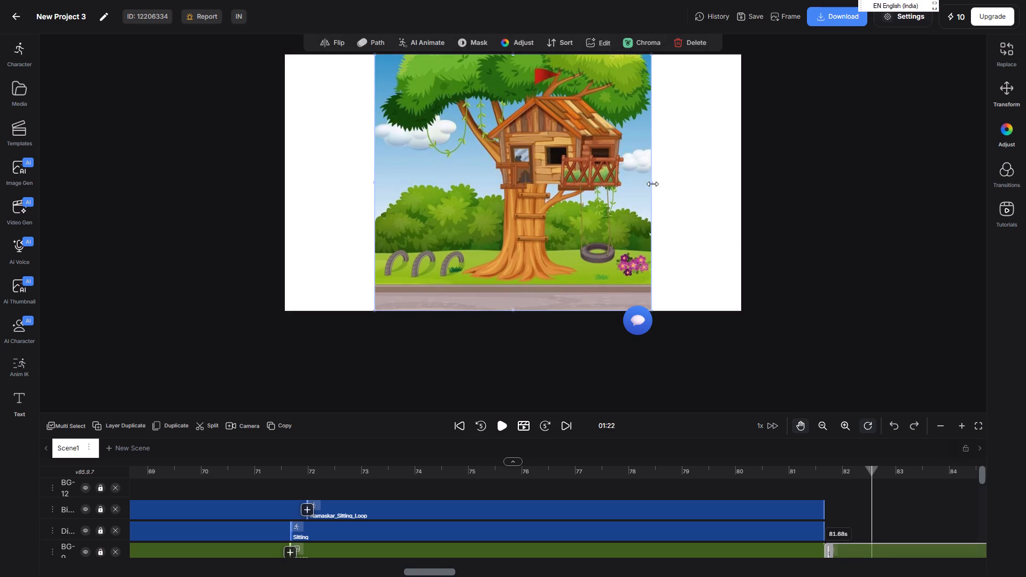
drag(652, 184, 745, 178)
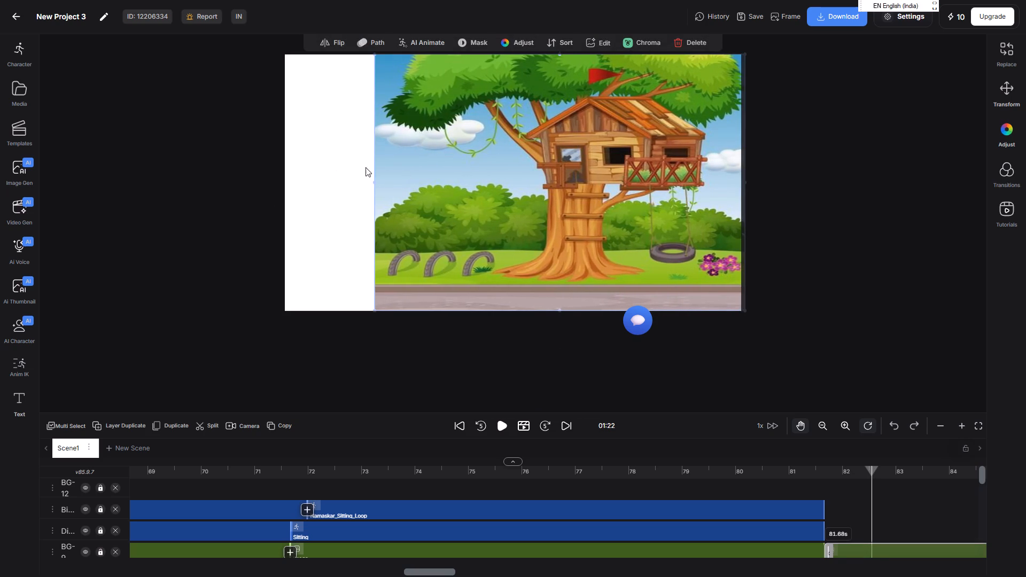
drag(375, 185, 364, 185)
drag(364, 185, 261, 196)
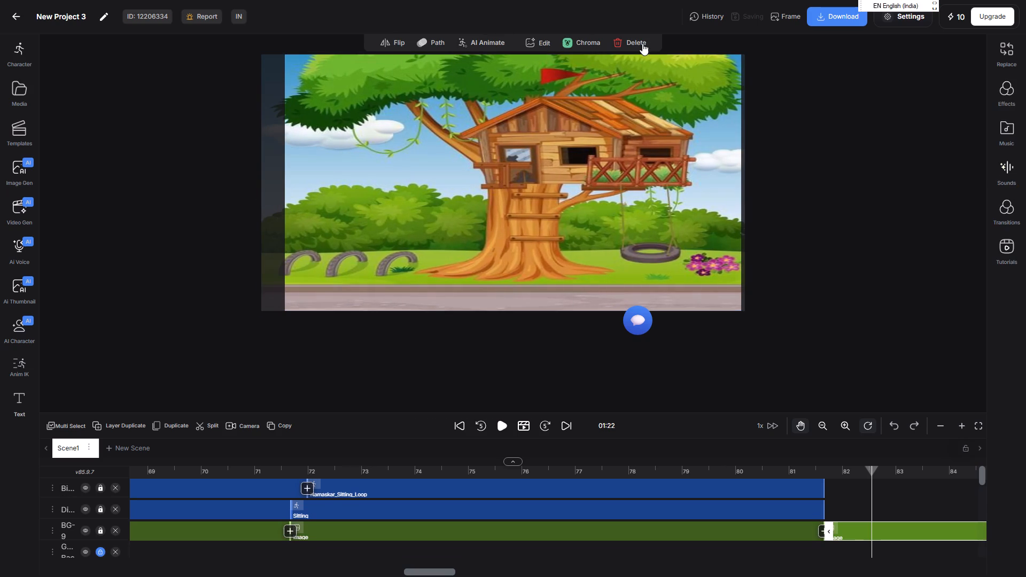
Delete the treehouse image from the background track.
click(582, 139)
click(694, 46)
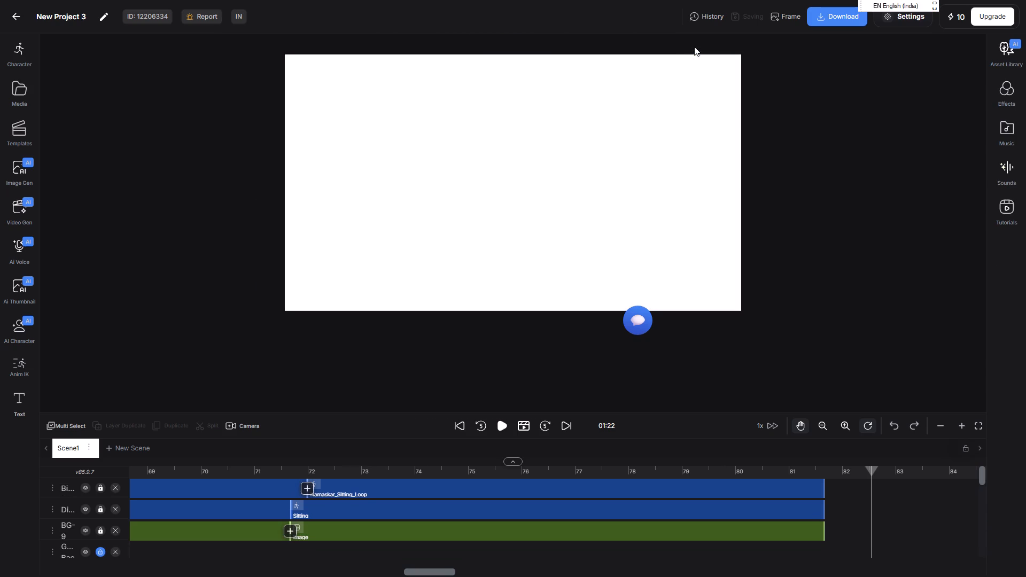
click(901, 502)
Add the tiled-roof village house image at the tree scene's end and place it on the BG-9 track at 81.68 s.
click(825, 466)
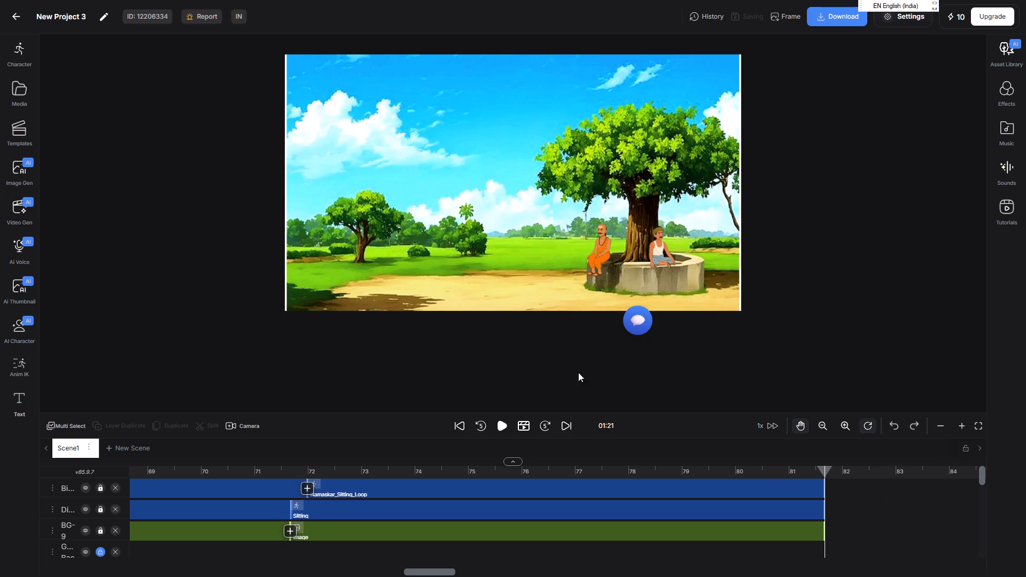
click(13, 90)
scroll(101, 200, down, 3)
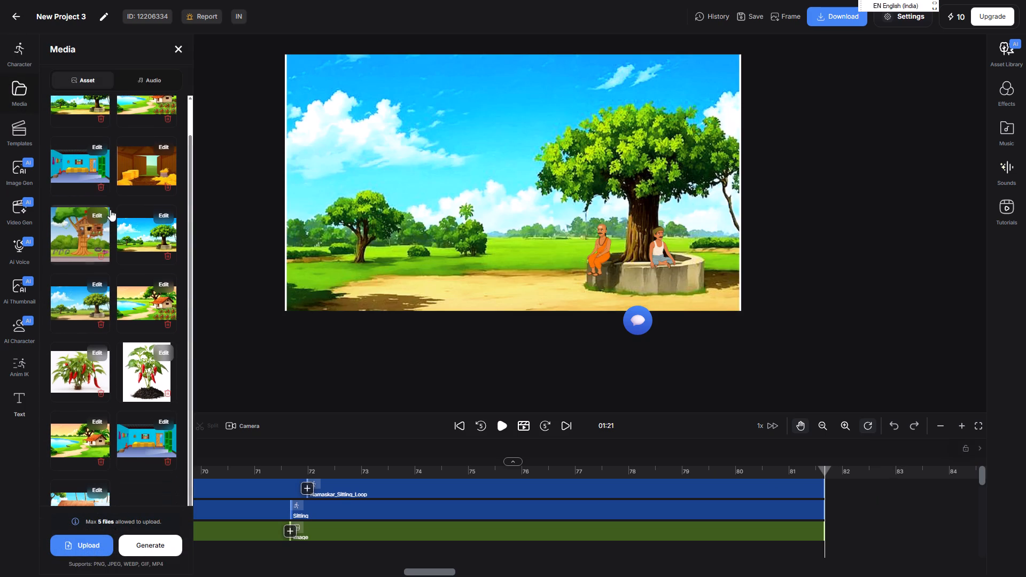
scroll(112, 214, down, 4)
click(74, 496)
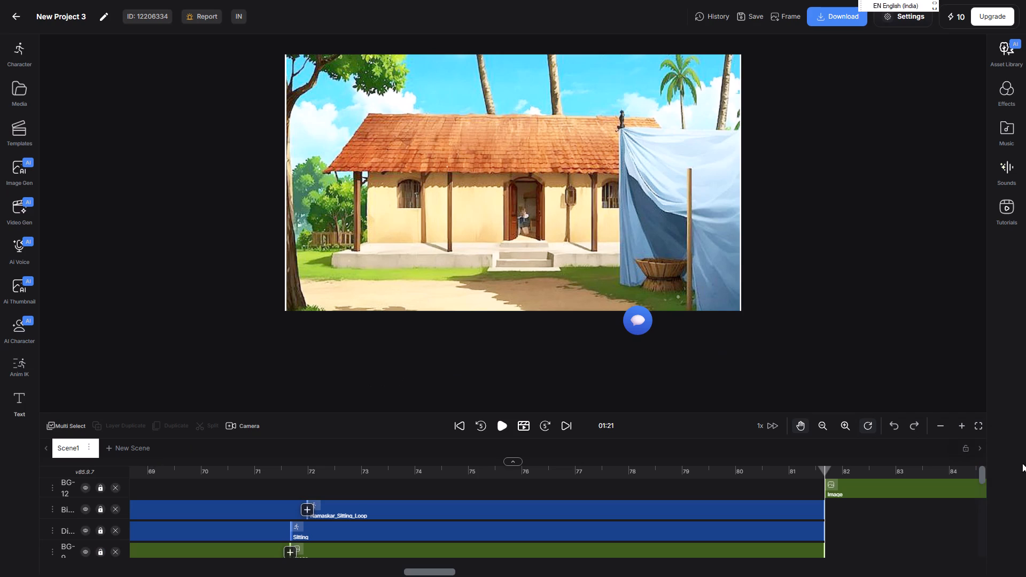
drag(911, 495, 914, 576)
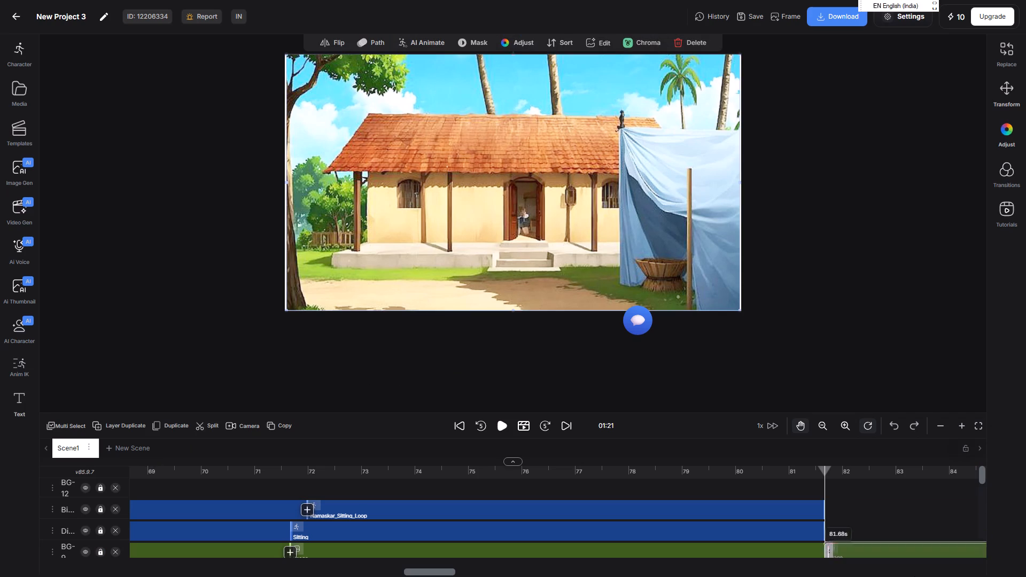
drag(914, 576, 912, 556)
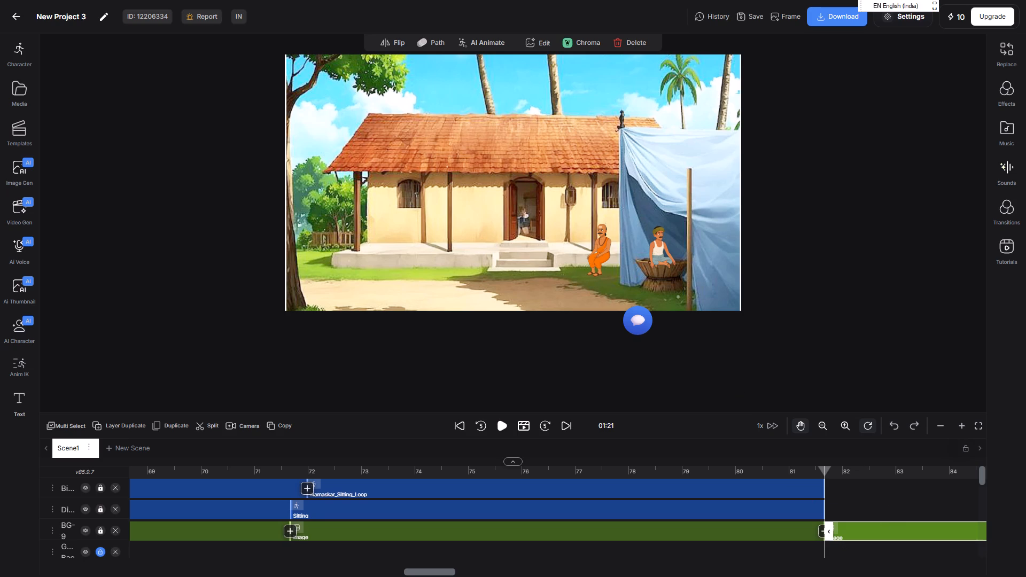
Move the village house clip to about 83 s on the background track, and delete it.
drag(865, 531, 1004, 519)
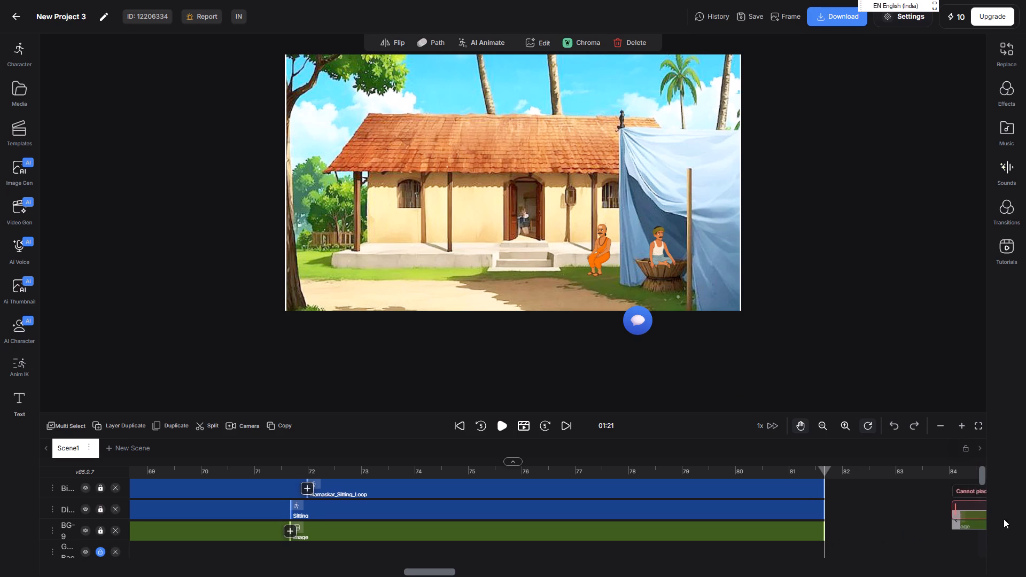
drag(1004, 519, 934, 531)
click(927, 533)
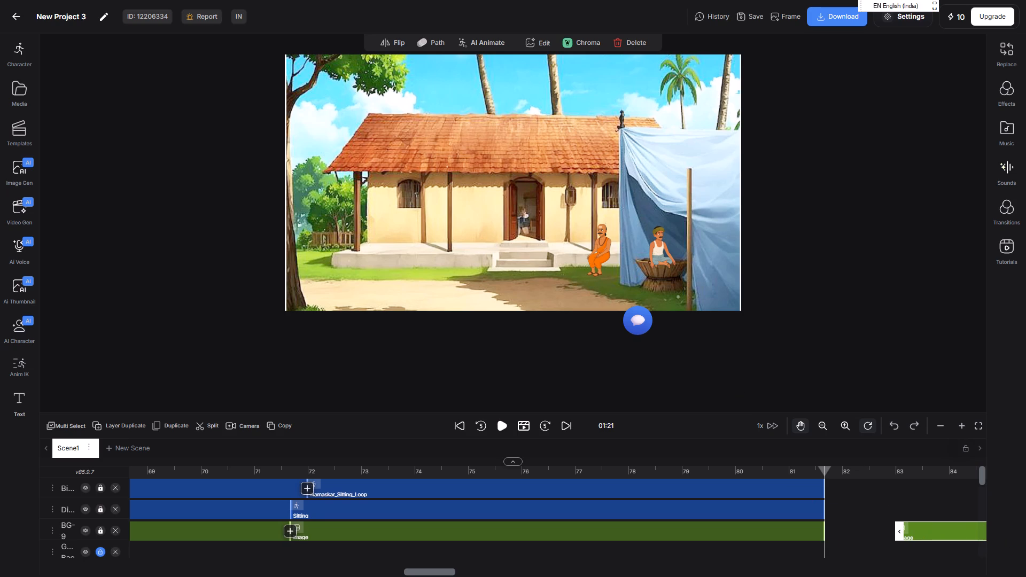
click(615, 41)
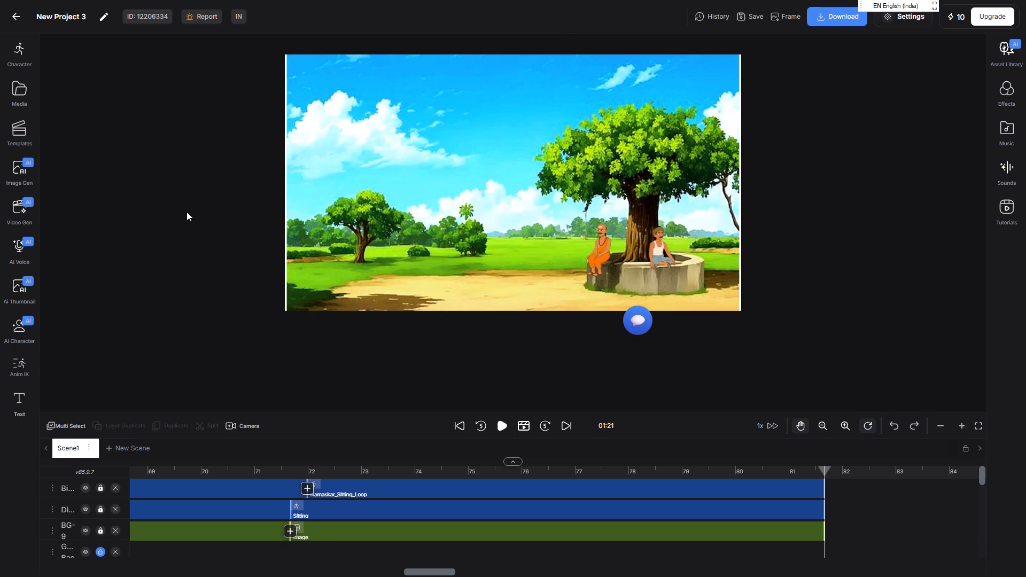
Add the large tree with stone platform image and place it on the BG-9 track at 81.68 s, directly after the existing background.
click(503, 423)
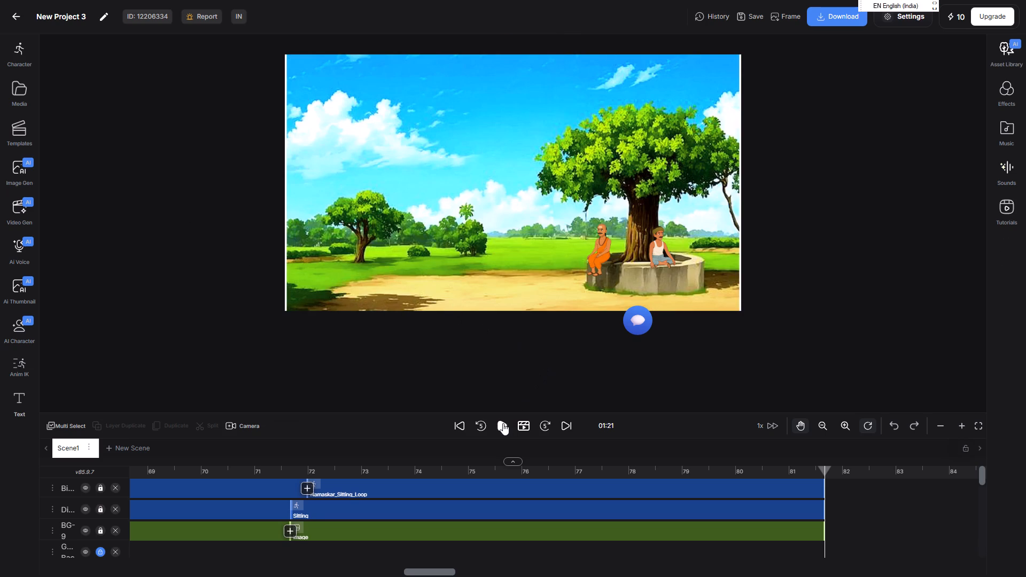
click(501, 423)
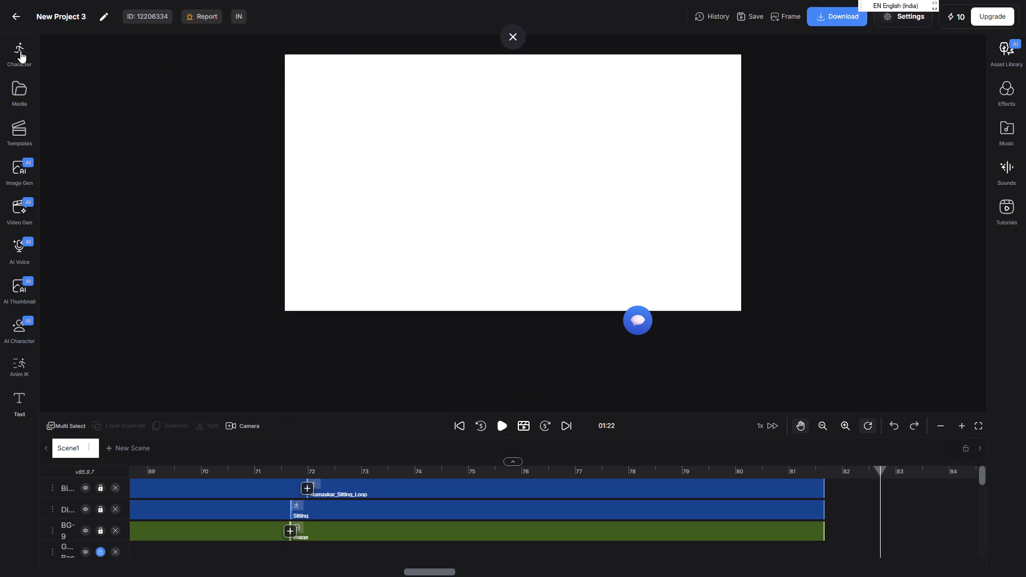
click(12, 45)
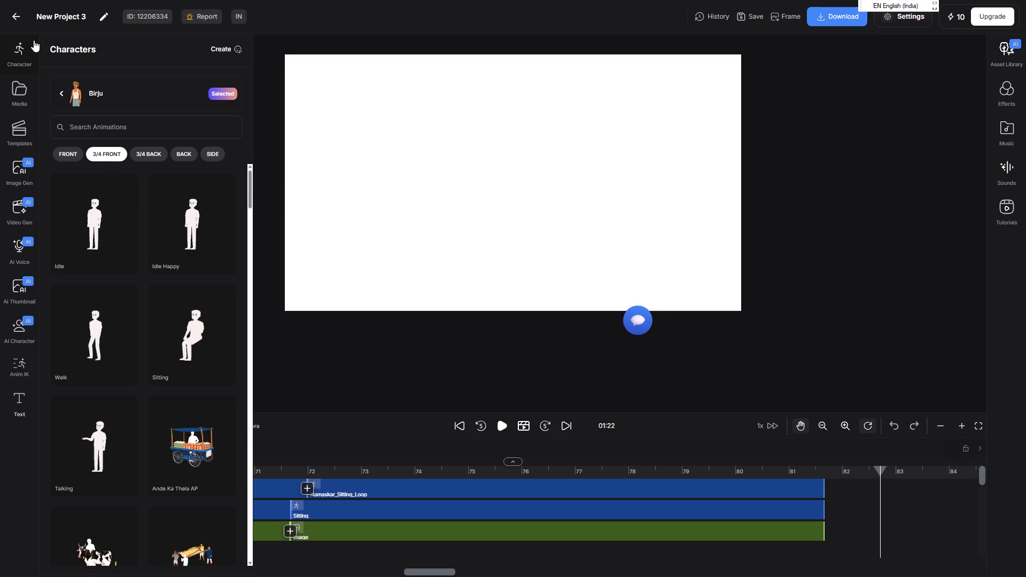
click(22, 83)
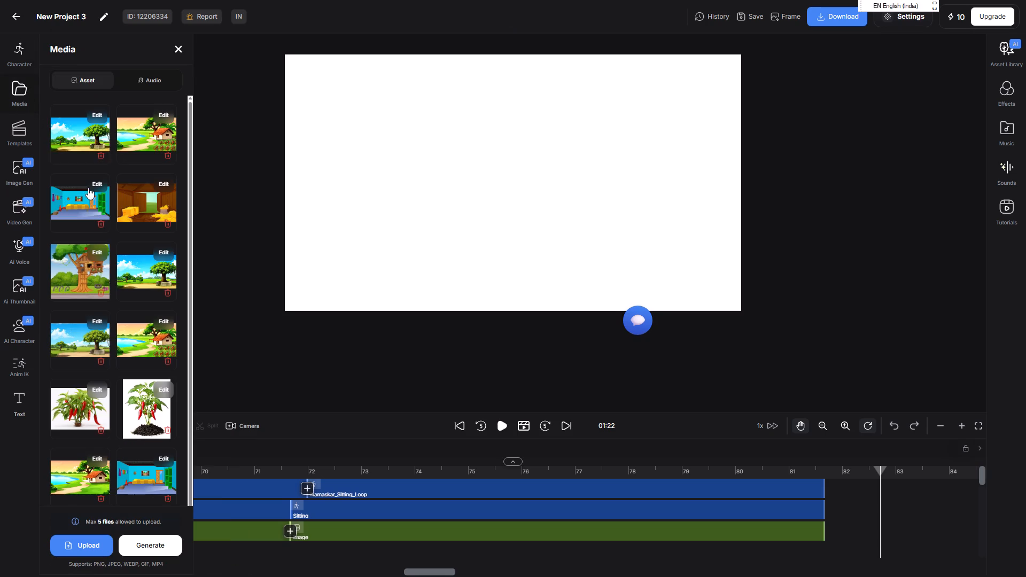
click(87, 144)
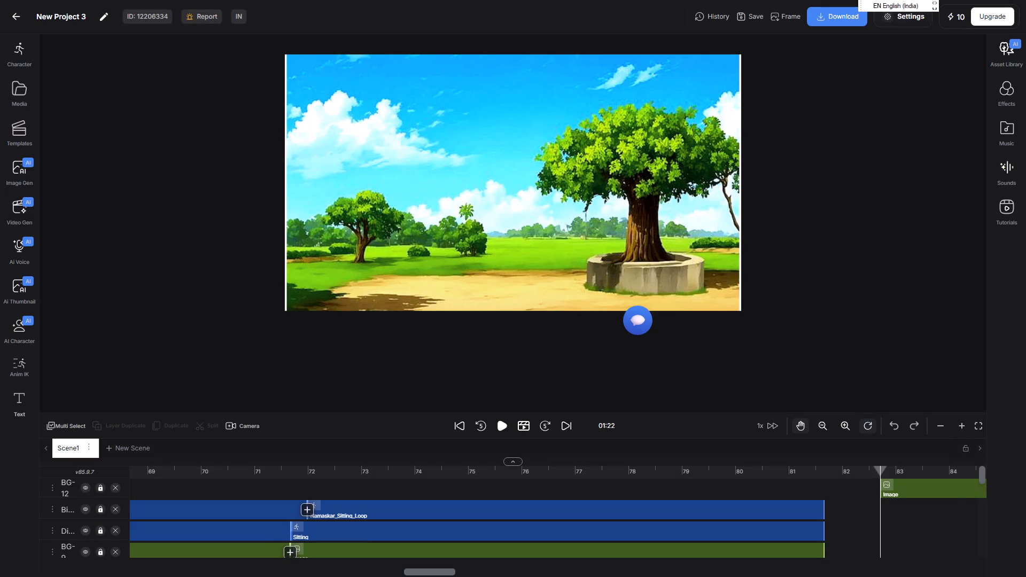
drag(943, 493, 881, 557)
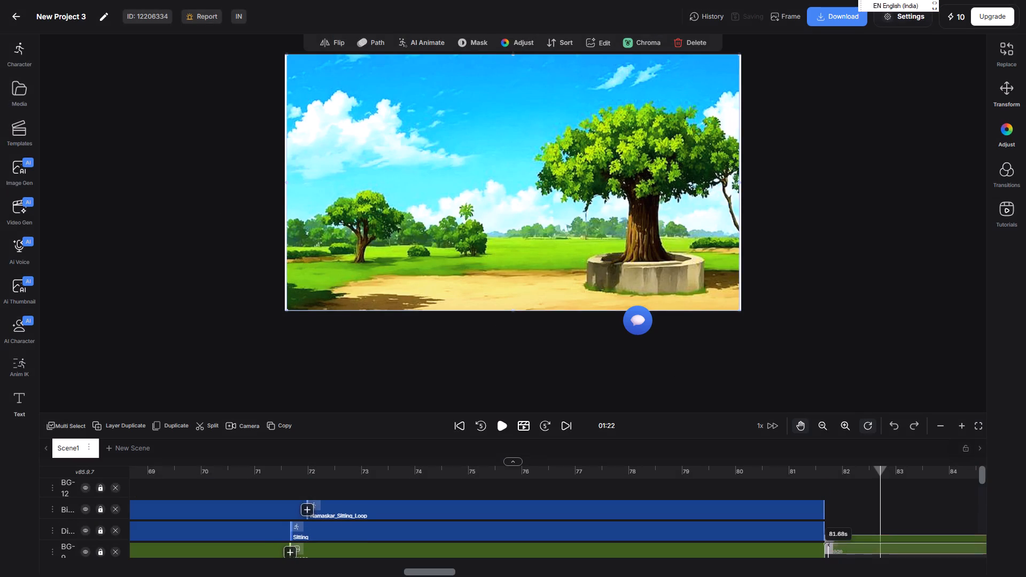
Settle the large tree background clip on the BG-9 track at 81.68 s, directly after the existing background.
drag(881, 557, 880, 559)
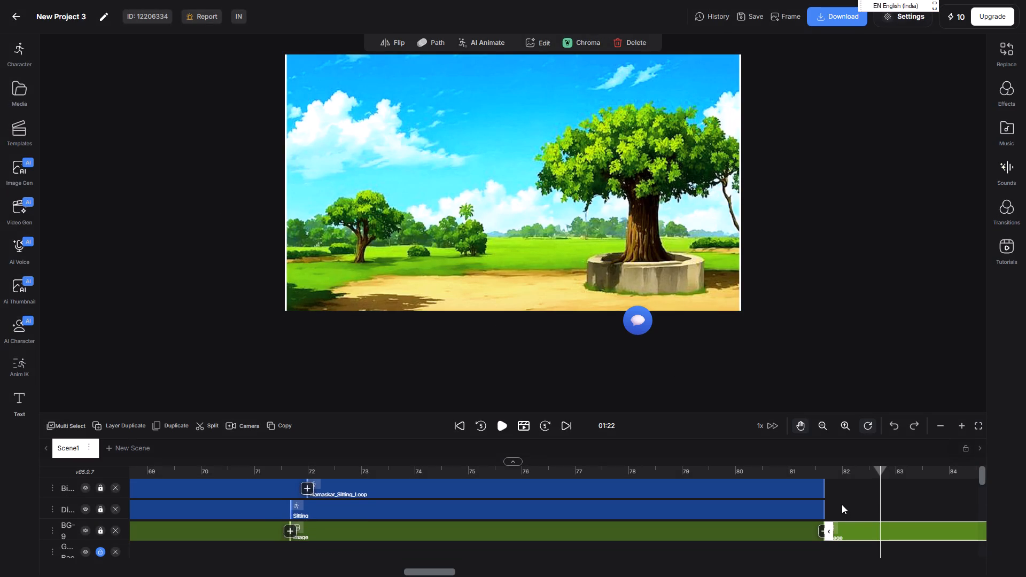
Add Birju's 3/4 front Walk animation and place its clip on Dinanath's track at 81.68 s, directly after the Sitting clip.
click(28, 43)
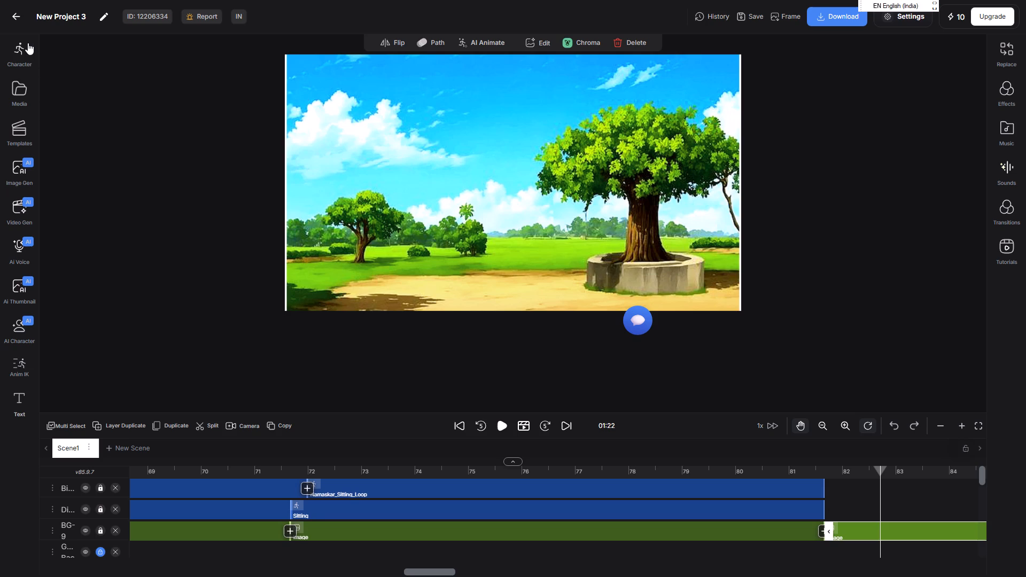
click(18, 44)
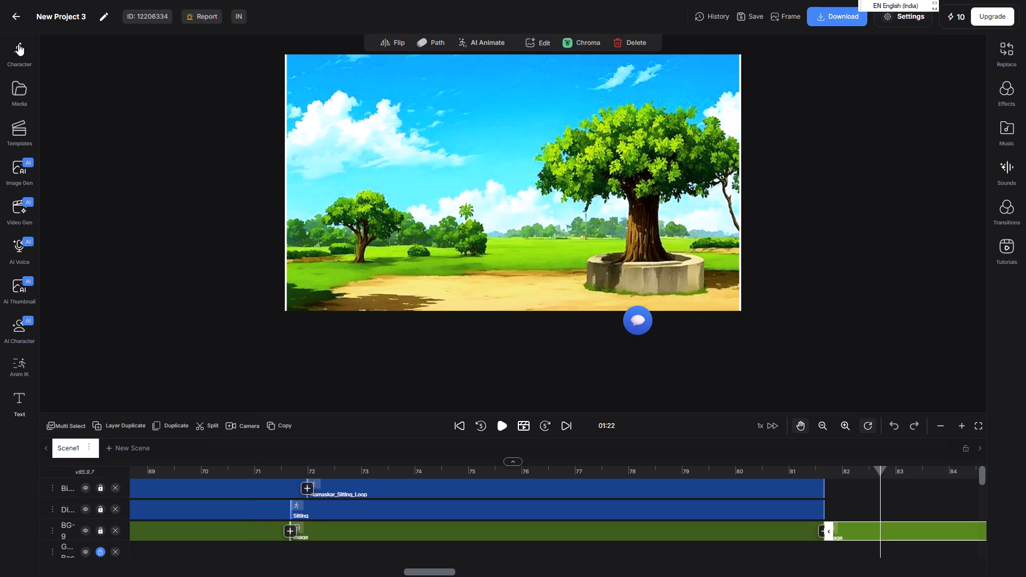
click(18, 44)
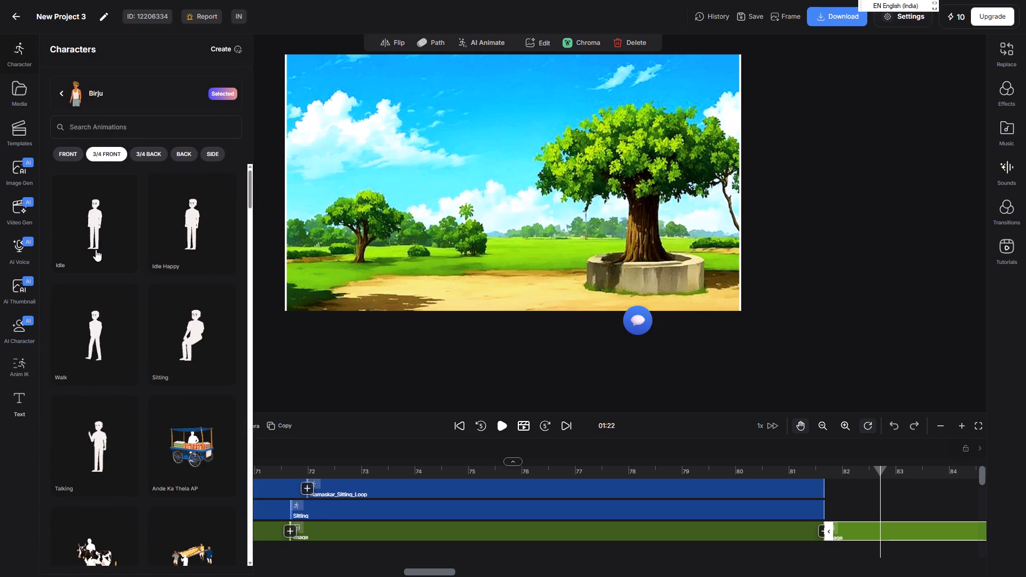
scroll(96, 249, down, 3)
scroll(96, 249, up, 2)
scroll(96, 249, down, 2)
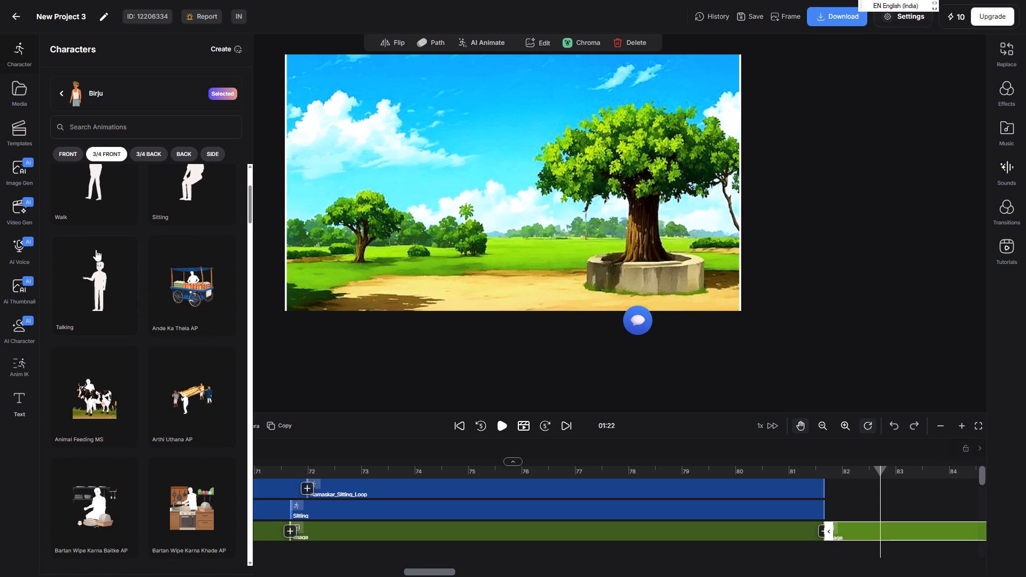
scroll(96, 249, up, 4)
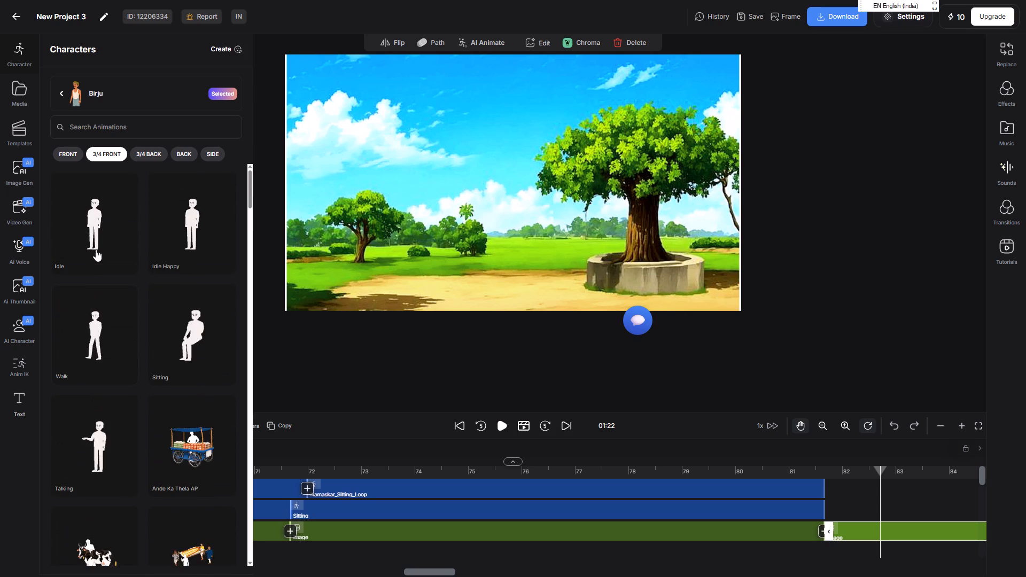
click(104, 315)
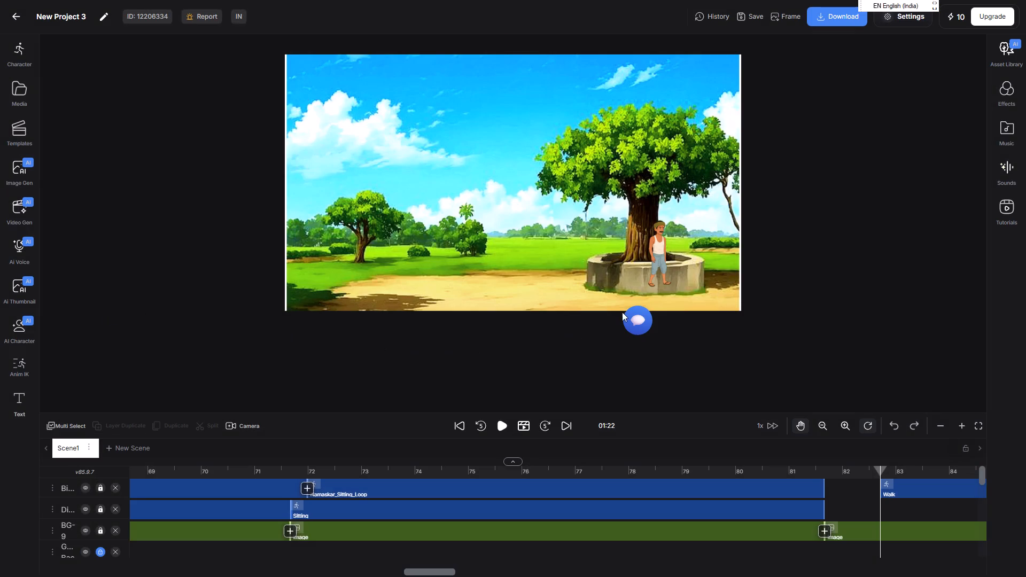
drag(903, 494, 837, 514)
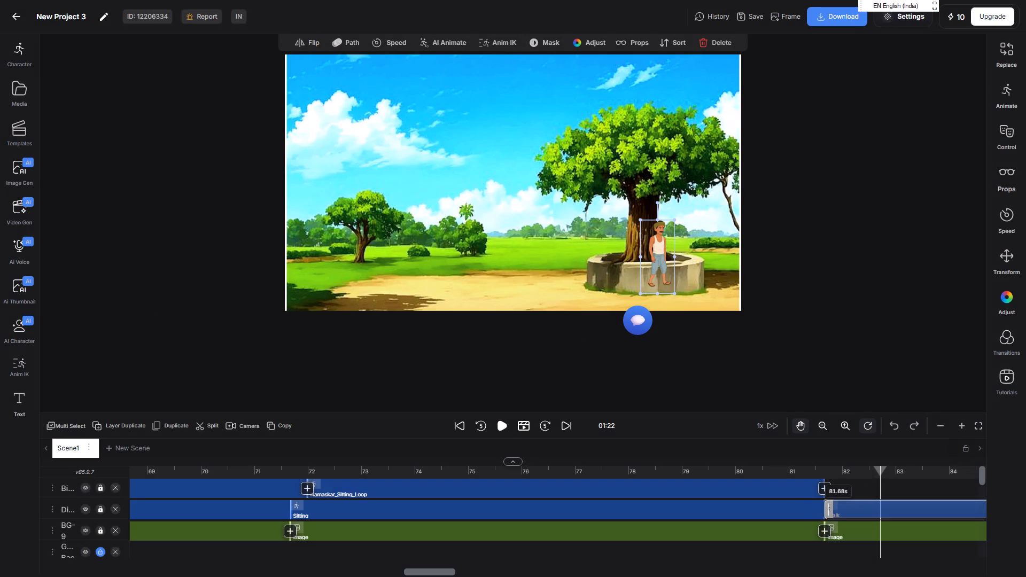
drag(837, 514, 857, 517)
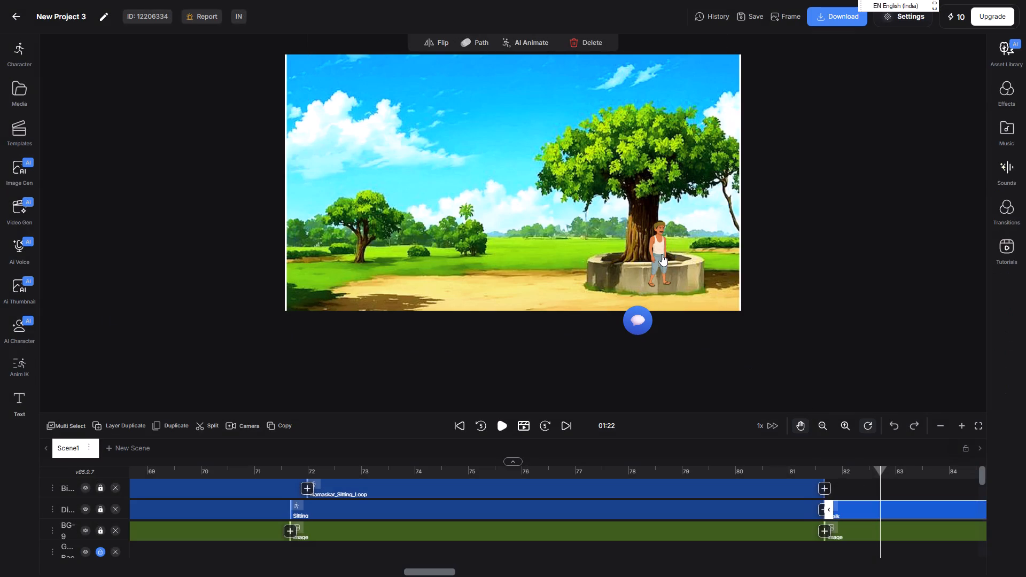
Move walking Birju onto the ground in front of the stone platform and enlarge him slightly.
click(662, 254)
drag(659, 254, 639, 272)
click(665, 258)
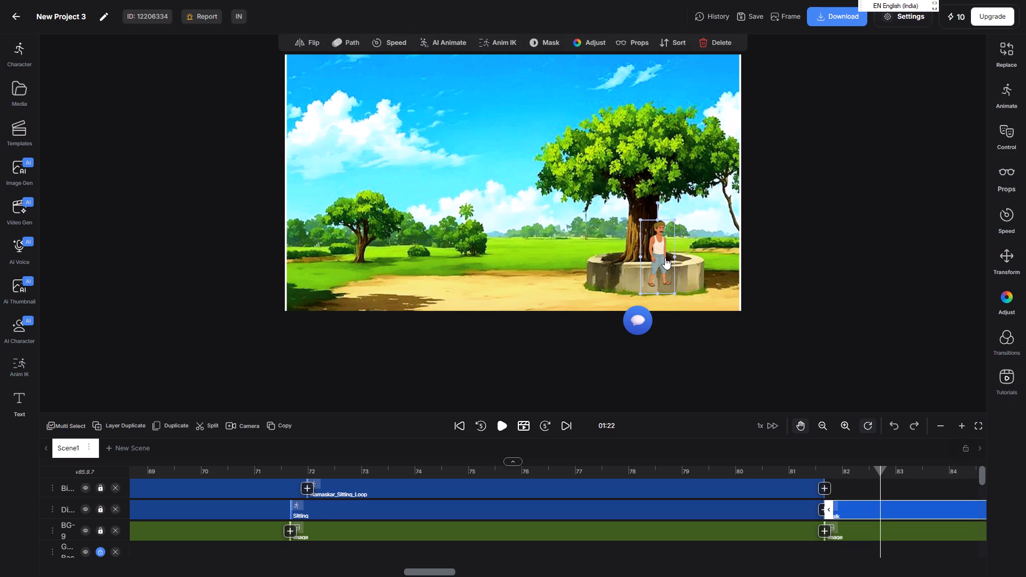
drag(656, 256, 664, 272)
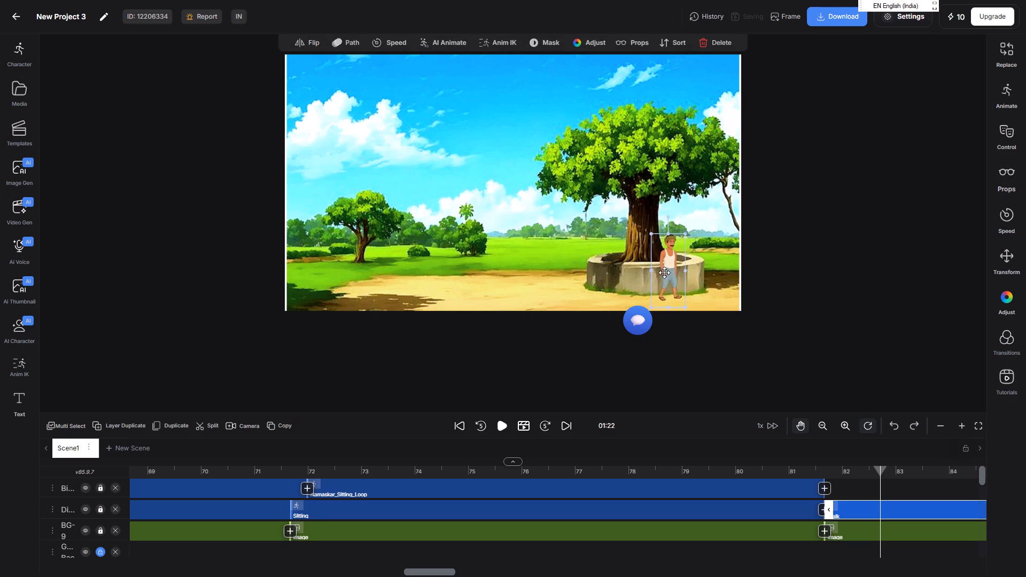
drag(664, 272, 621, 272)
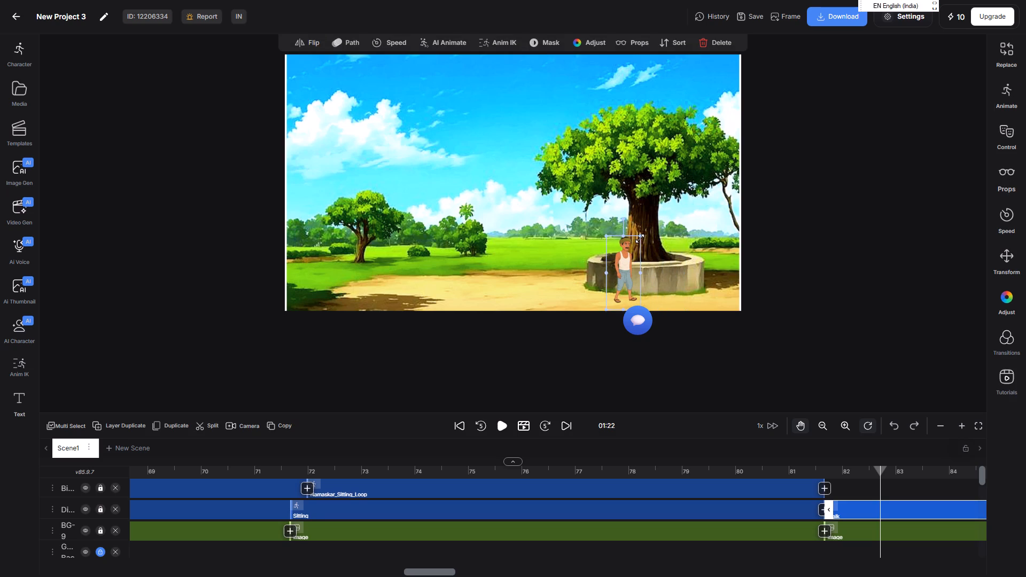
drag(640, 238, 638, 240)
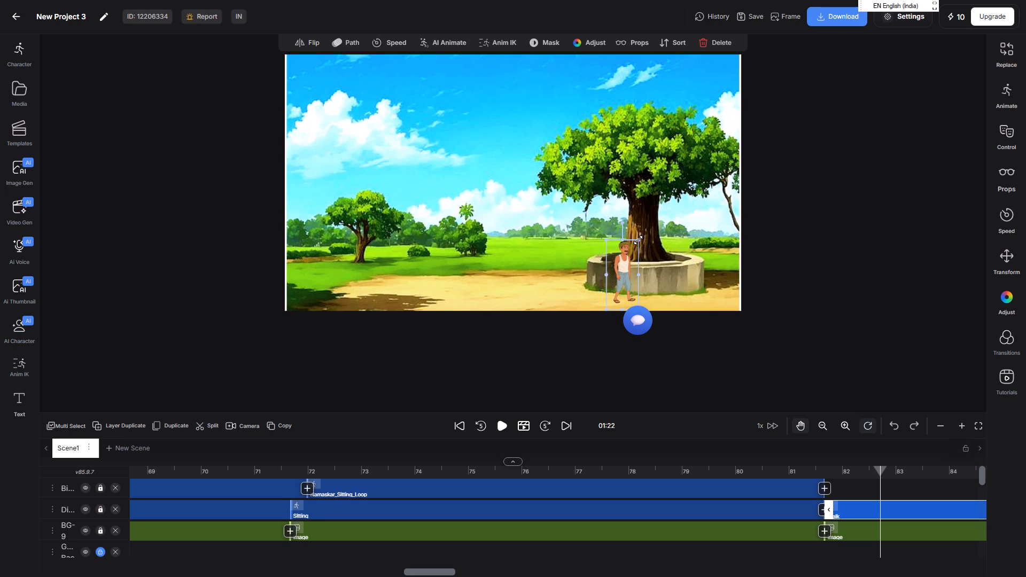
drag(638, 240, 644, 228)
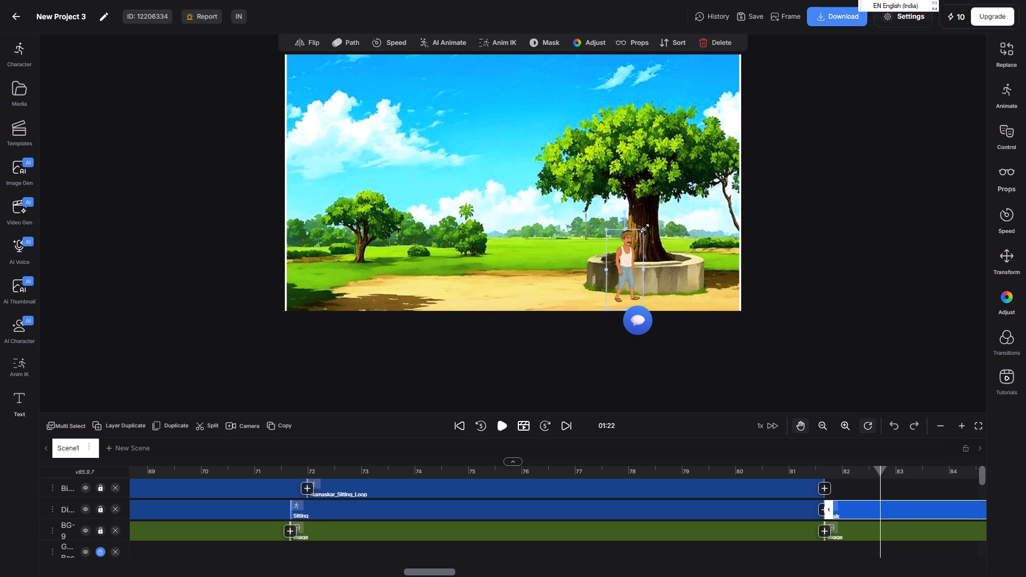
drag(644, 228, 644, 228)
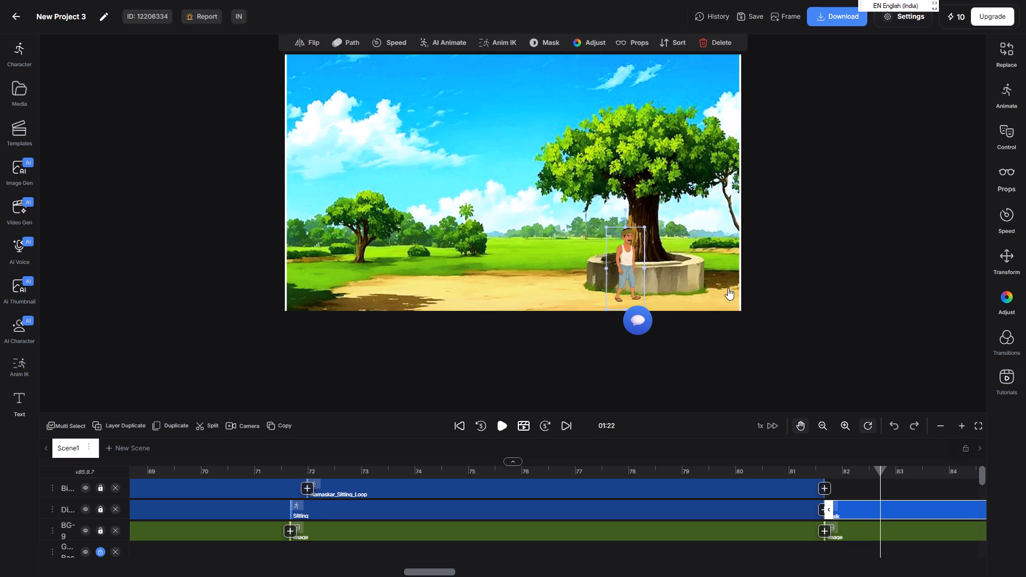
Give Birju's walk a path ending on the ground just past the stone platform, with the end figure slightly smaller.
click(338, 41)
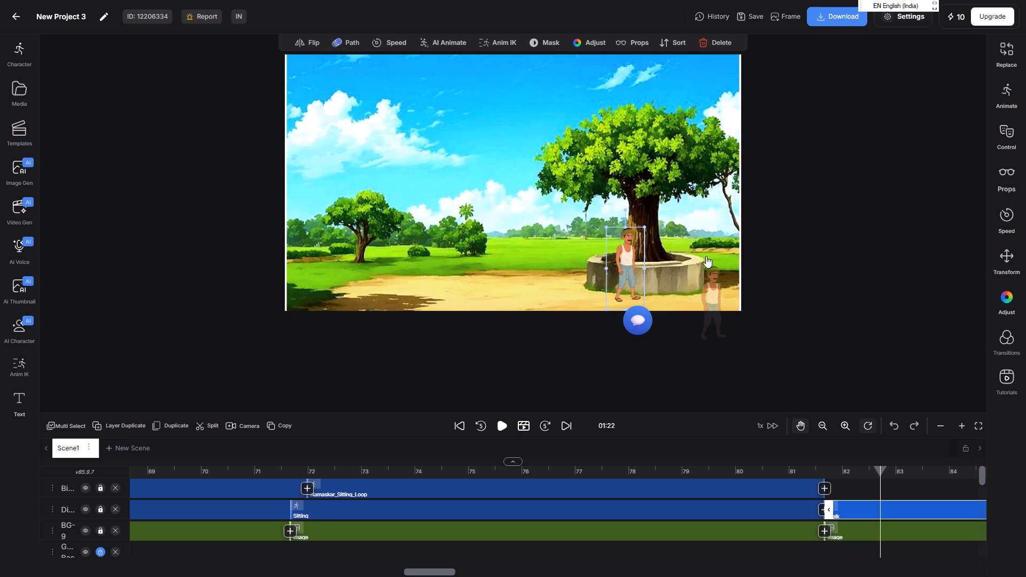
drag(711, 280, 719, 247)
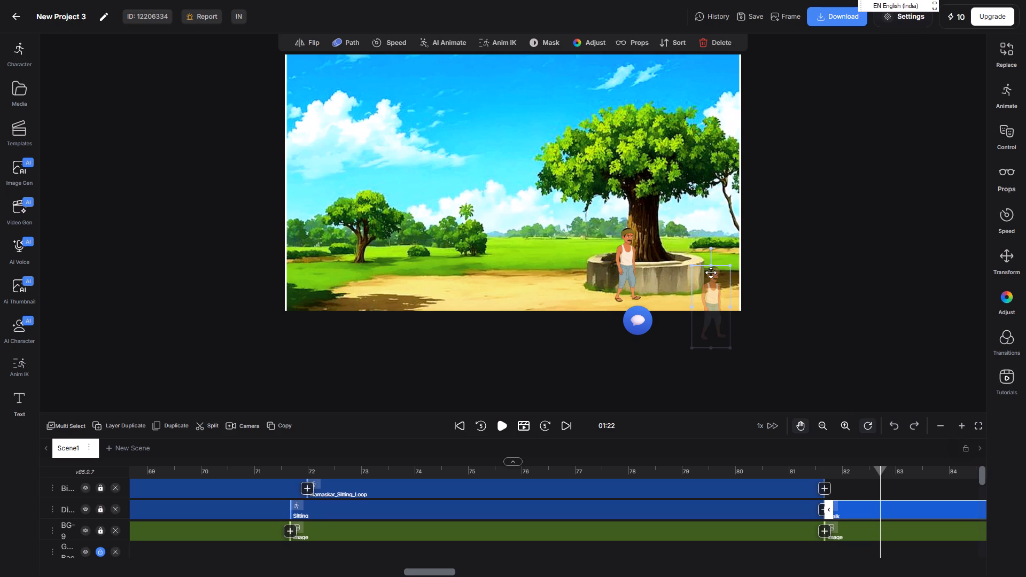
drag(712, 287, 714, 247)
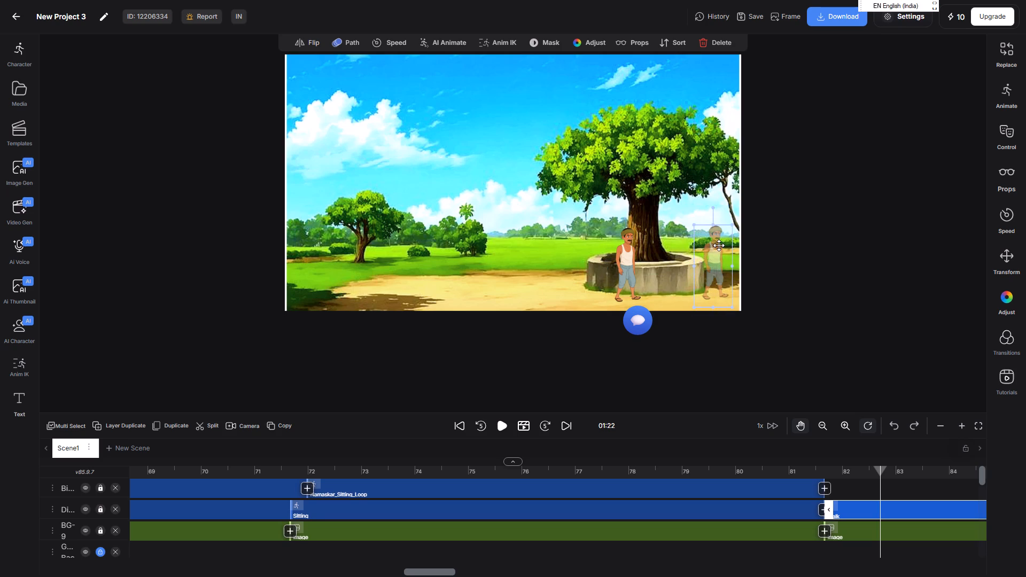
click(717, 244)
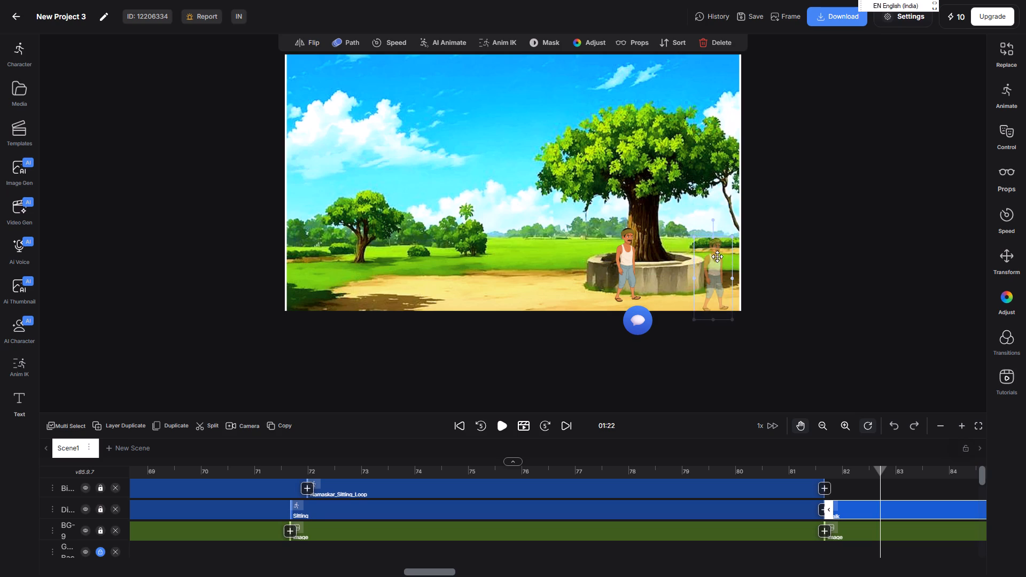
drag(732, 229, 731, 232)
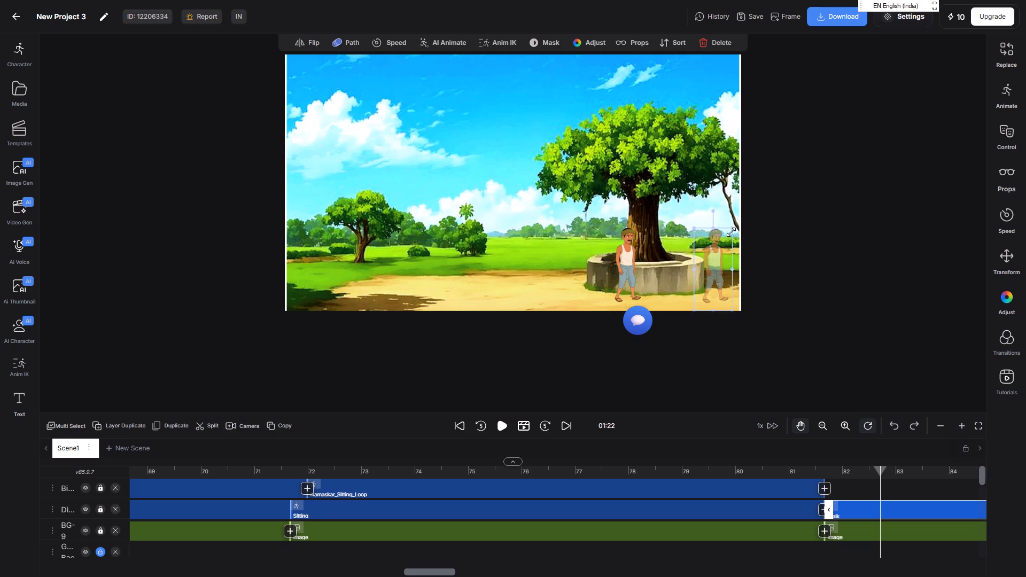
drag(731, 232, 729, 238)
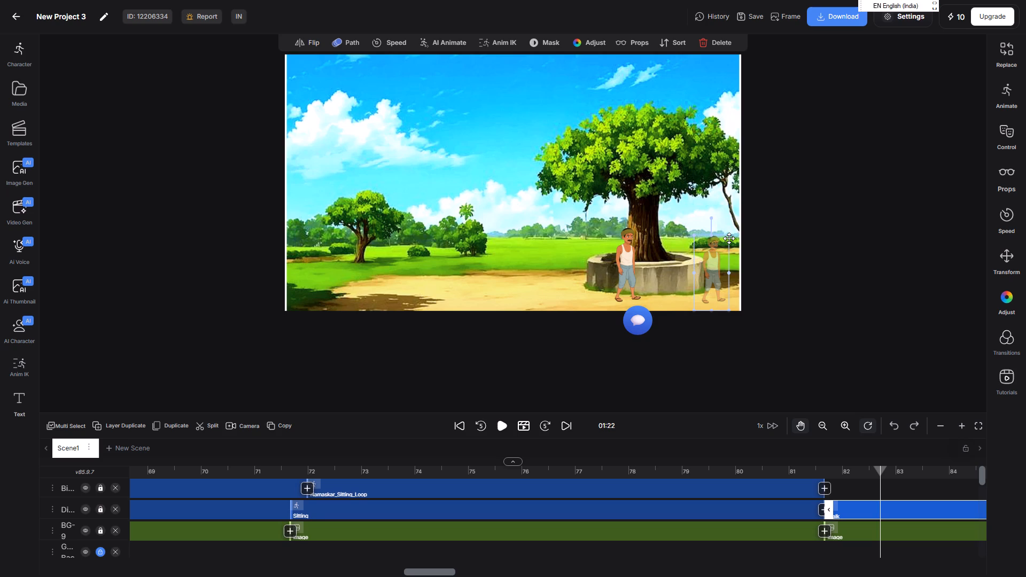
drag(729, 238, 729, 239)
Play a short preview of Birju's walk in the tree scene.
click(501, 421)
click(501, 421)
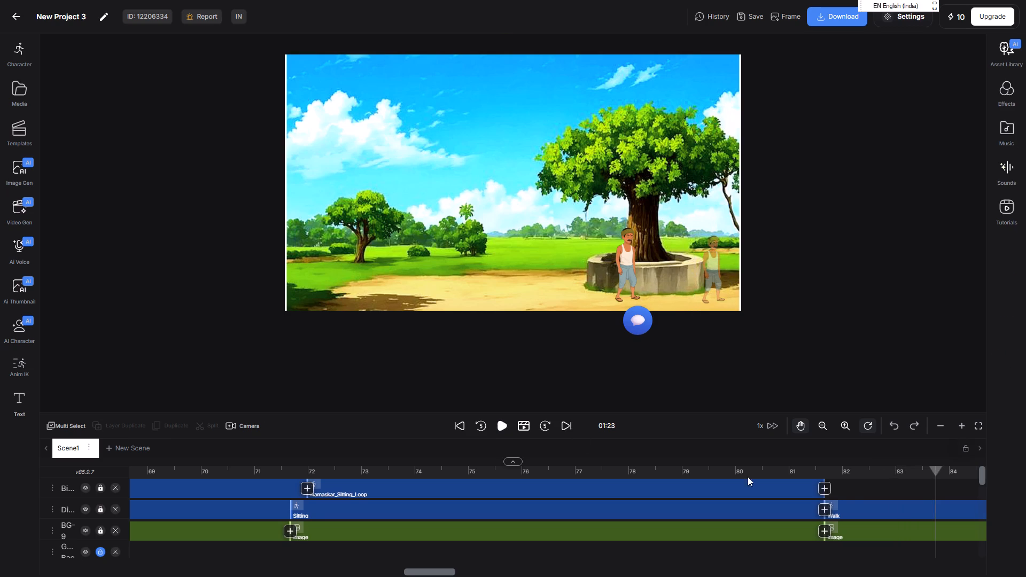
click(835, 471)
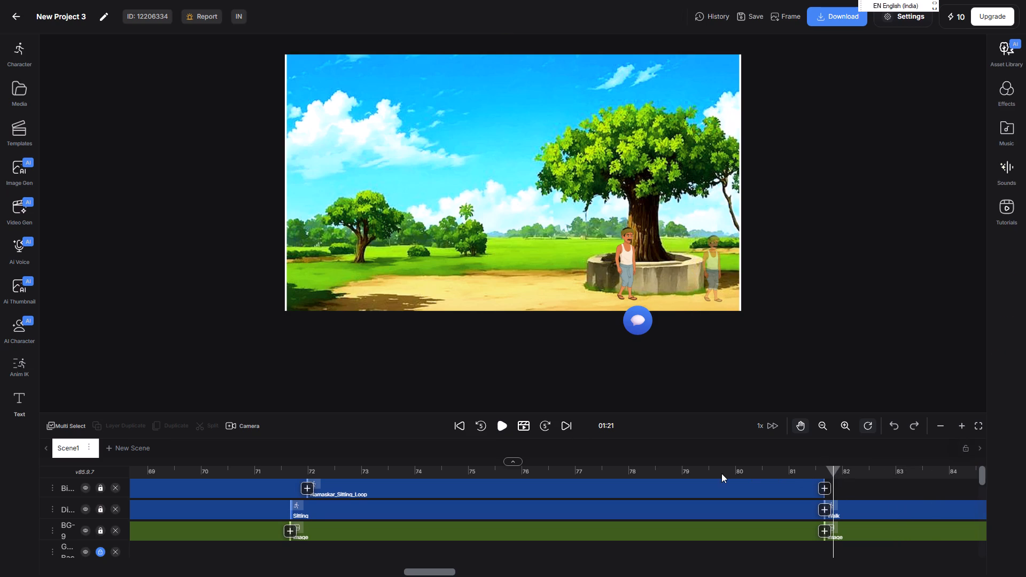
click(28, 51)
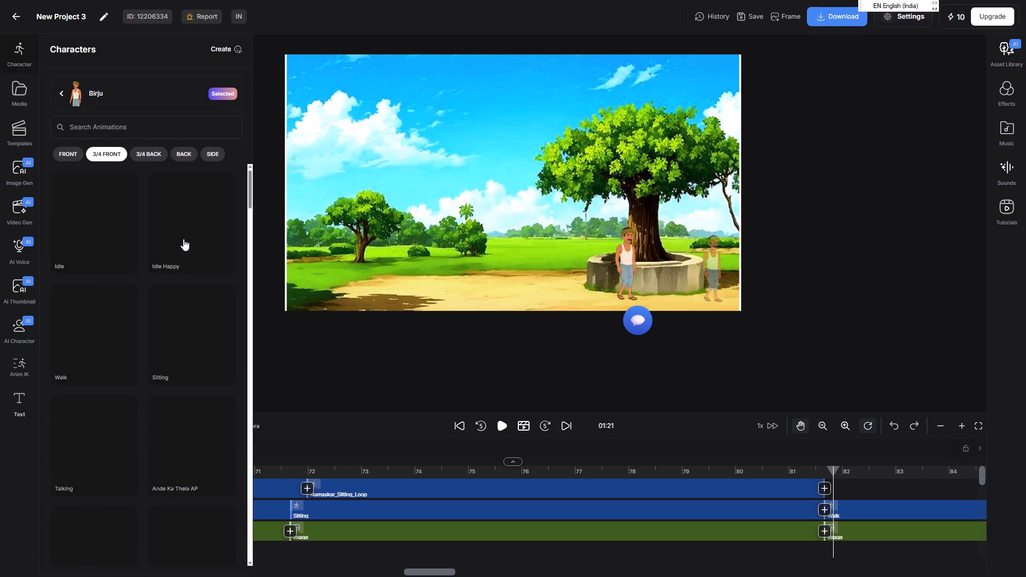
click(76, 87)
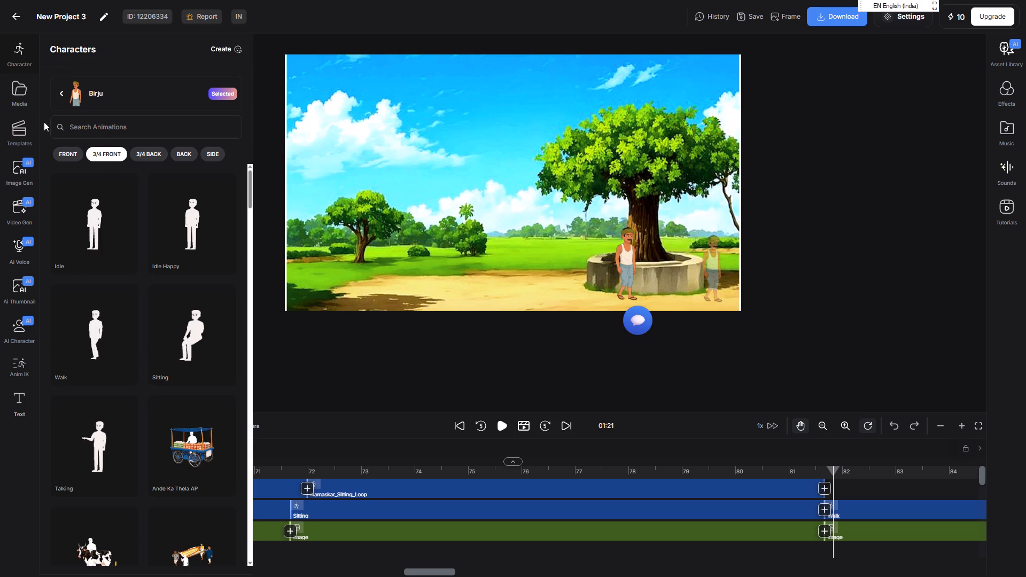
click(63, 91)
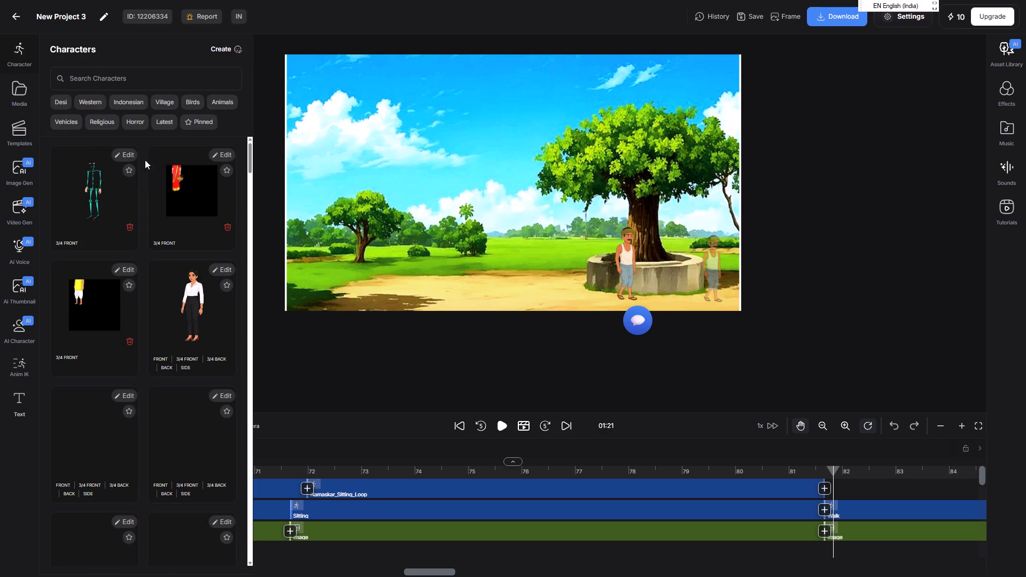
scroll(125, 266, down, 3)
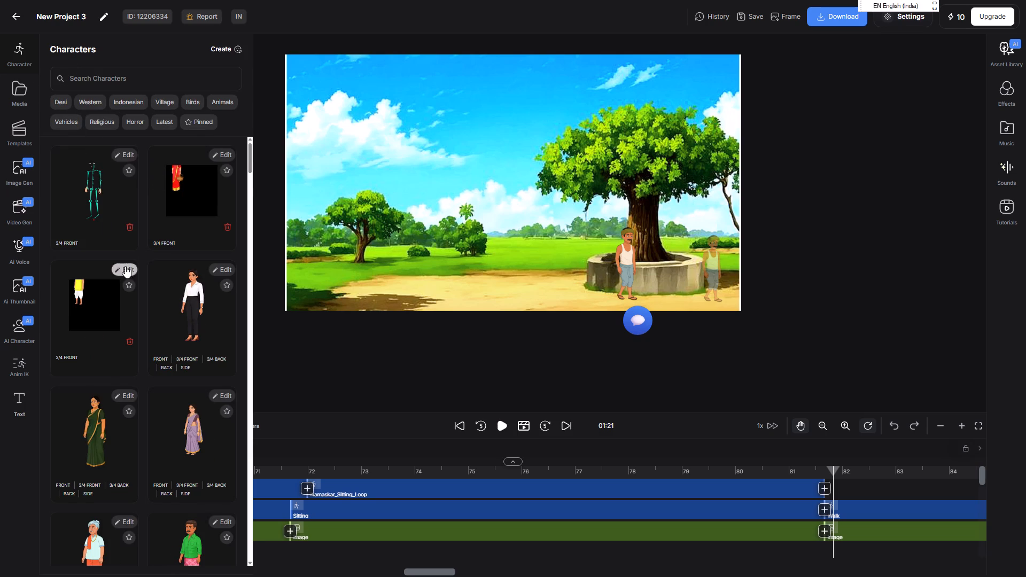
scroll(125, 266, down, 7)
click(98, 283)
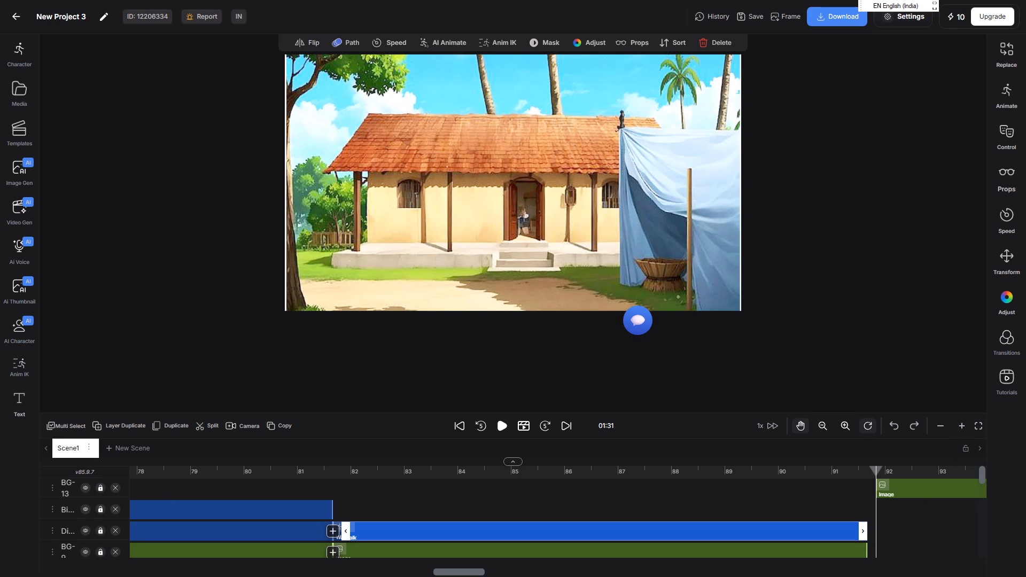
drag(919, 491, 906, 558)
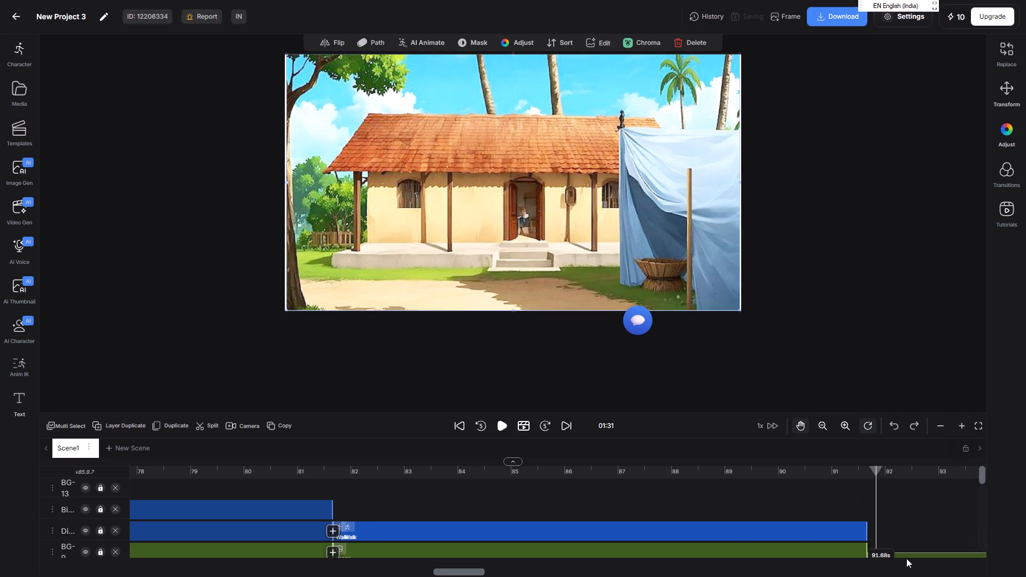
drag(906, 558, 906, 557)
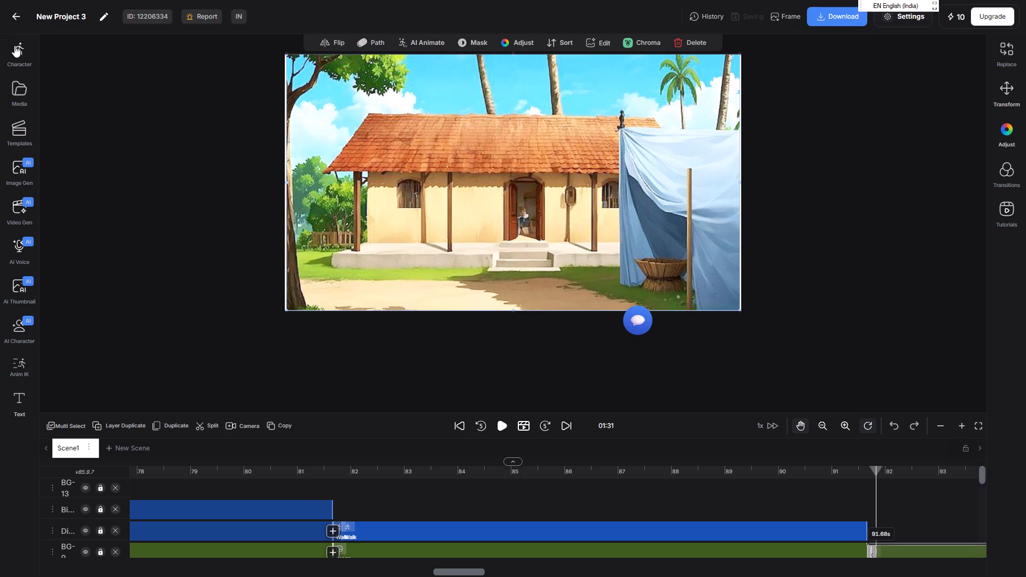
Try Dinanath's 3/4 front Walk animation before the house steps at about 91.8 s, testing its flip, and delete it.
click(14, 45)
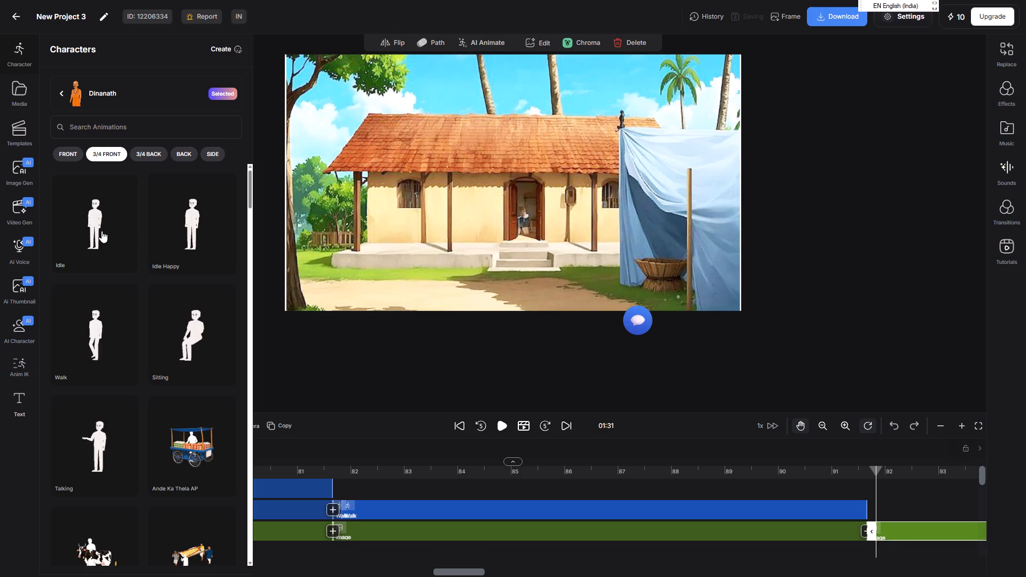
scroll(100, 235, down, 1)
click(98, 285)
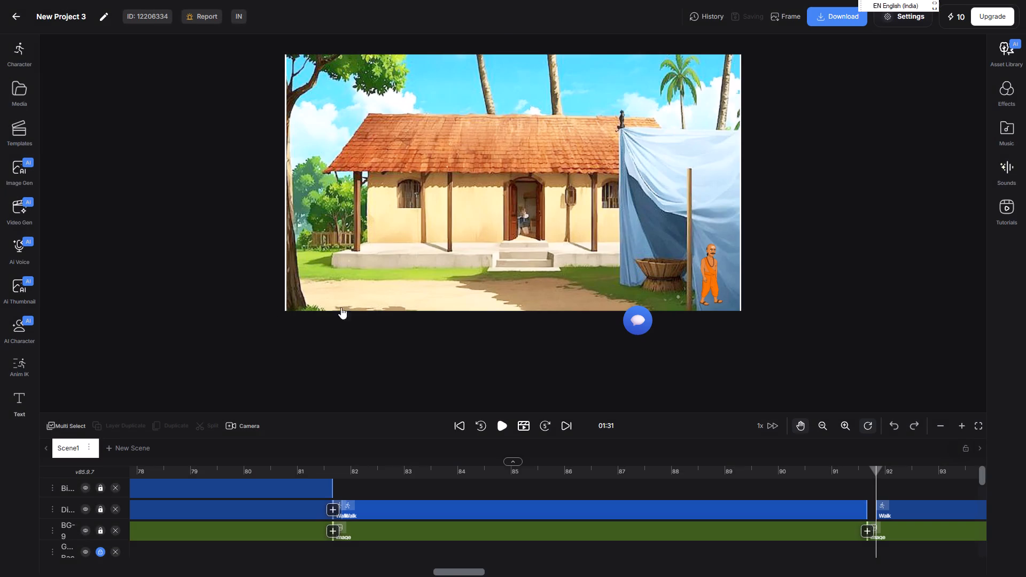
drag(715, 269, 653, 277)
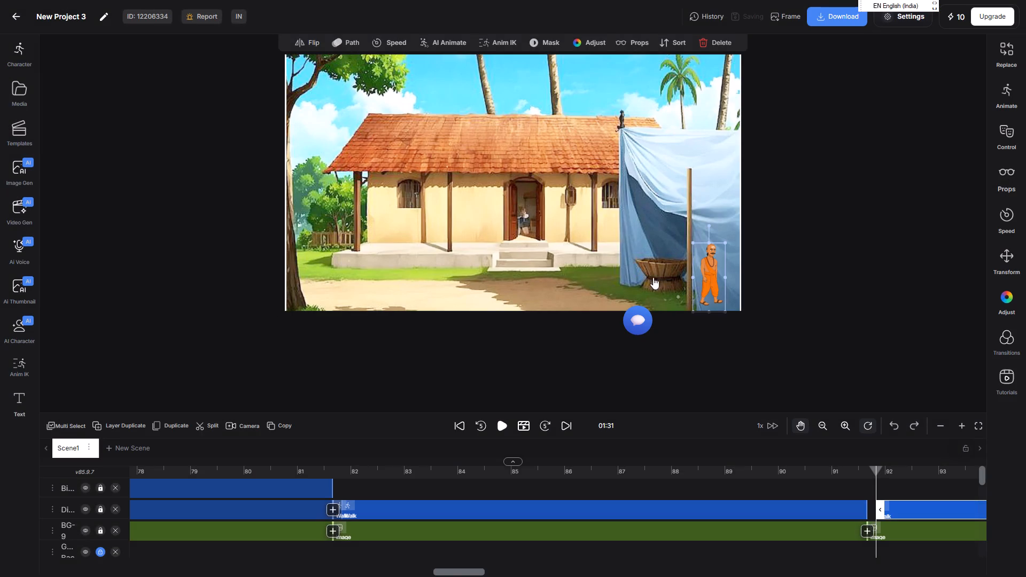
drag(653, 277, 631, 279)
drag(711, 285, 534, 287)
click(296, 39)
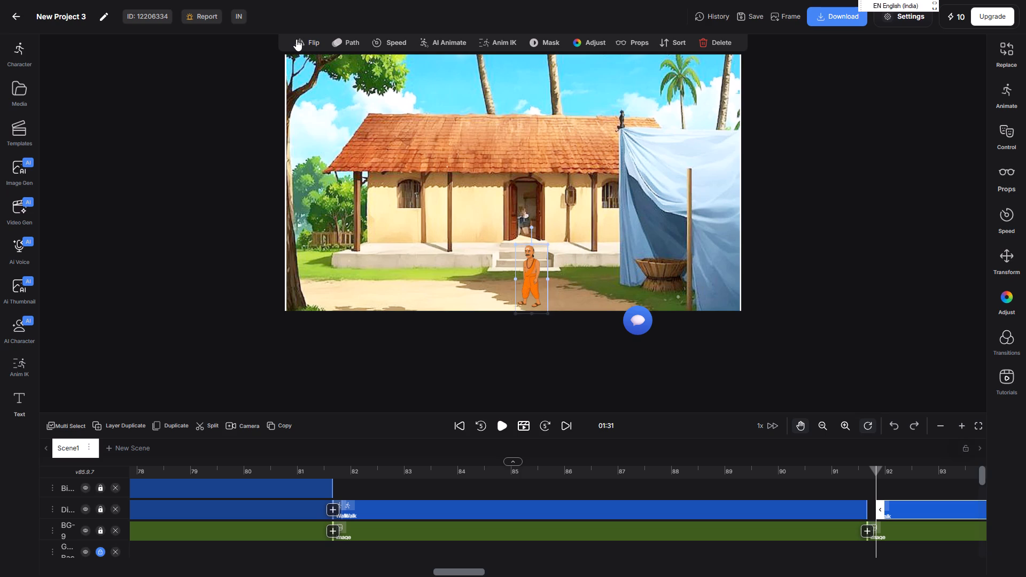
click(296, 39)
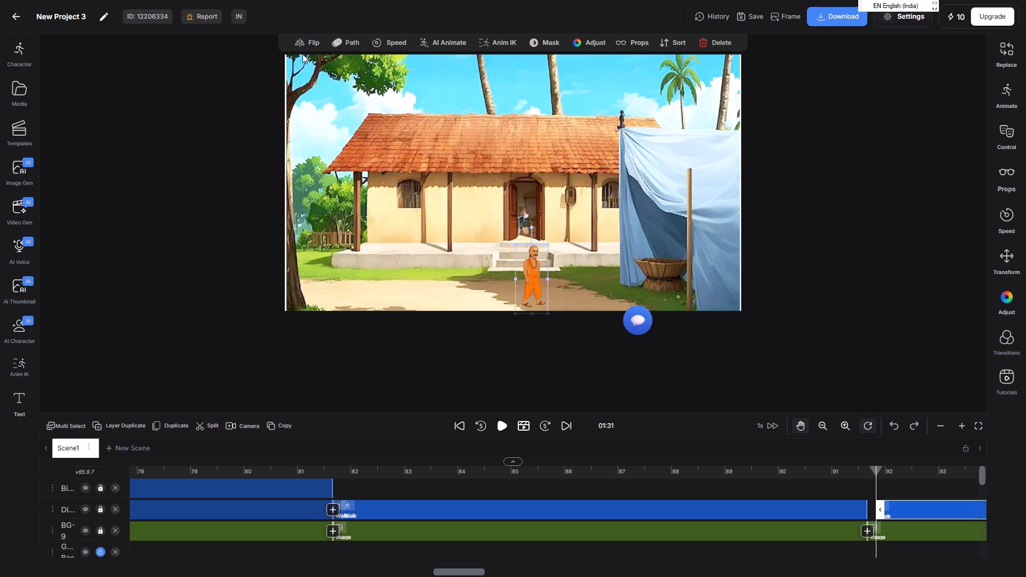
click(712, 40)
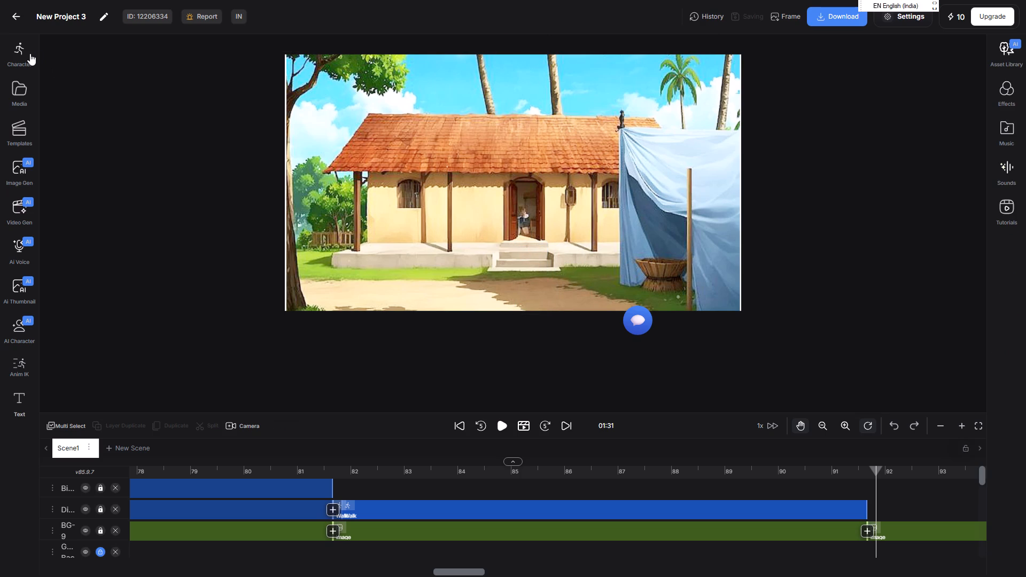
Look through Dinanath's 3/4 front animations for one that suits the house scene.
click(17, 53)
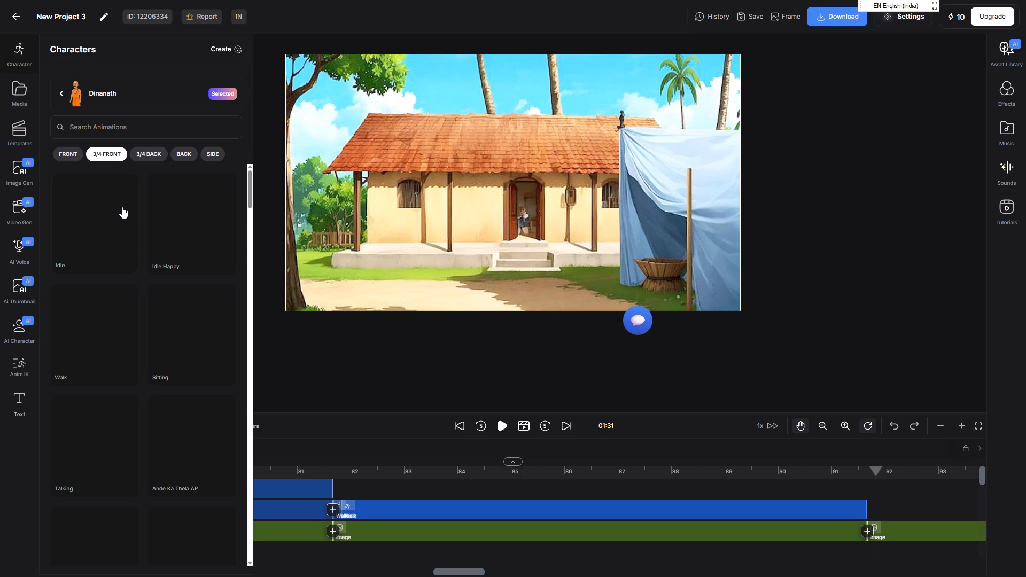
scroll(122, 207, down, 12)
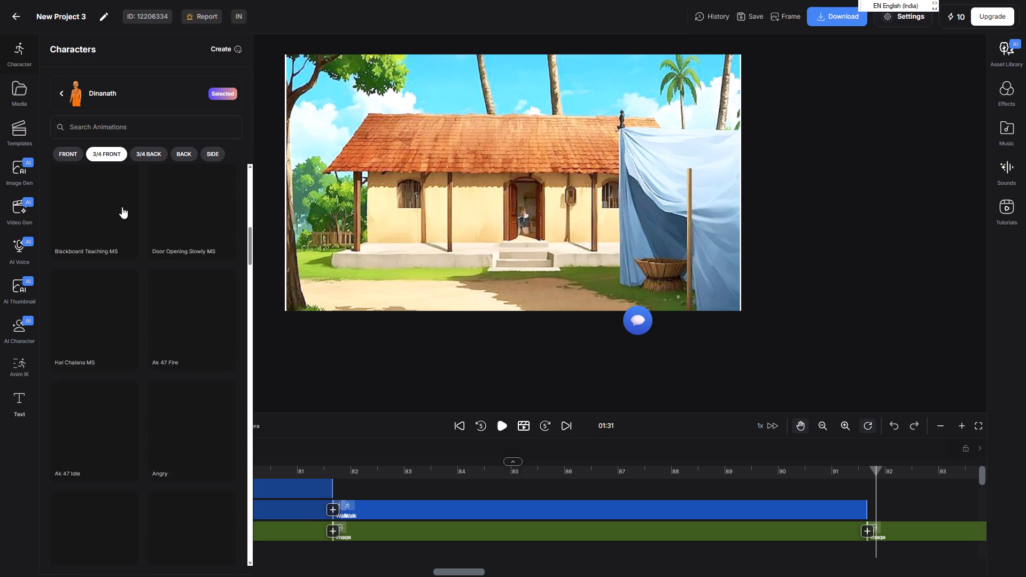
scroll(122, 207, down, 14)
scroll(123, 207, down, 8)
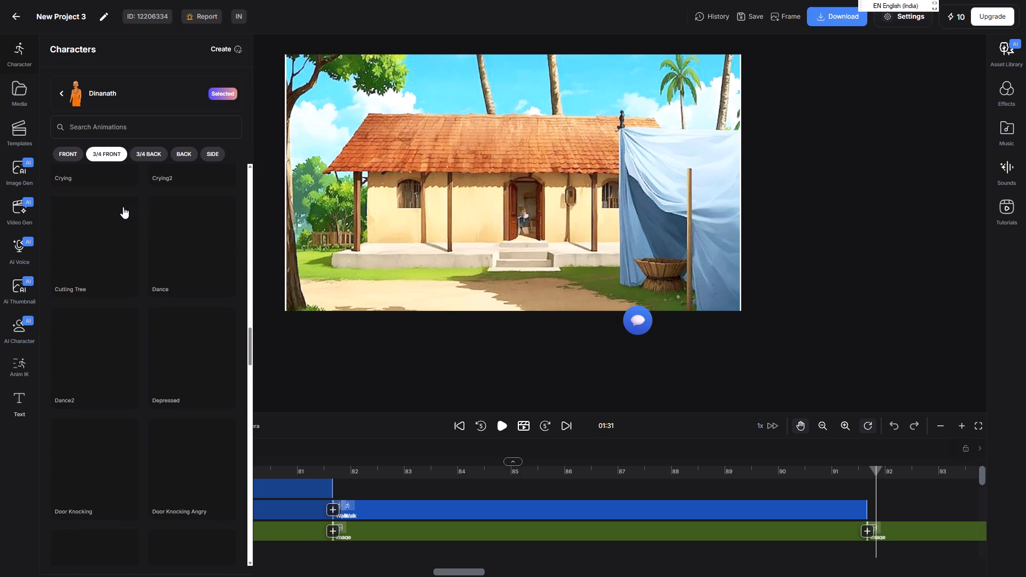
scroll(123, 207, up, 20)
scroll(123, 207, up, 5)
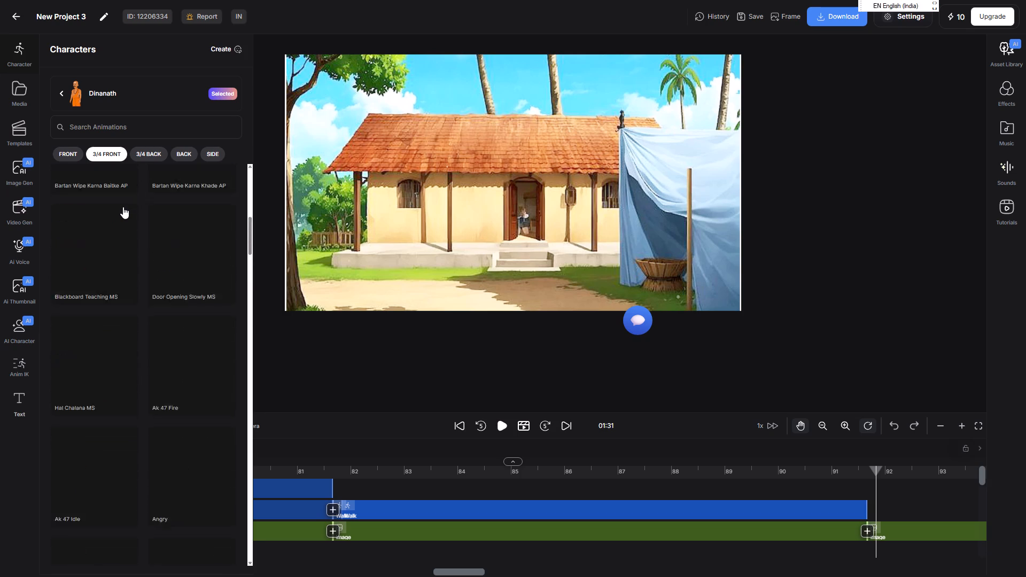
scroll(123, 207, up, 19)
scroll(123, 207, up, 2)
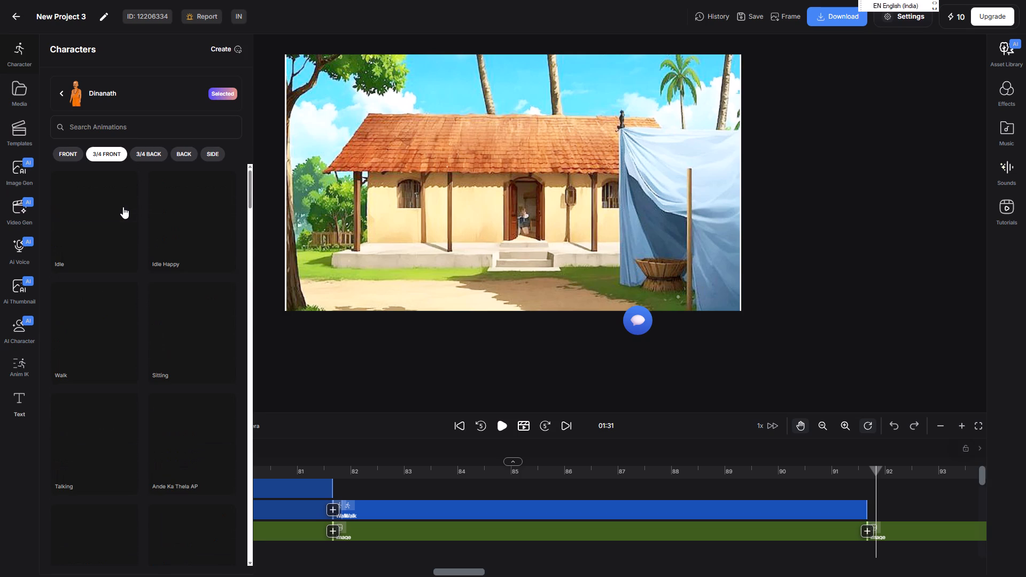
scroll(123, 207, up, 1)
Play through the house scene and go back to just before its end, at about 101.5 s.
click(496, 420)
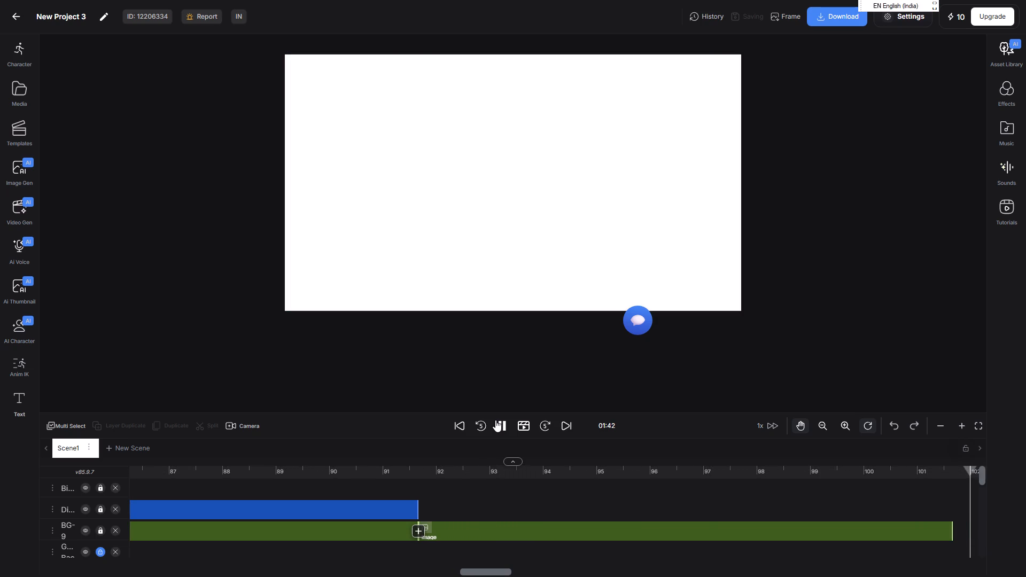
click(501, 423)
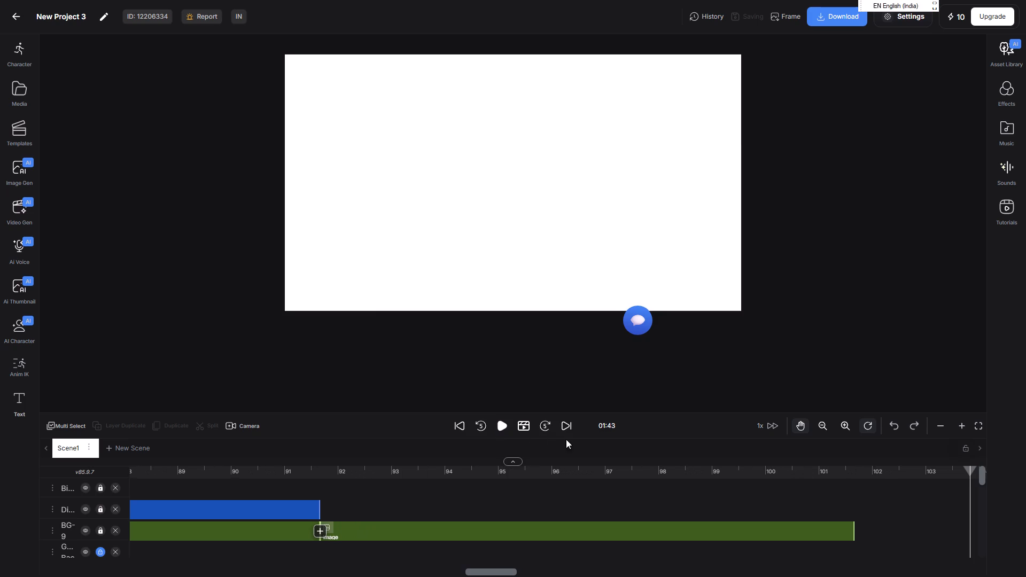
click(846, 473)
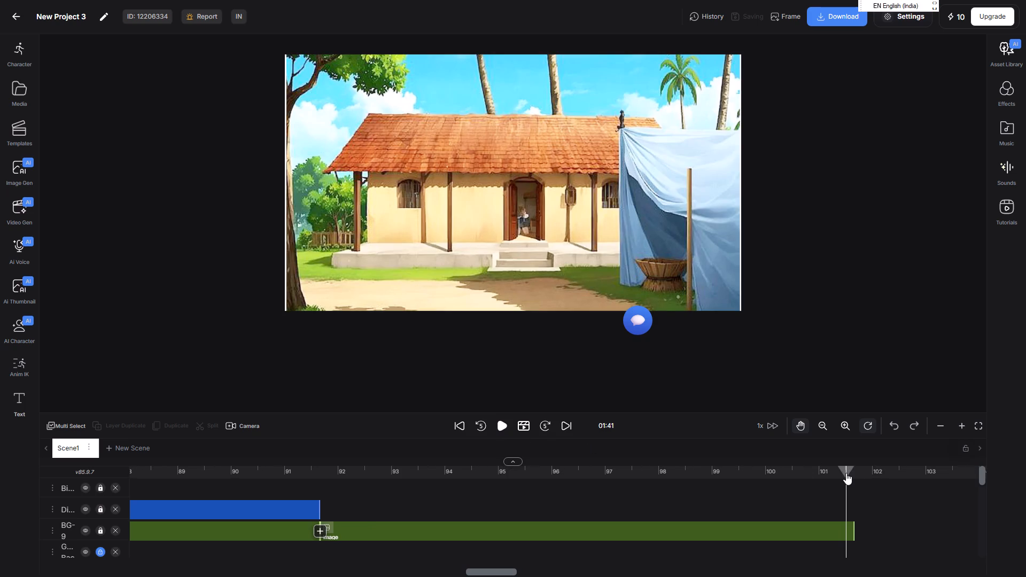
Add the blue-walled bedroom background, place it directly after the house background at about 101.7 s, and play across the scene change.
click(494, 426)
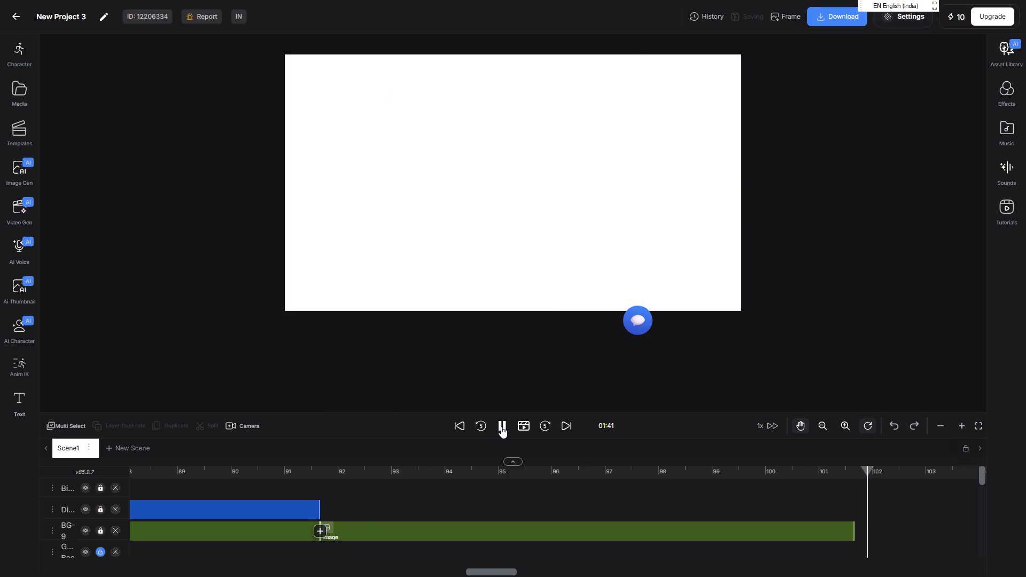
click(501, 426)
click(12, 88)
click(81, 196)
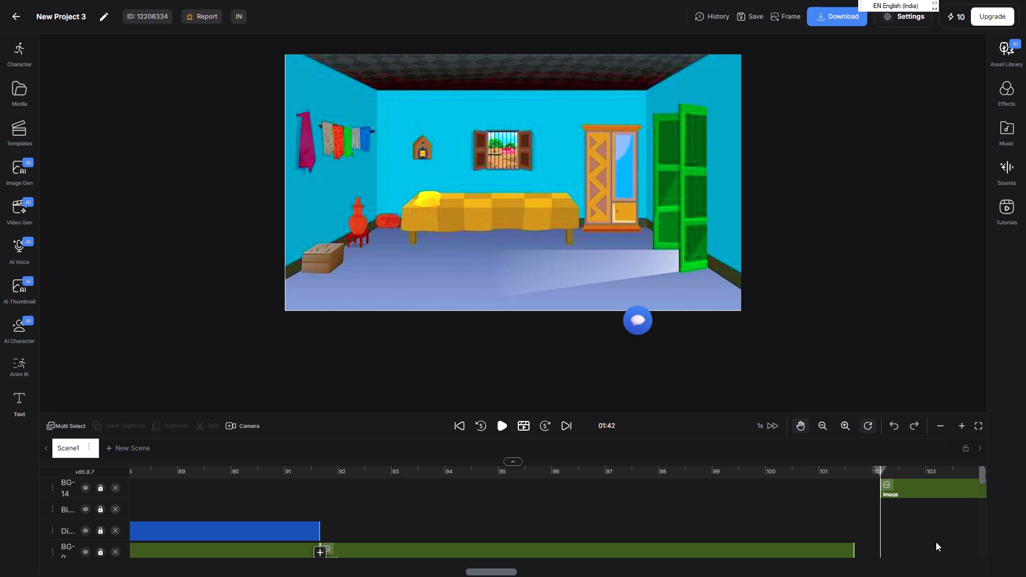
drag(942, 493, 920, 557)
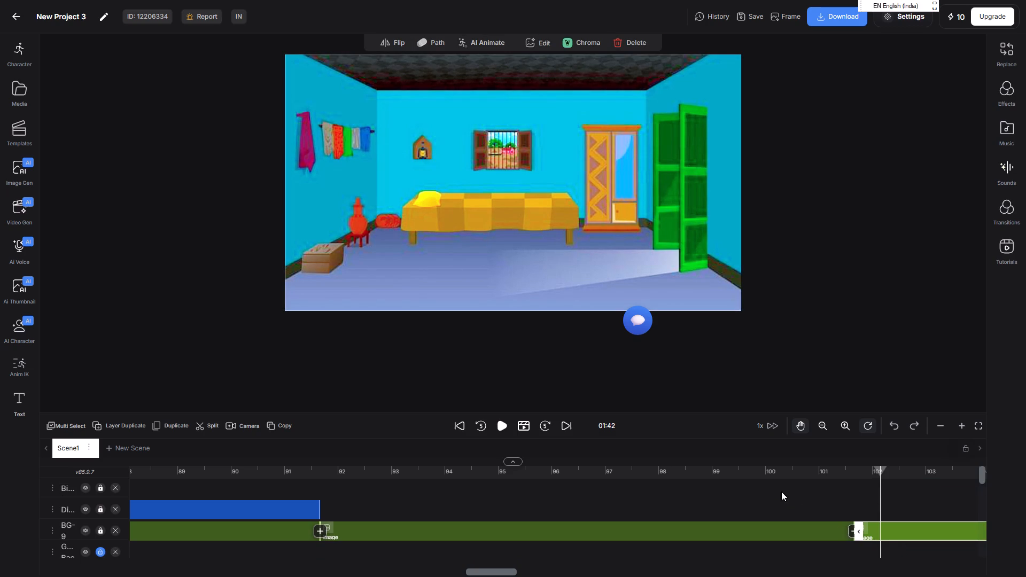
click(814, 481)
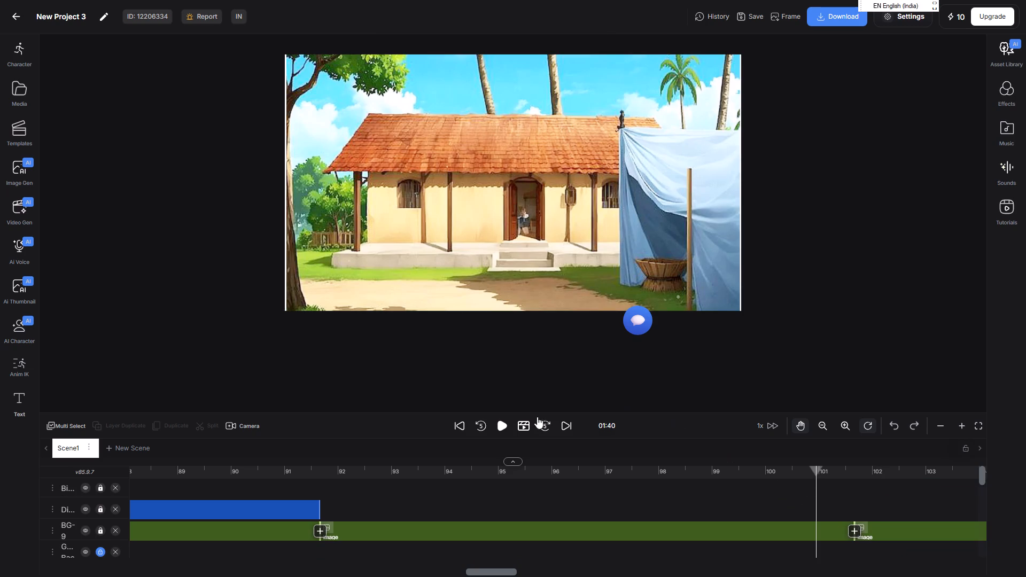
click(497, 422)
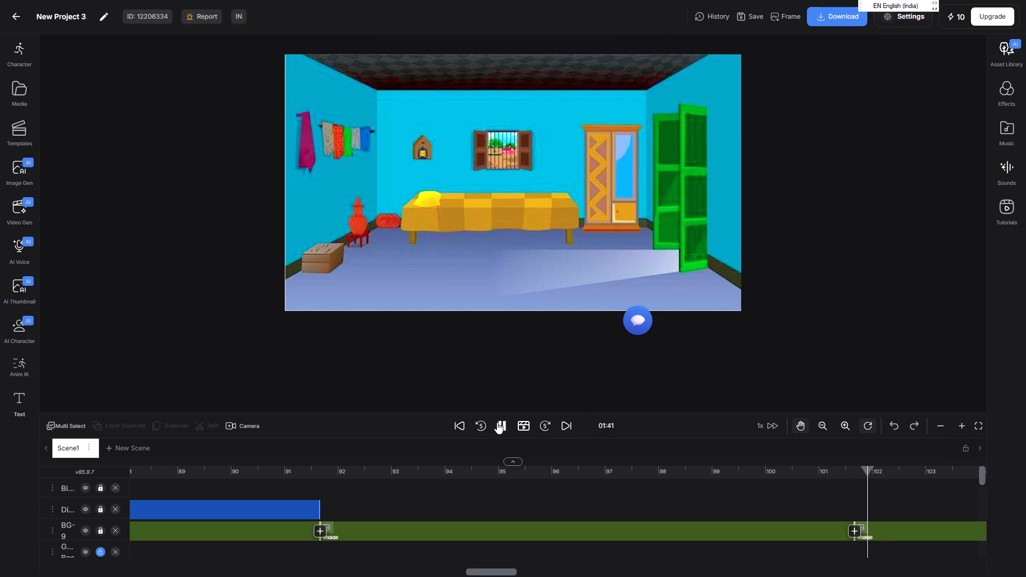
click(497, 422)
From the start of the house scene, look through Dinanath's 3/4 front animations for one that suits walking towards the house.
drag(468, 493, 563, 495)
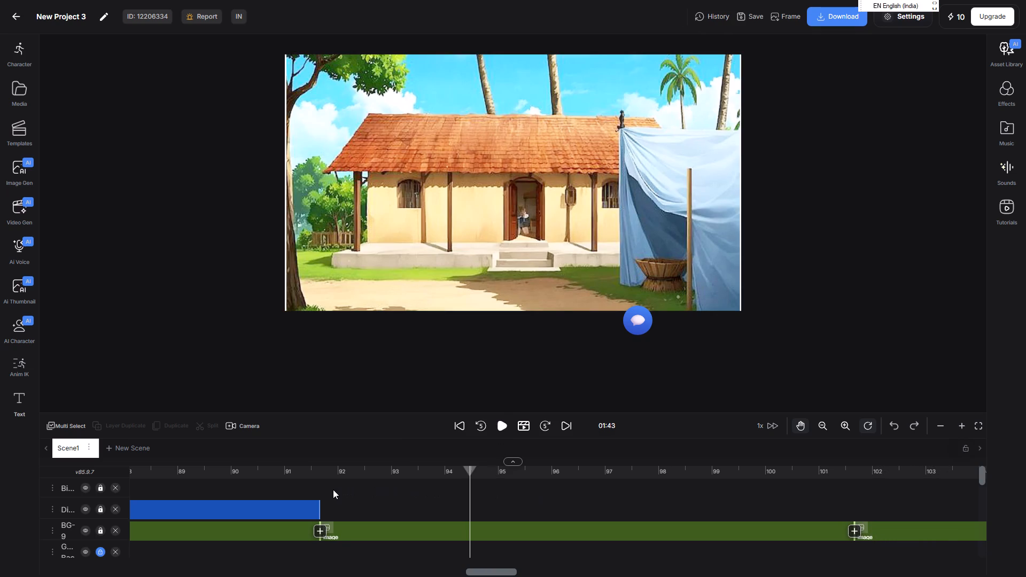
click(329, 490)
click(322, 493)
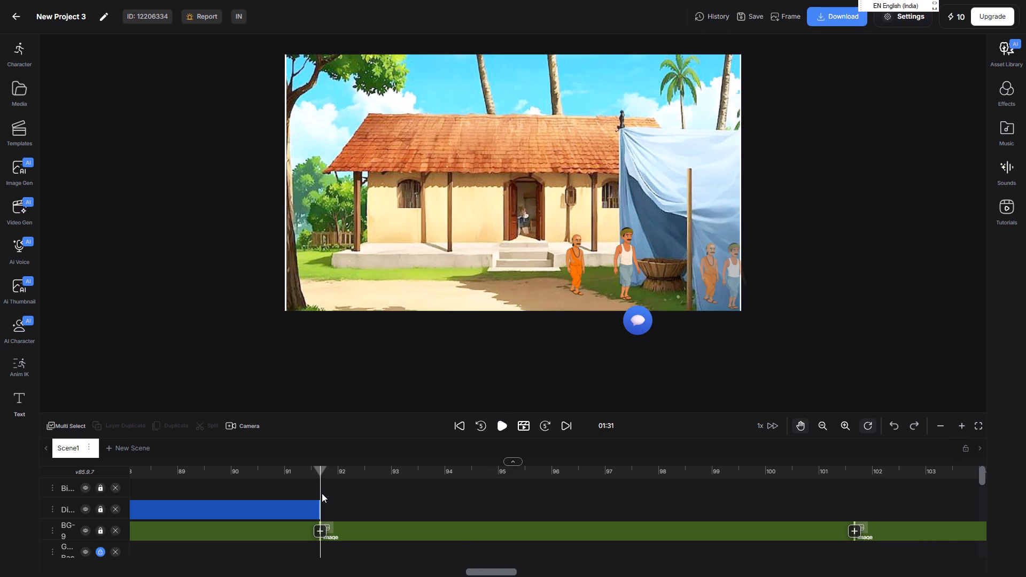
click(18, 49)
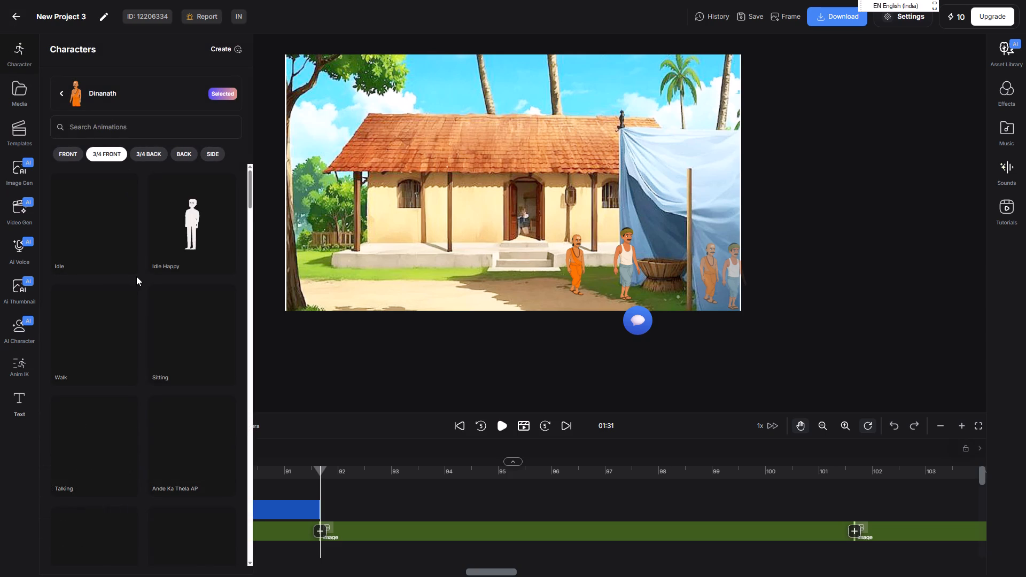
scroll(136, 276, down, 3)
scroll(136, 276, up, 6)
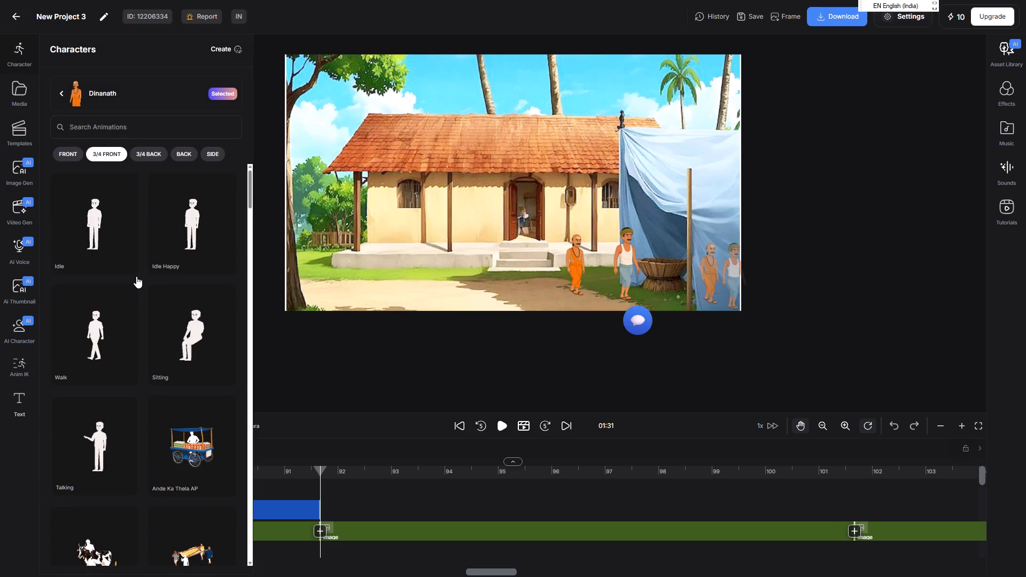
scroll(136, 276, down, 15)
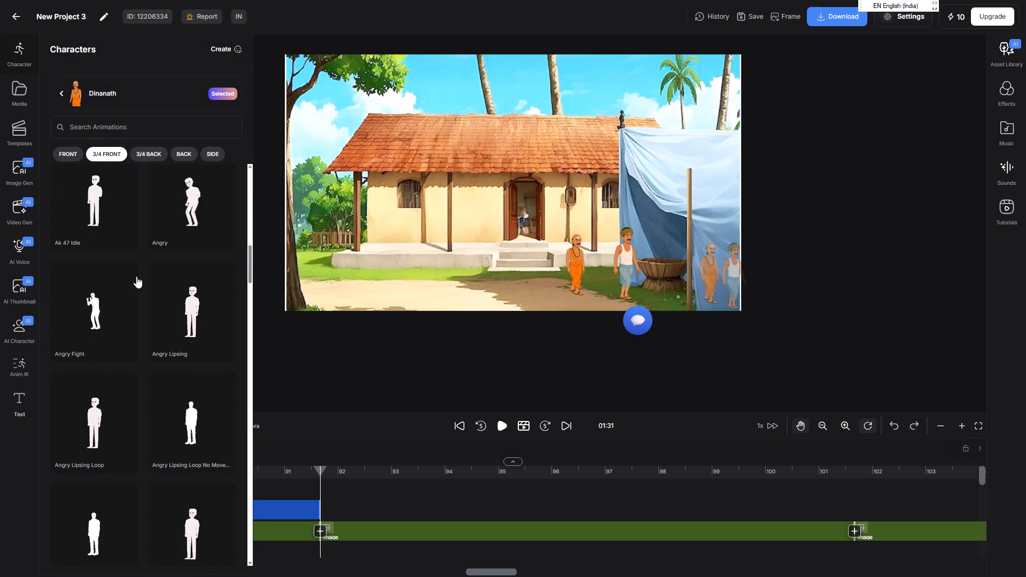
scroll(136, 276, down, 17)
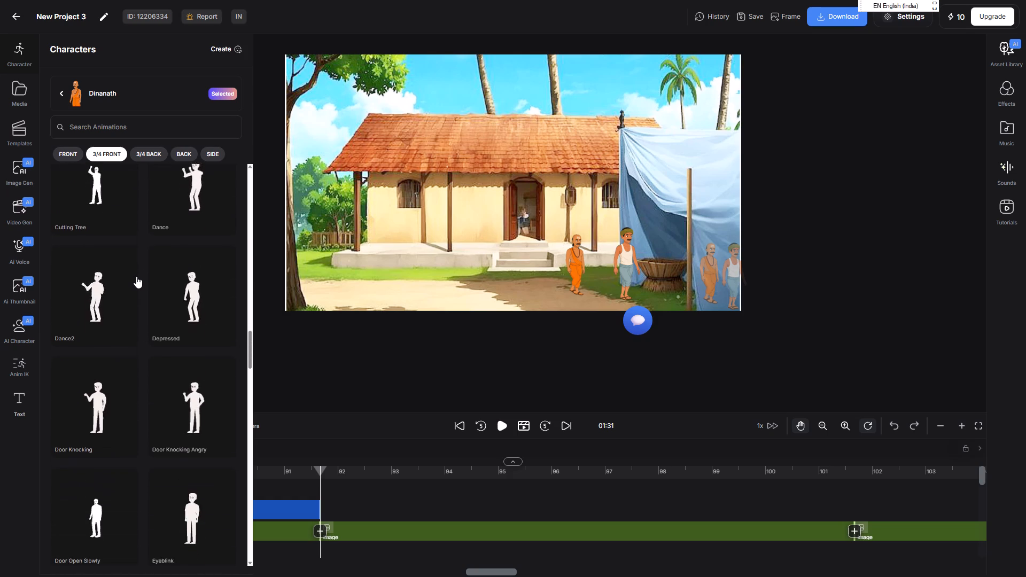
scroll(136, 276, down, 8)
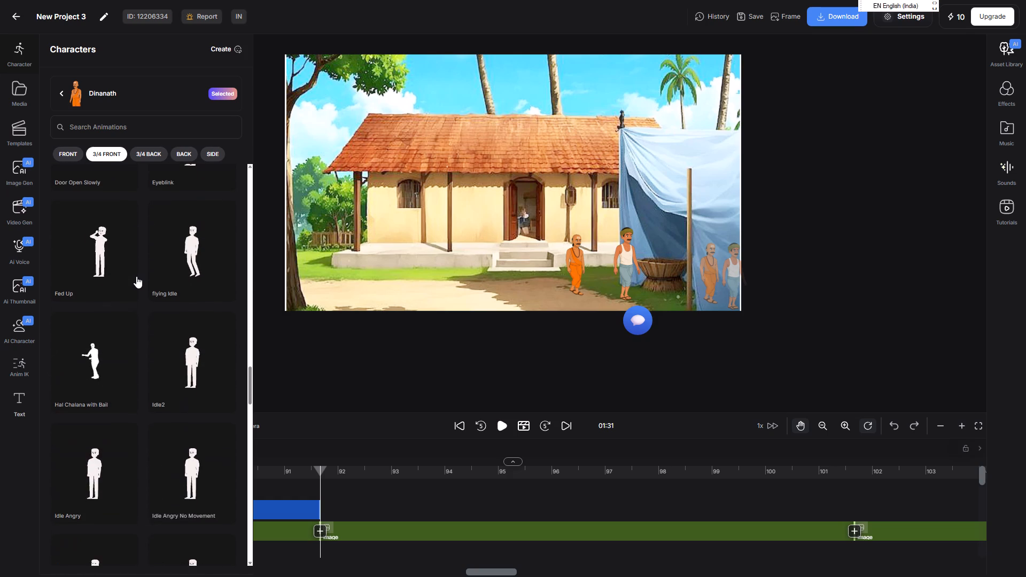
scroll(136, 276, down, 7)
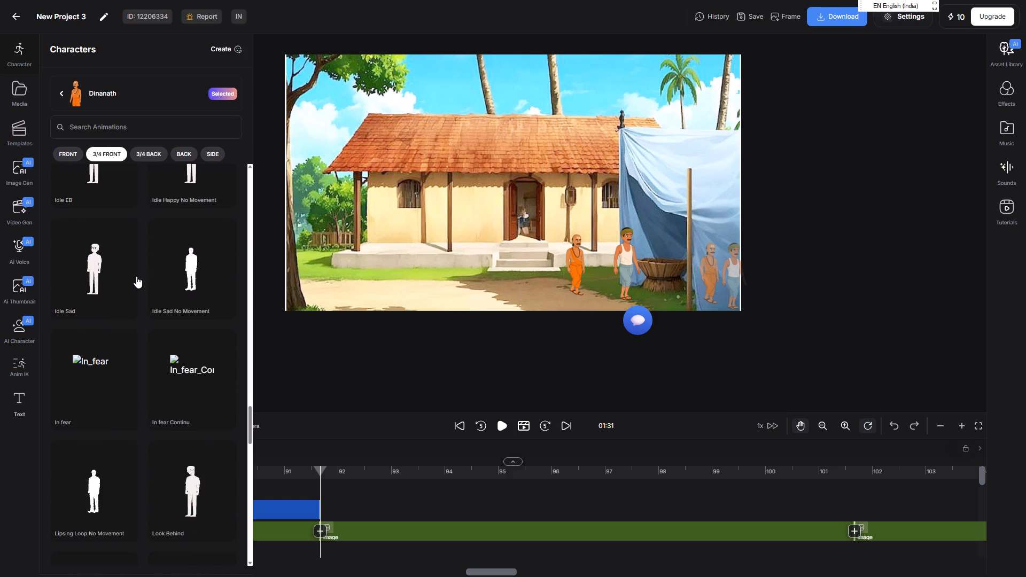
scroll(136, 276, down, 9)
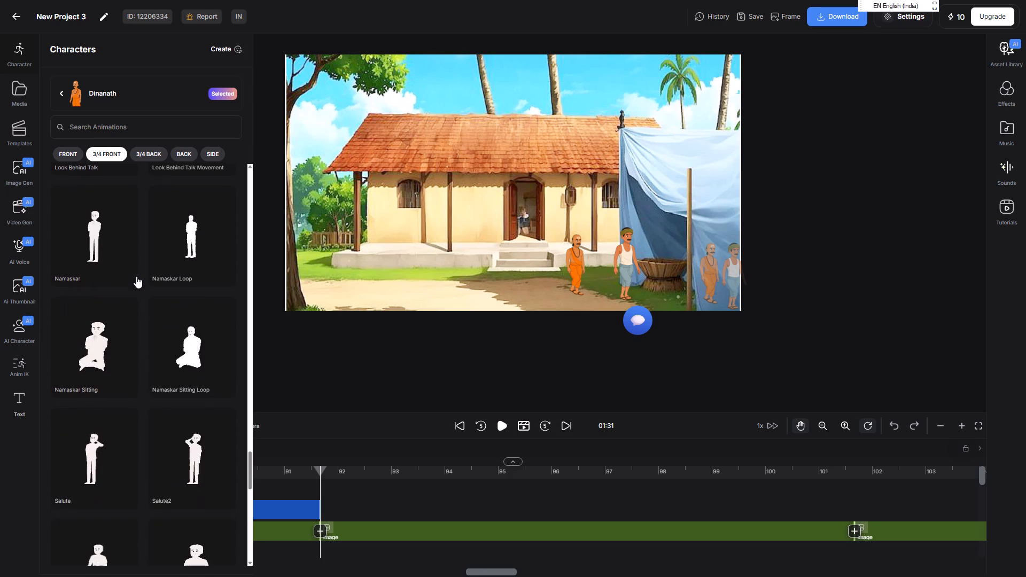
Add Dinanath's back-view Walk animation at the start of the house scene, at about 91.7 s, and preview it briefly.
click(133, 126)
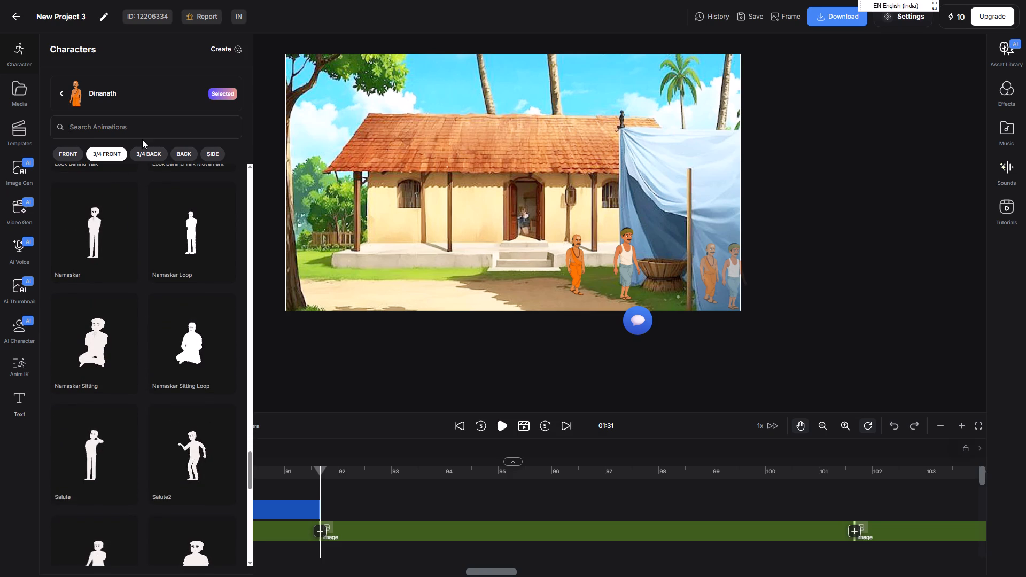
click(182, 150)
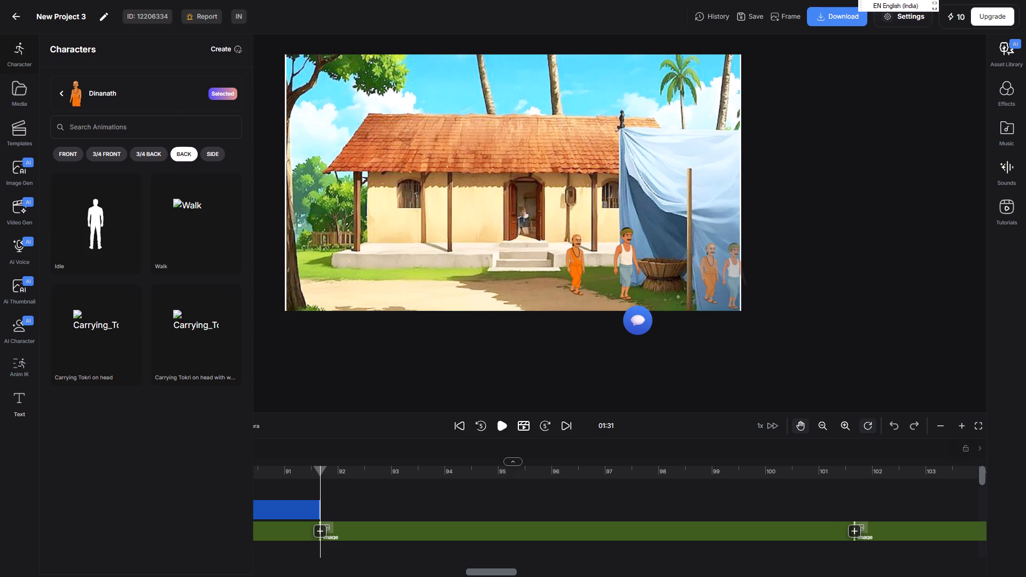
click(172, 214)
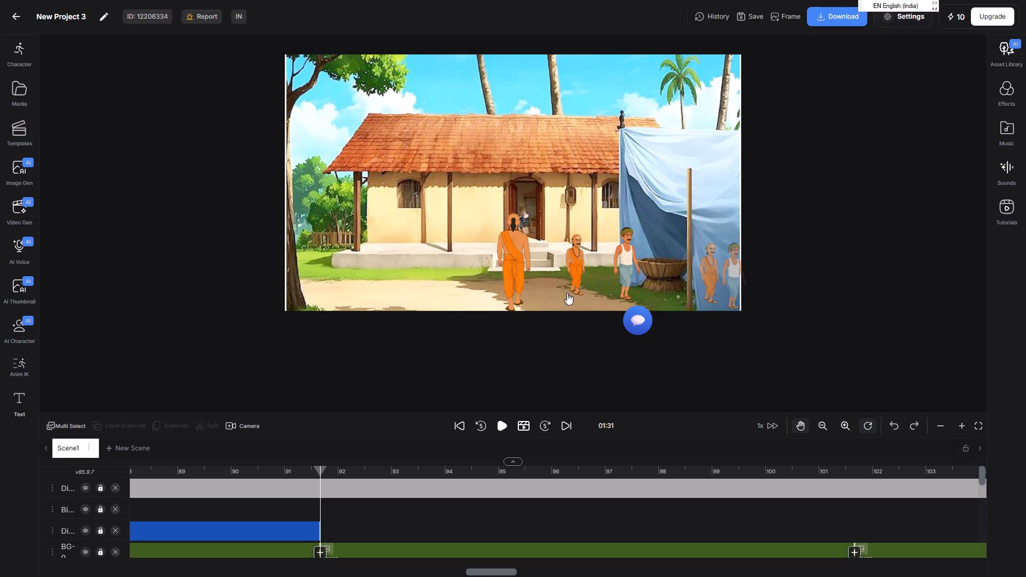
click(498, 423)
click(498, 423)
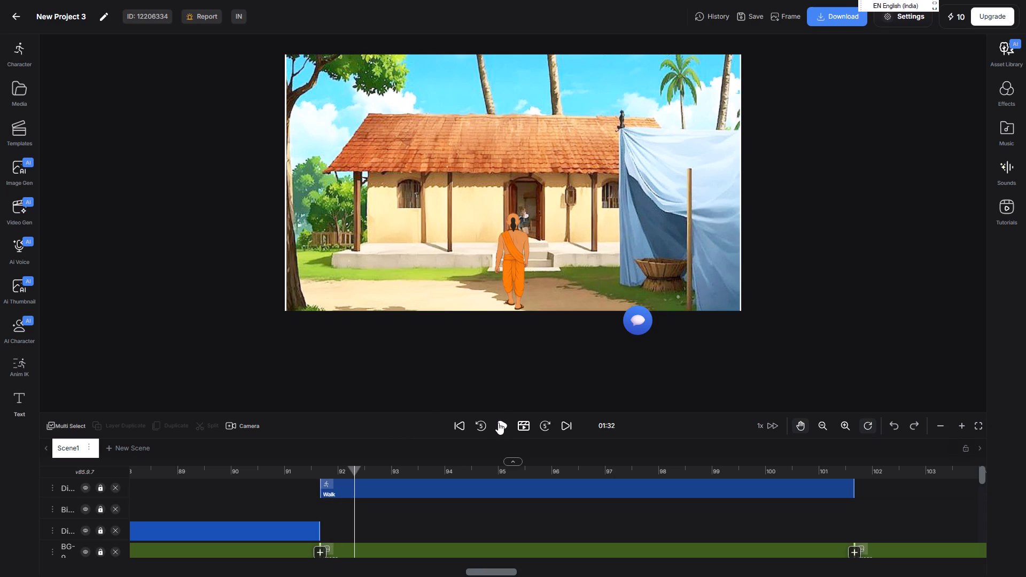
Scale down the back-view Dinanath and position him on the dirt path in the foreground, just left of the house steps.
click(519, 259)
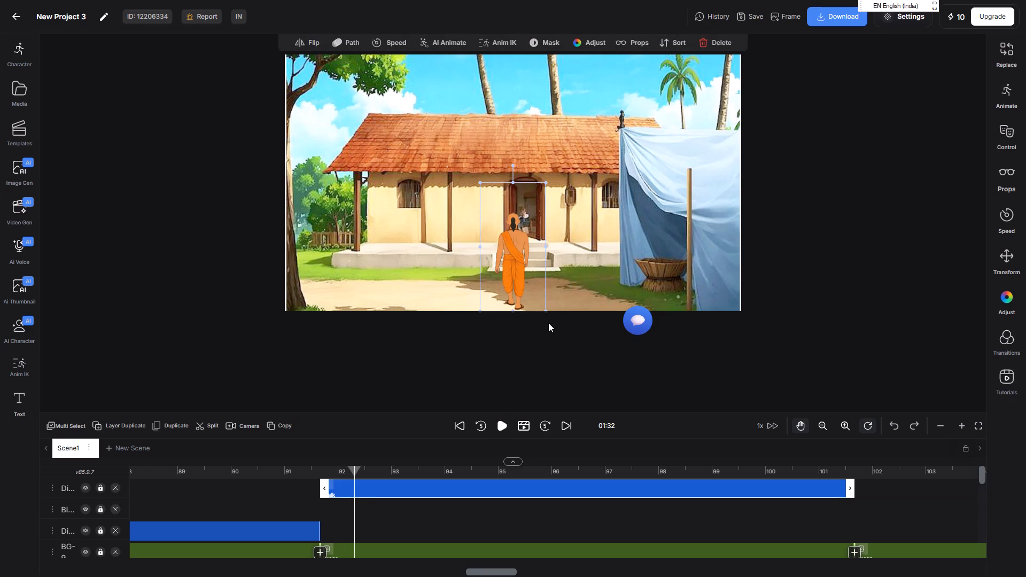
drag(545, 313, 541, 312)
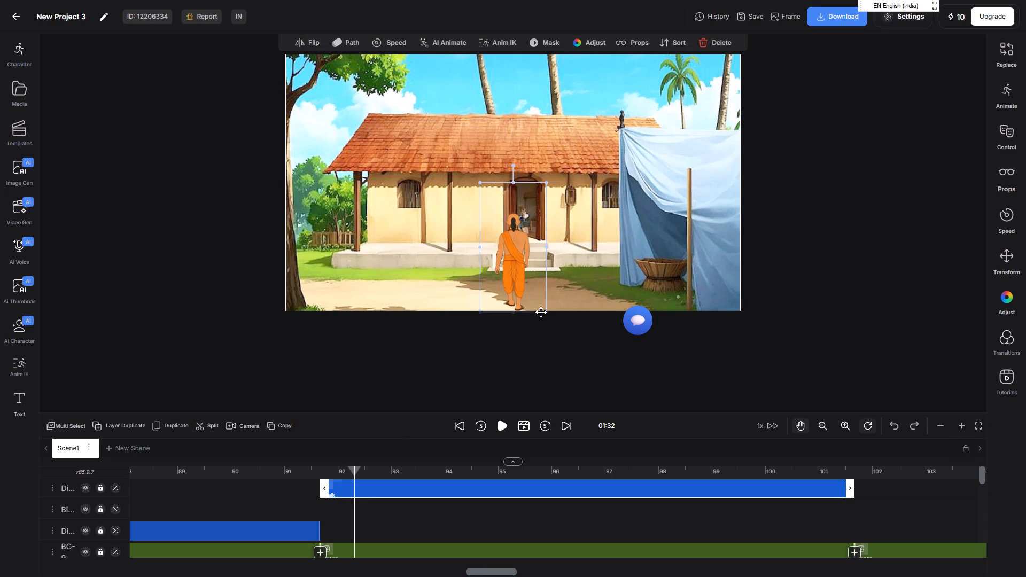
drag(541, 312, 523, 302)
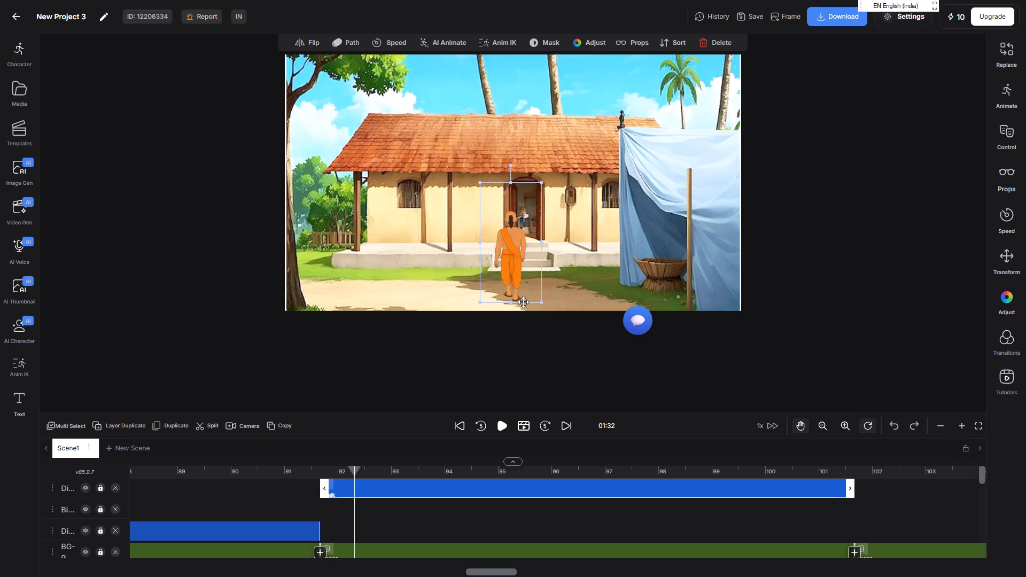
drag(523, 302, 520, 299)
drag(511, 250, 511, 275)
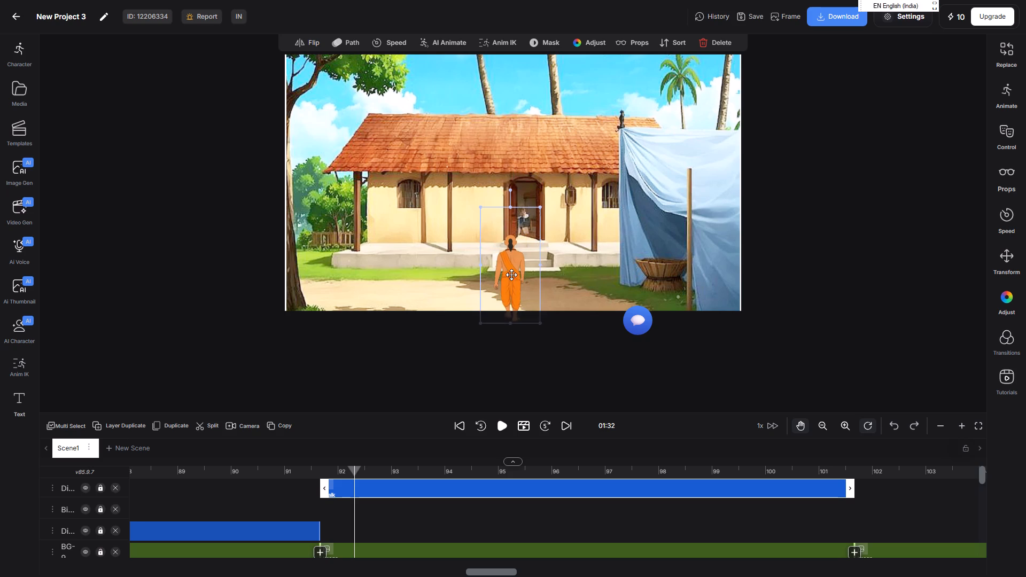
drag(511, 275, 384, 254)
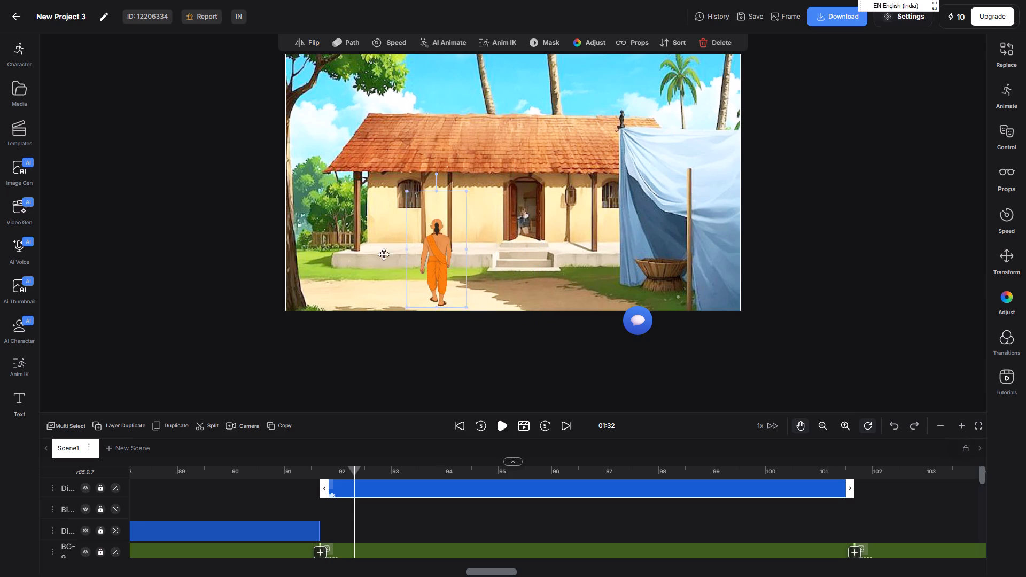
drag(384, 254, 398, 270)
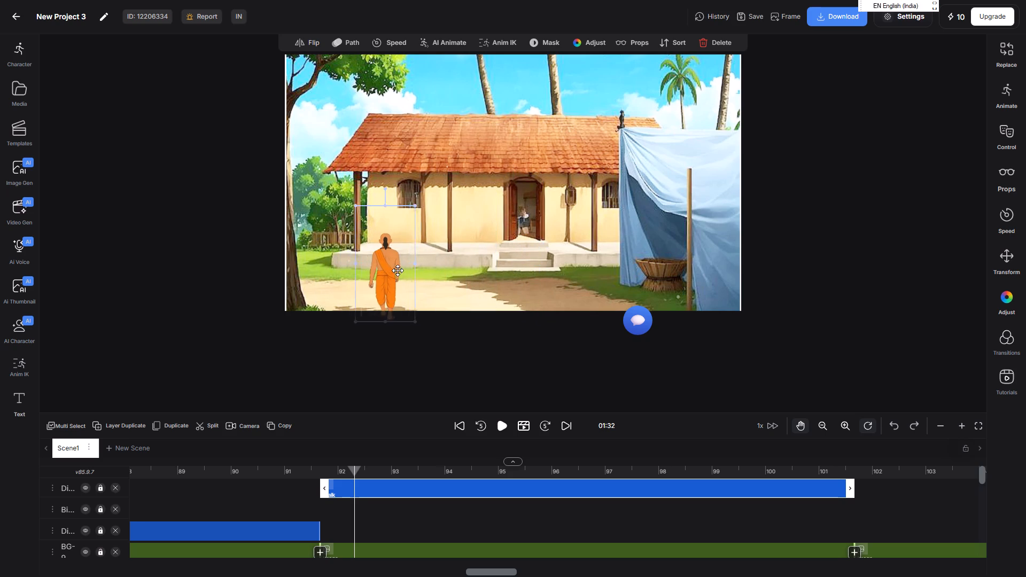
drag(398, 270, 406, 270)
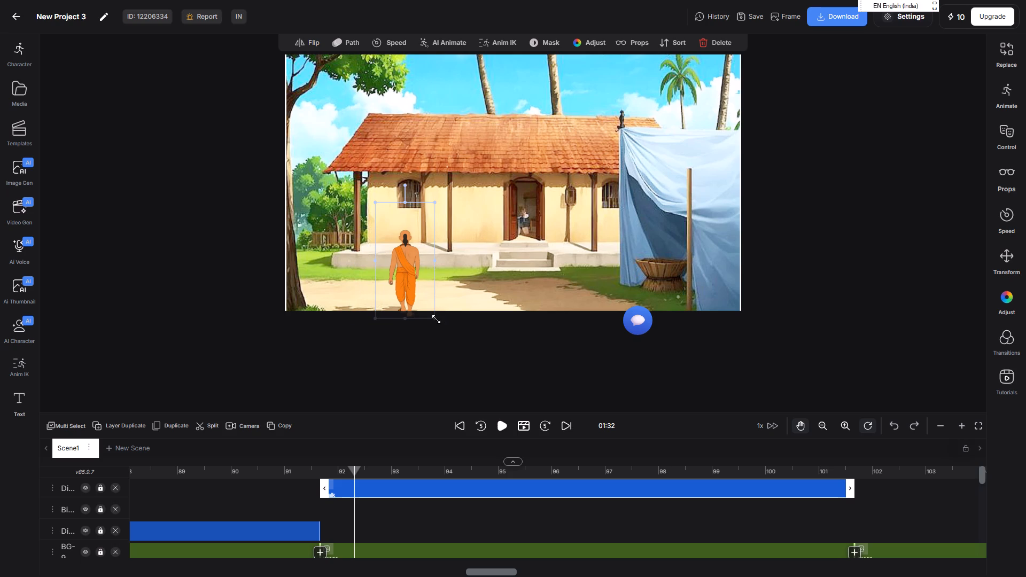
drag(436, 319, 427, 299)
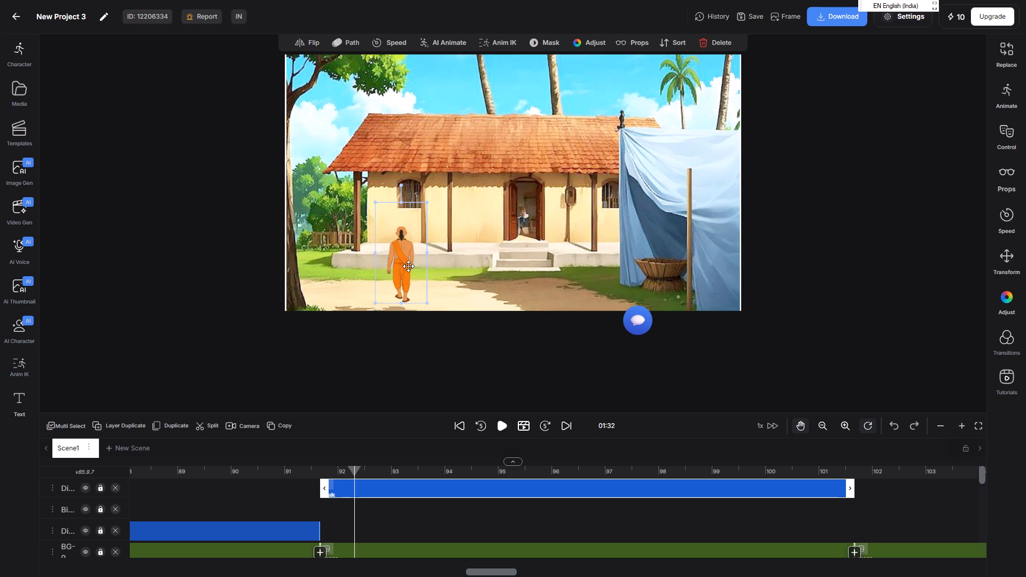
drag(397, 256, 397, 267)
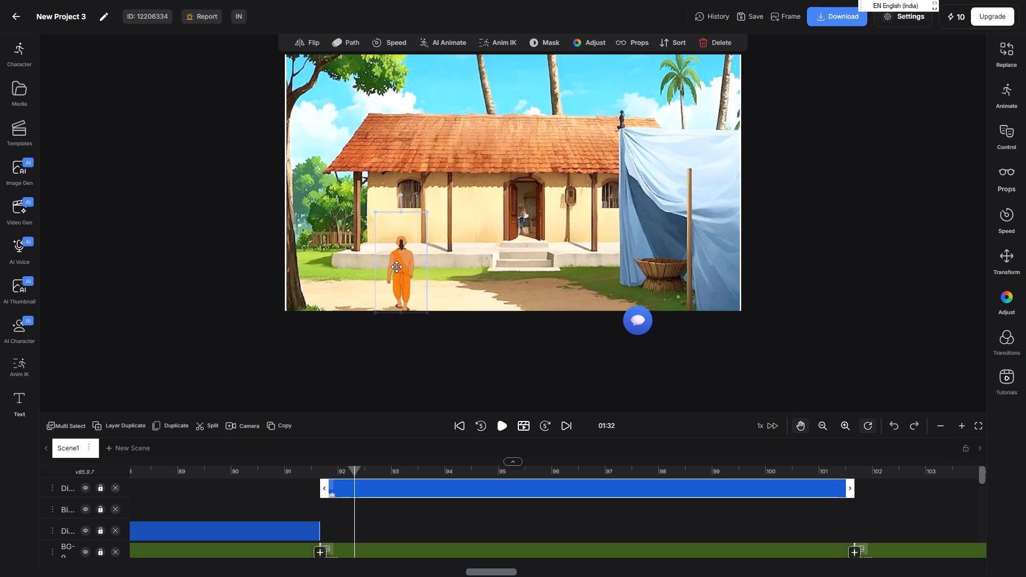
drag(397, 267, 406, 272)
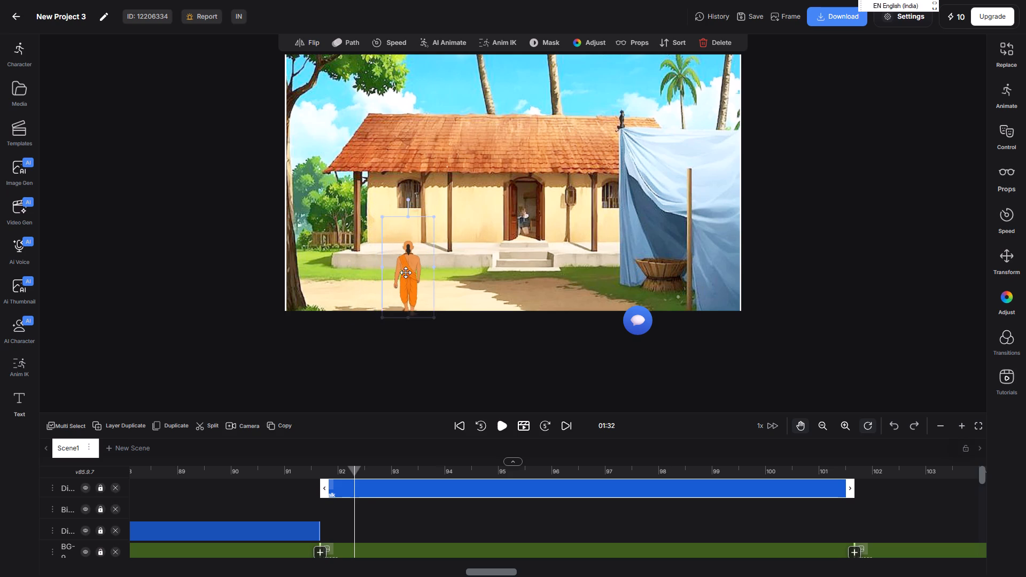
drag(406, 272, 467, 269)
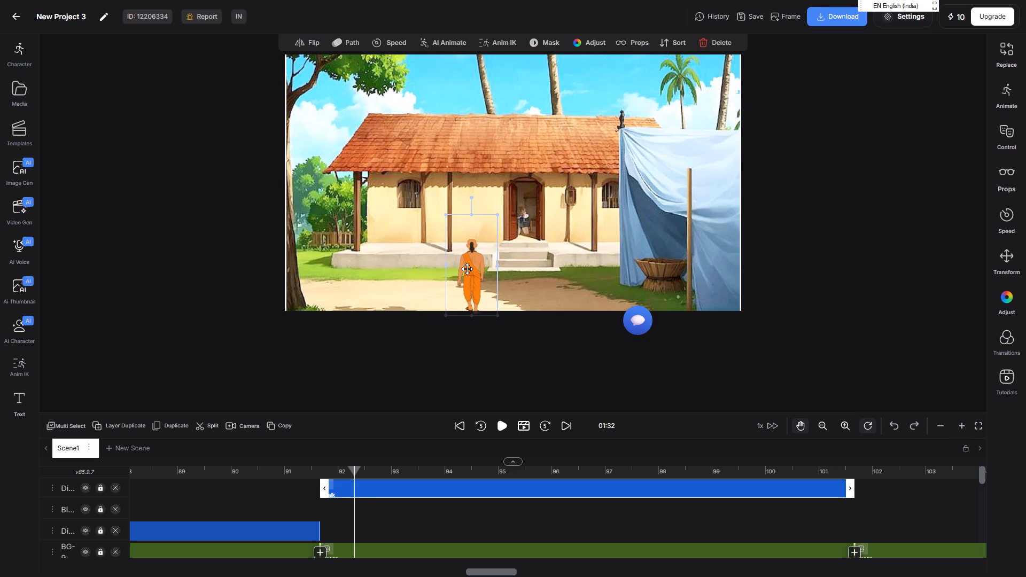
Give the back-view Dinanath a motion path from the dirt path to the house doorway, with a smaller end figure on the steps.
click(341, 44)
drag(542, 282, 537, 260)
drag(548, 293, 548, 278)
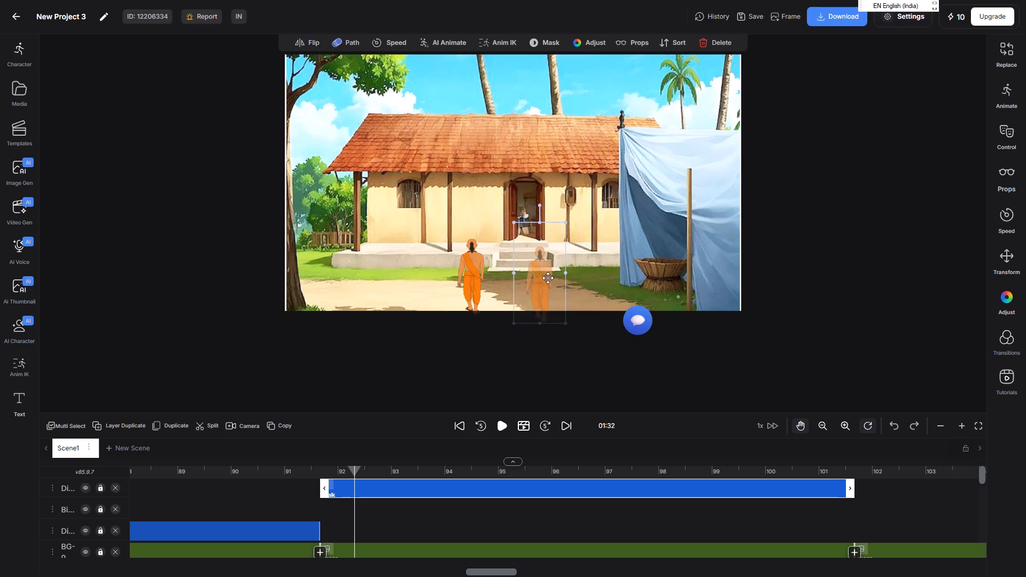
drag(548, 278, 530, 238)
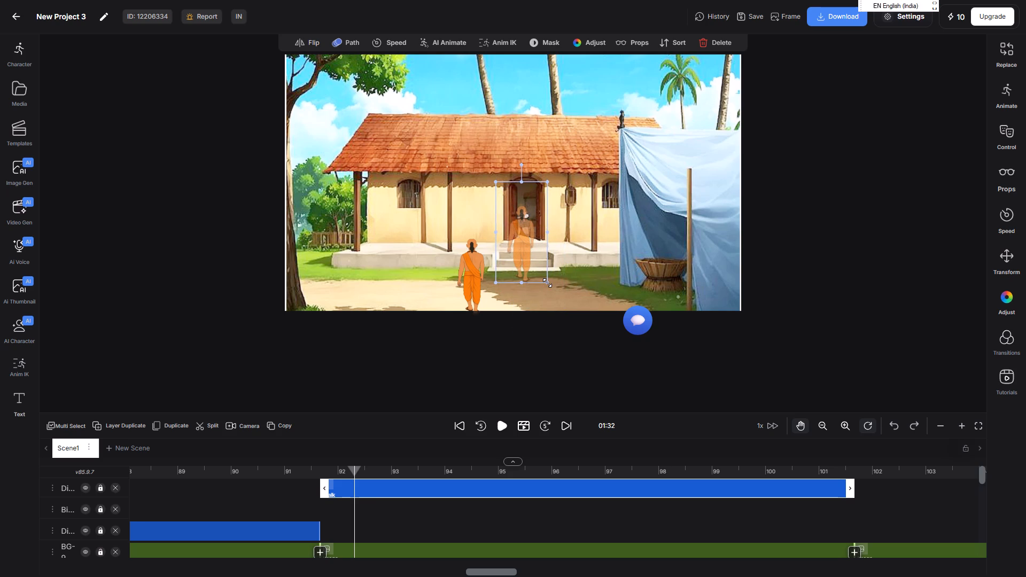
drag(547, 283, 539, 271)
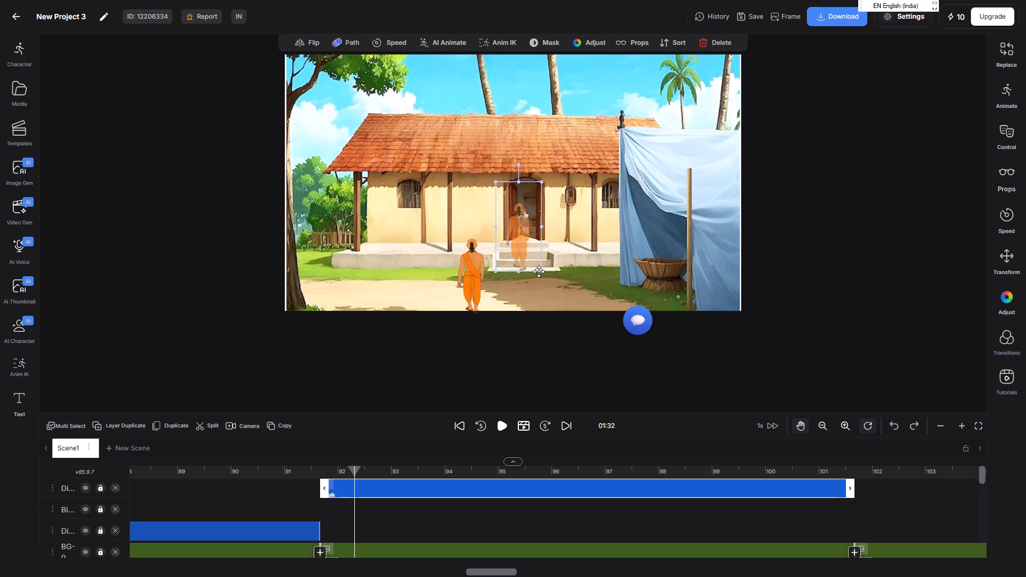
drag(539, 271, 530, 260)
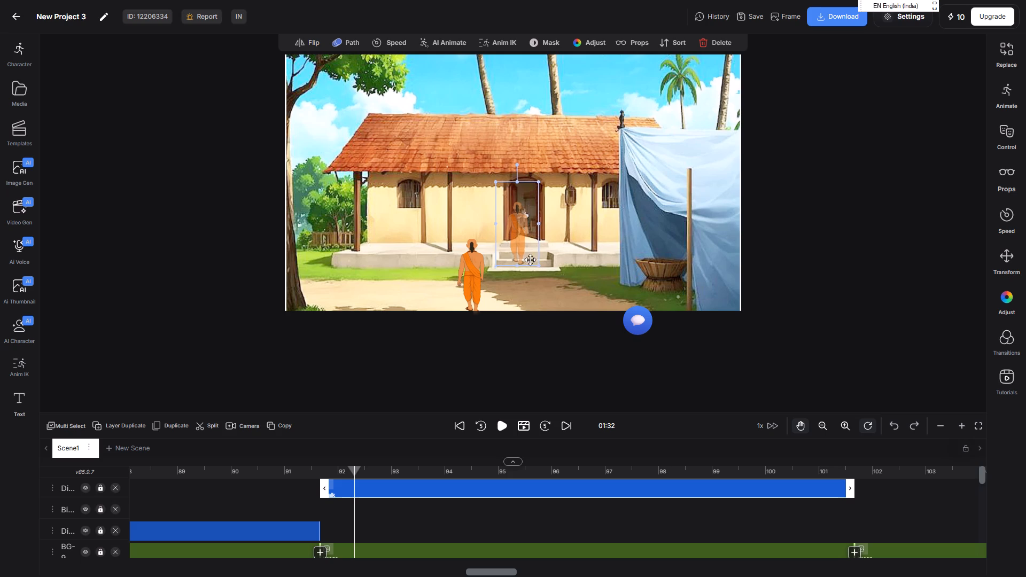
drag(530, 260, 531, 240)
drag(512, 229, 519, 245)
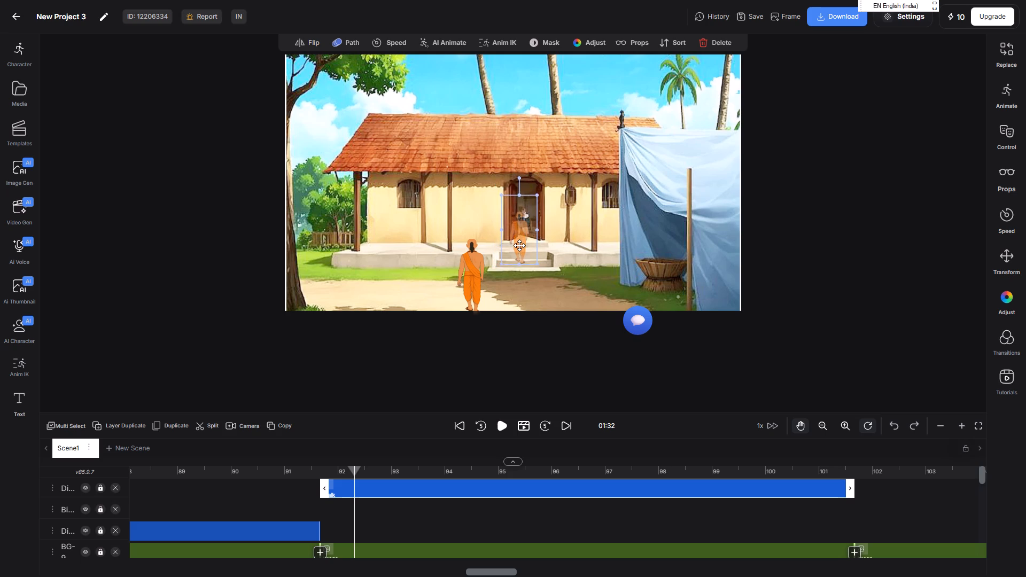
drag(519, 245, 519, 246)
click(499, 423)
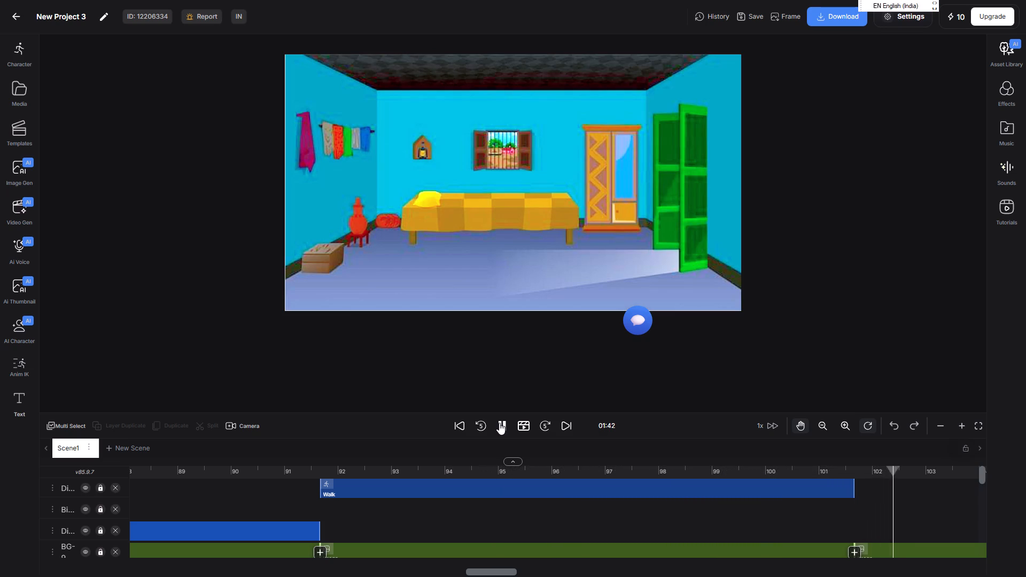
click(499, 425)
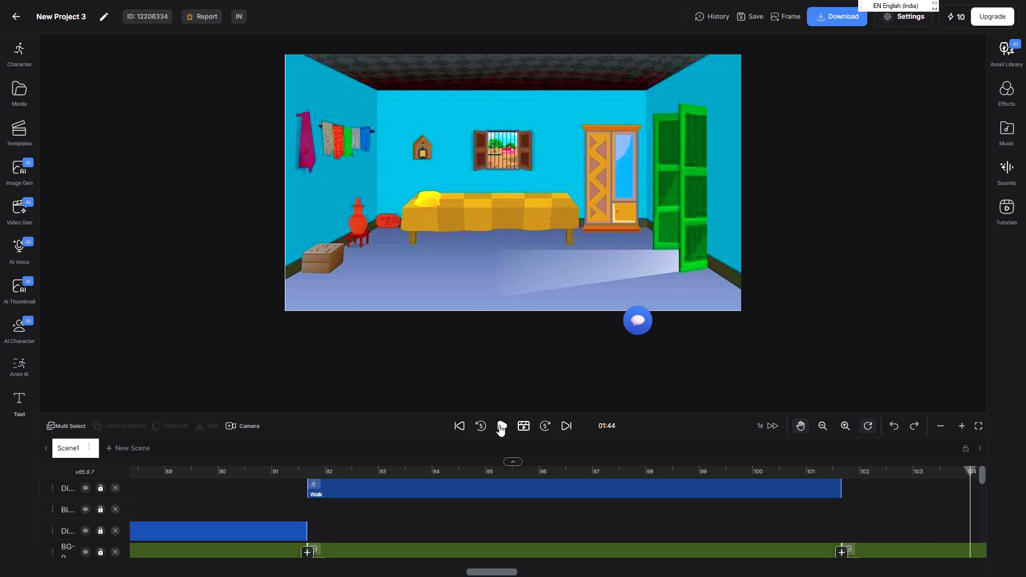
drag(508, 510, 585, 504)
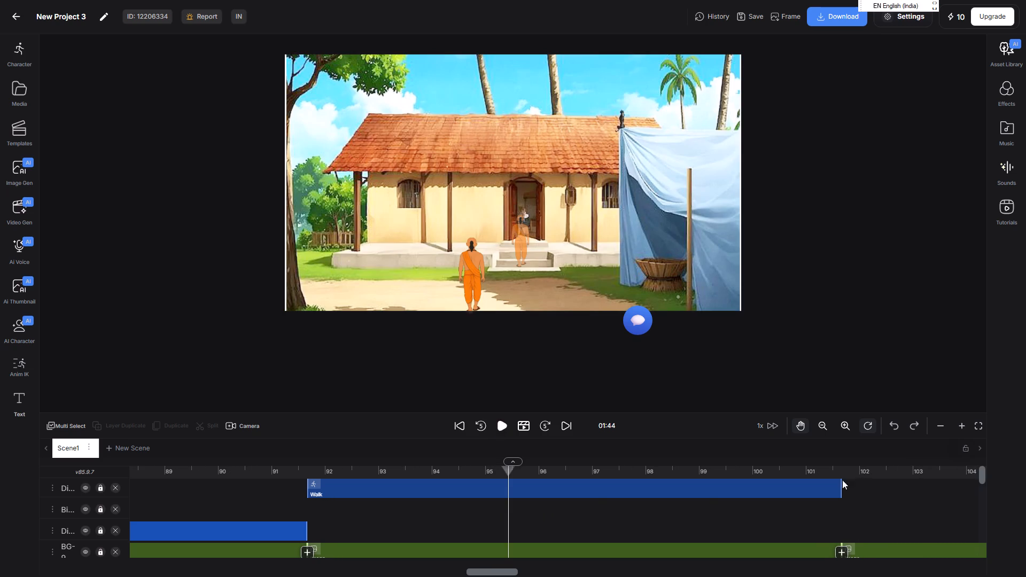
click(837, 480)
click(846, 487)
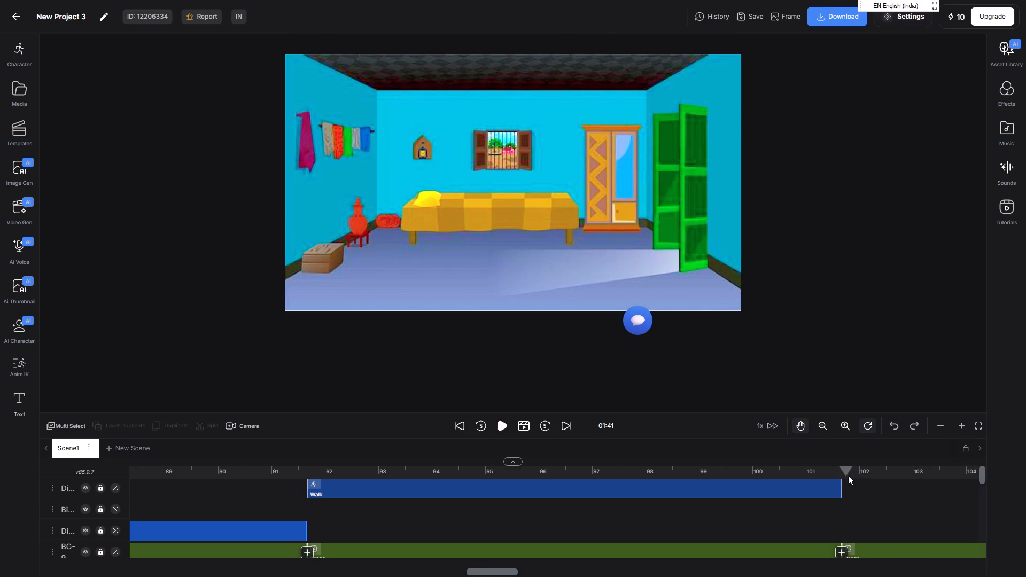
drag(846, 470, 843, 471)
drag(843, 471, 841, 472)
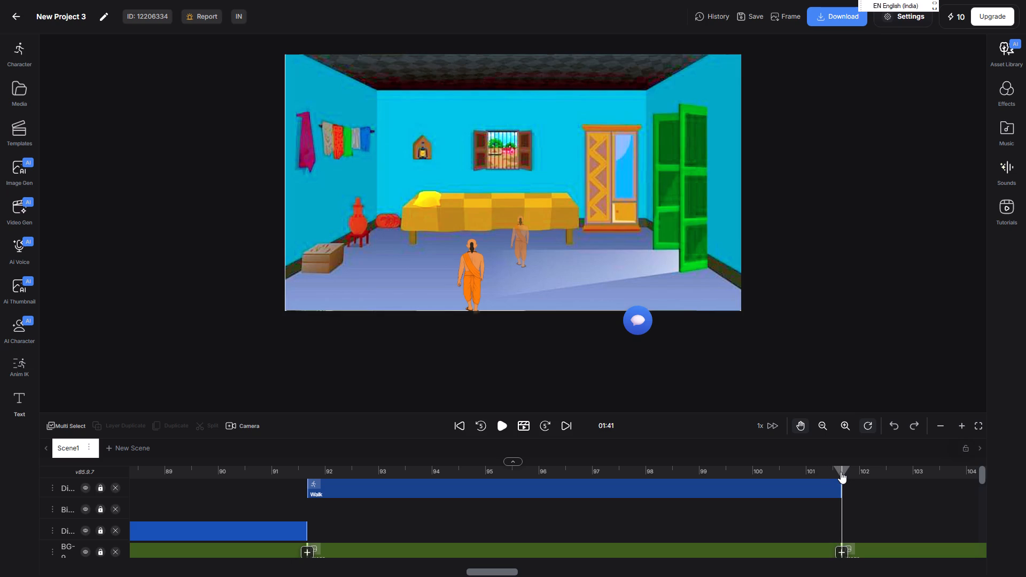
click(496, 422)
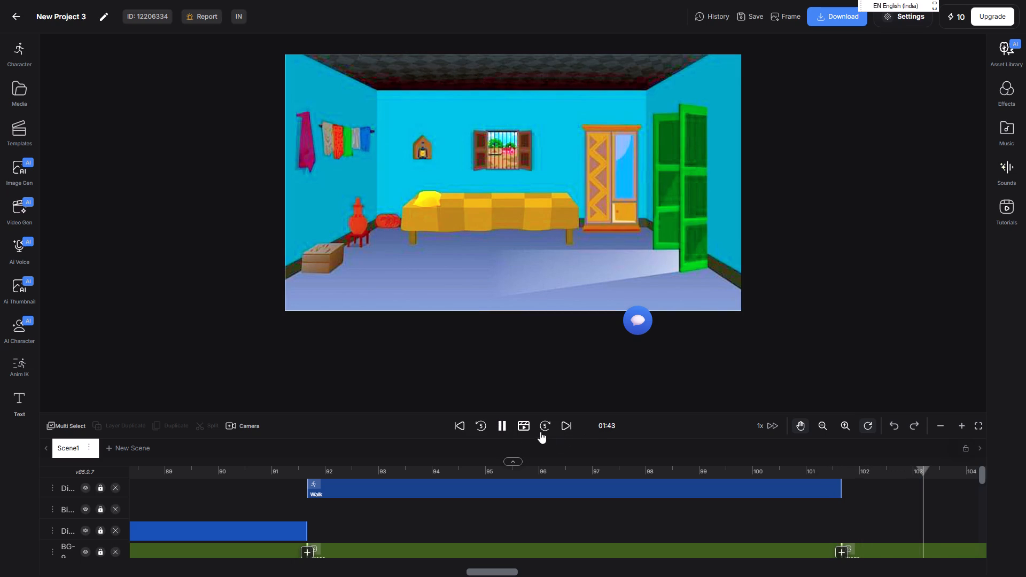
click(506, 418)
click(837, 487)
click(847, 491)
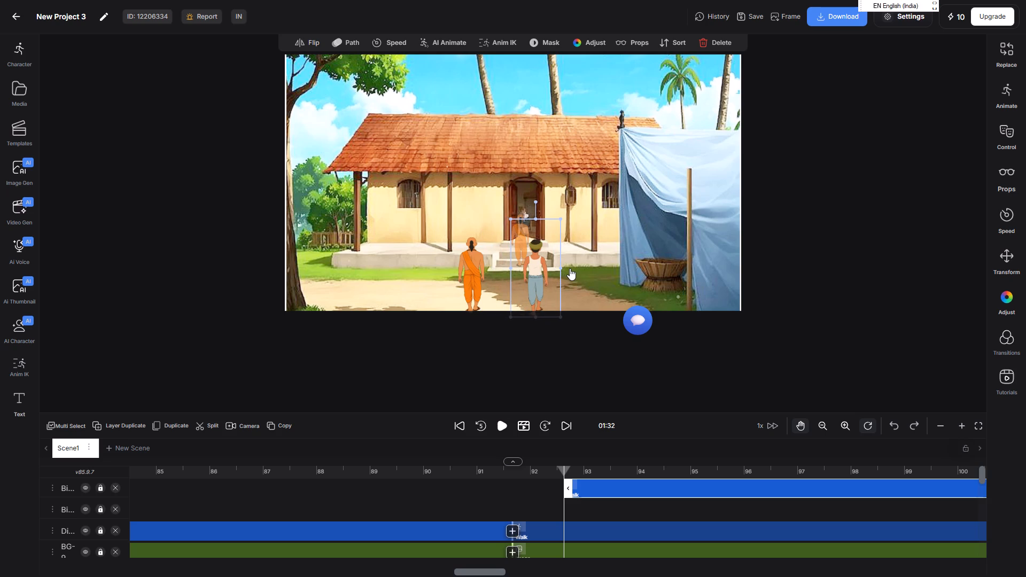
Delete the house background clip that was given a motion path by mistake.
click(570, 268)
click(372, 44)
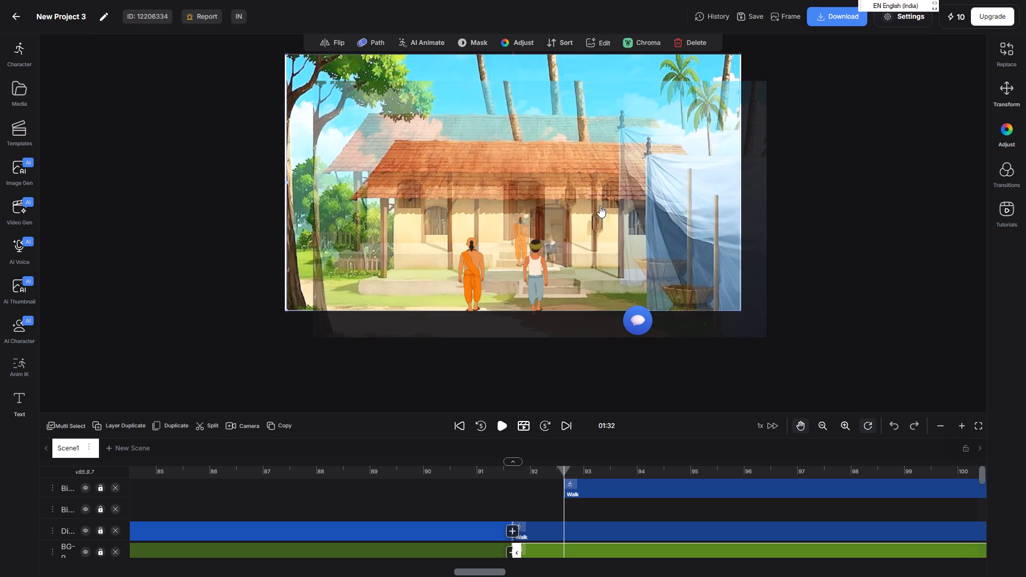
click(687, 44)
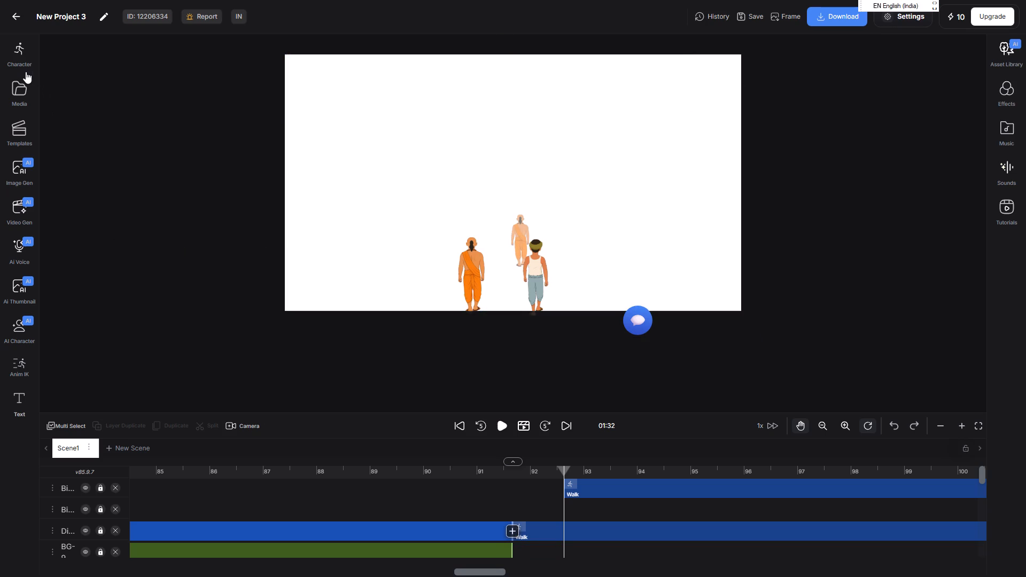
Add the house image from the uploaded media again and place it on the BG-9 track starting at 91.68 s.
click(22, 88)
scroll(103, 231, down, 5)
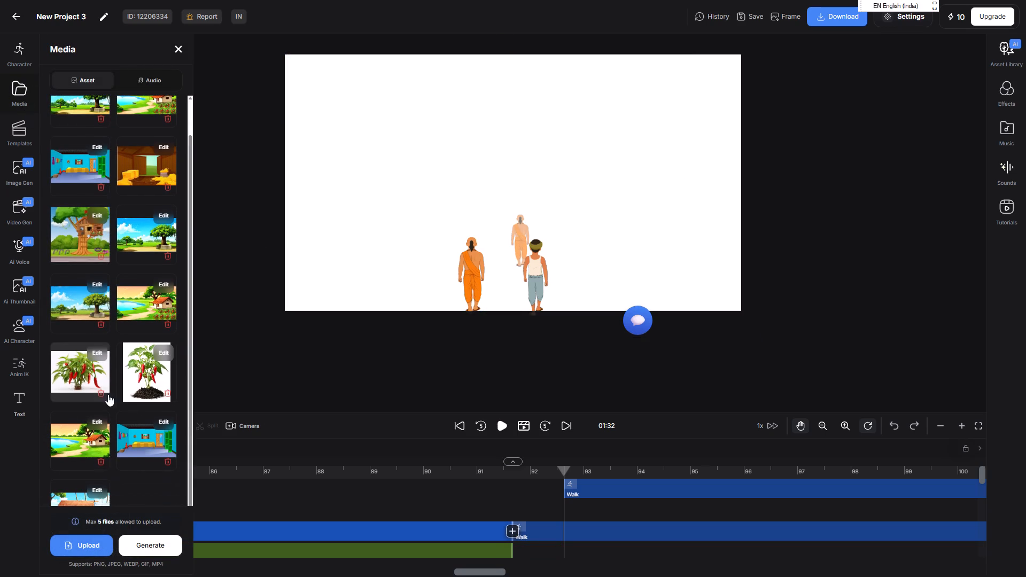
click(74, 501)
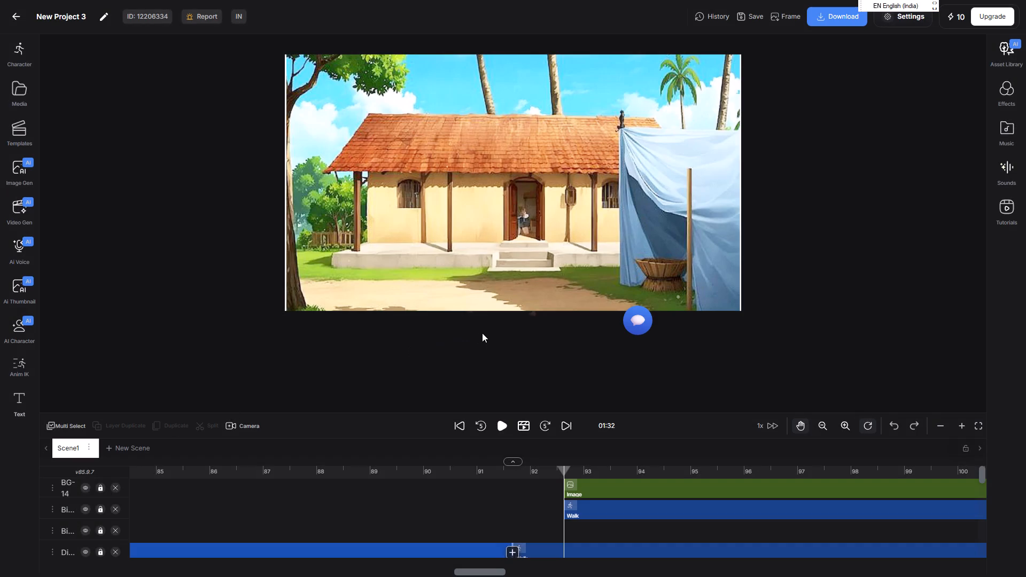
drag(618, 495, 607, 520)
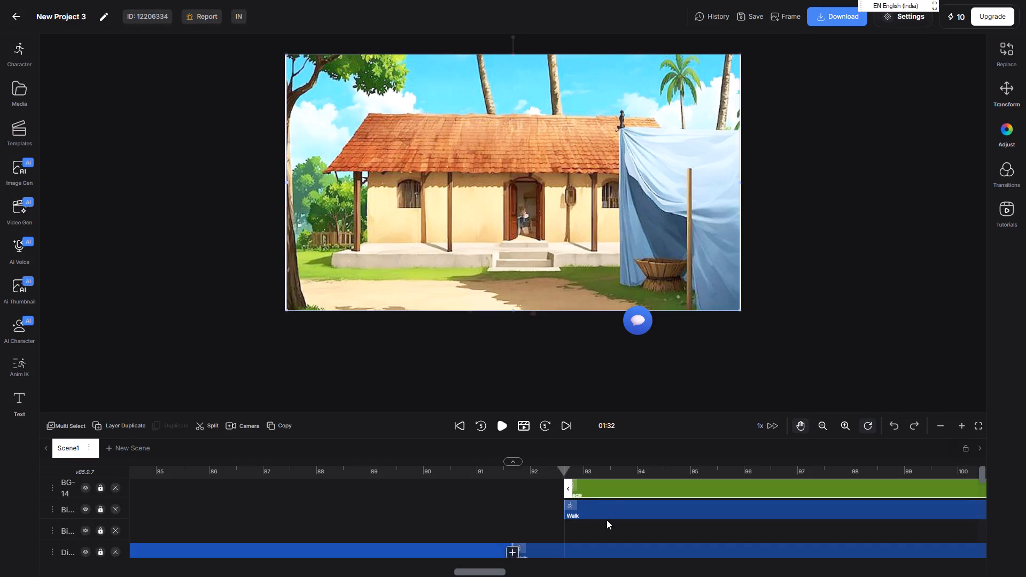
drag(607, 520, 593, 553)
scroll(593, 553, down, 1)
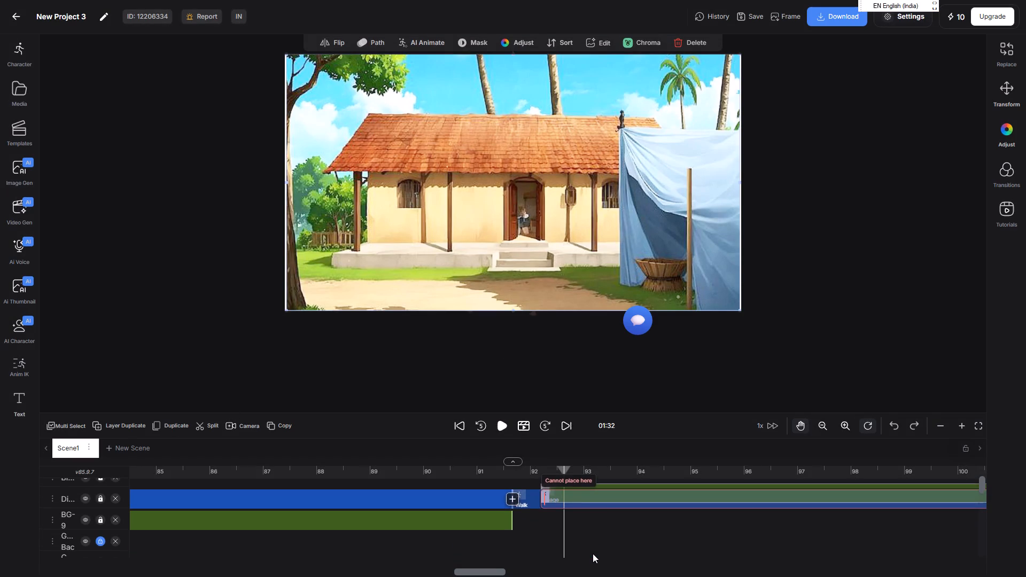
drag(593, 553, 563, 524)
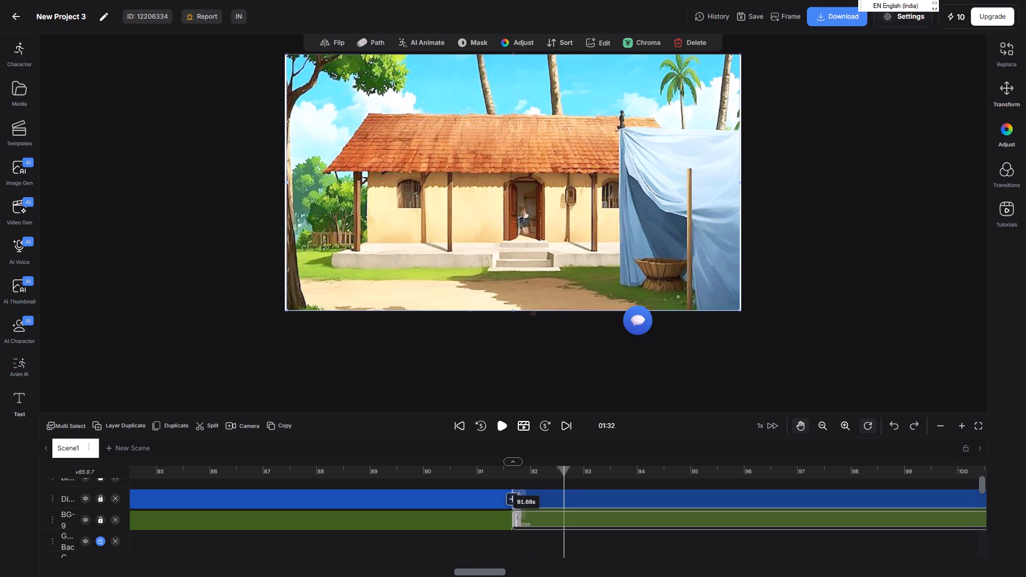
drag(563, 524, 562, 527)
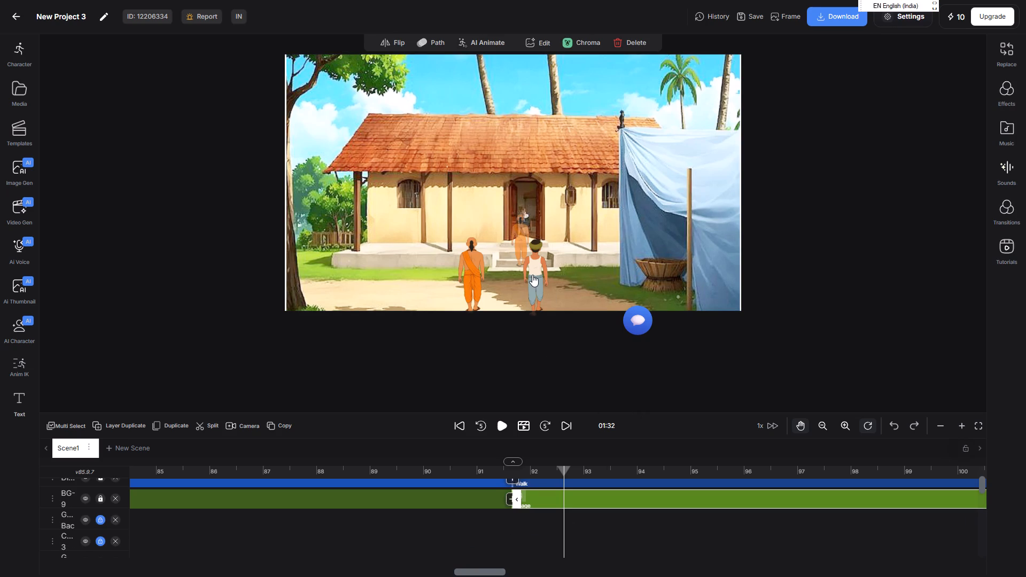
Give the back-view Birju a motion path from the dirt path to the house doorway, with a smaller end figure at the door.
click(532, 274)
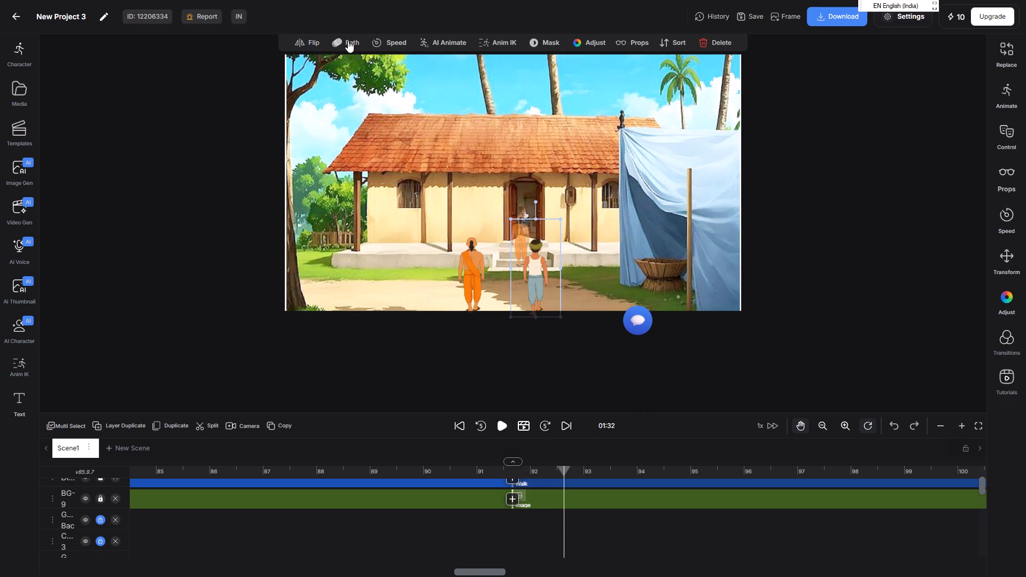
click(348, 41)
drag(543, 289, 543, 285)
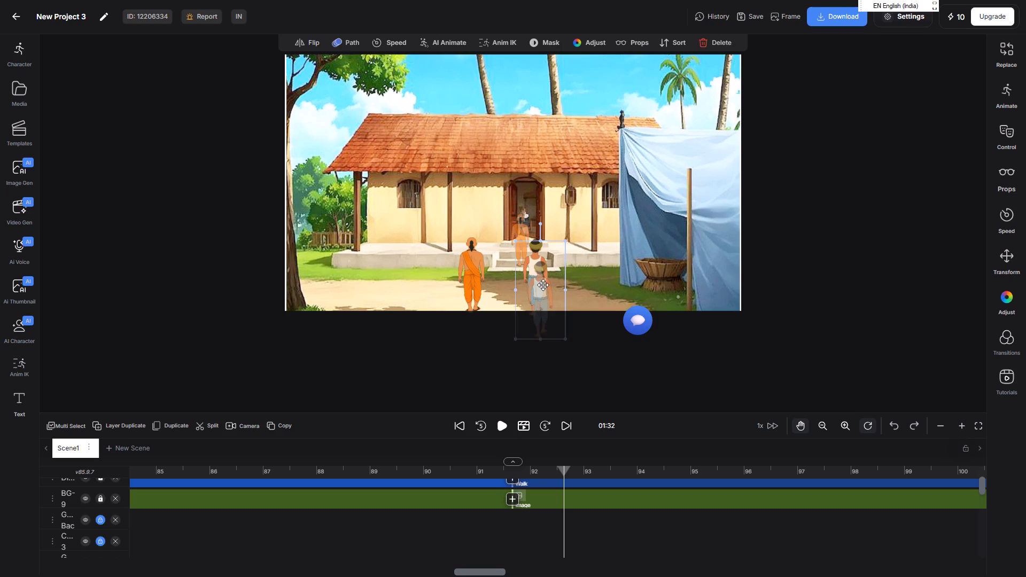
drag(543, 285, 540, 249)
drag(554, 286, 567, 262)
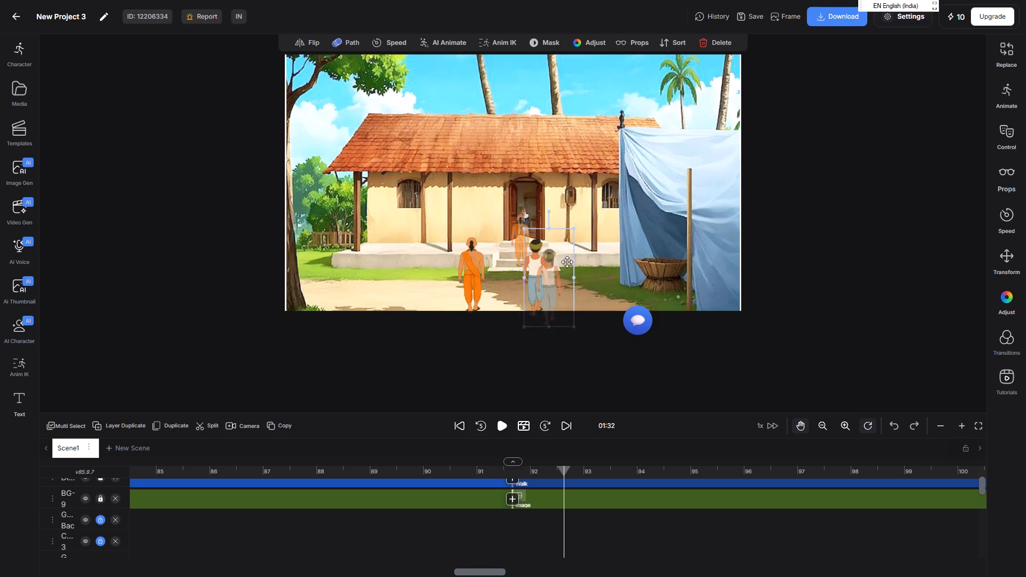
drag(567, 262, 557, 223)
drag(570, 275, 569, 269)
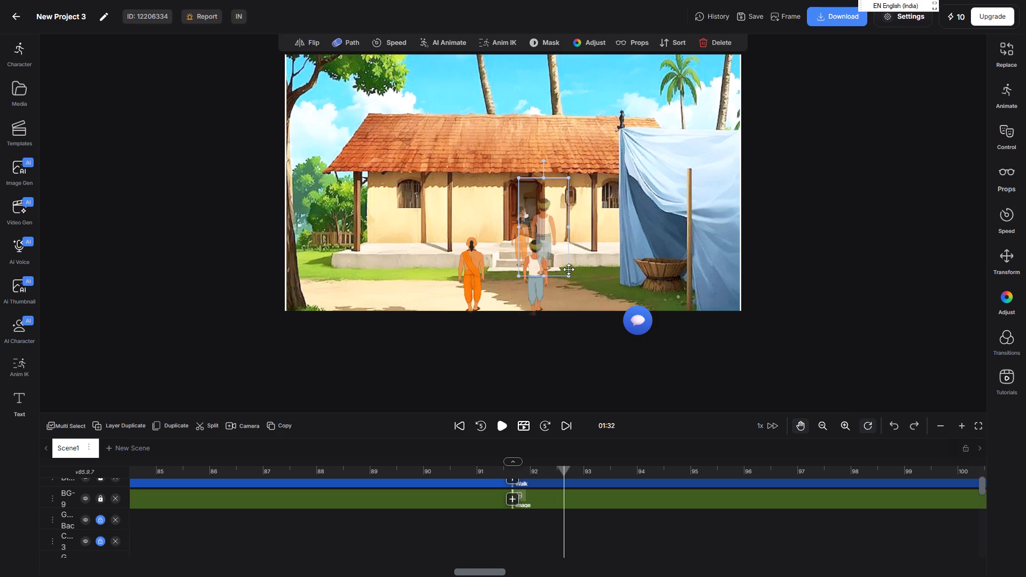
drag(569, 269, 551, 247)
click(535, 223)
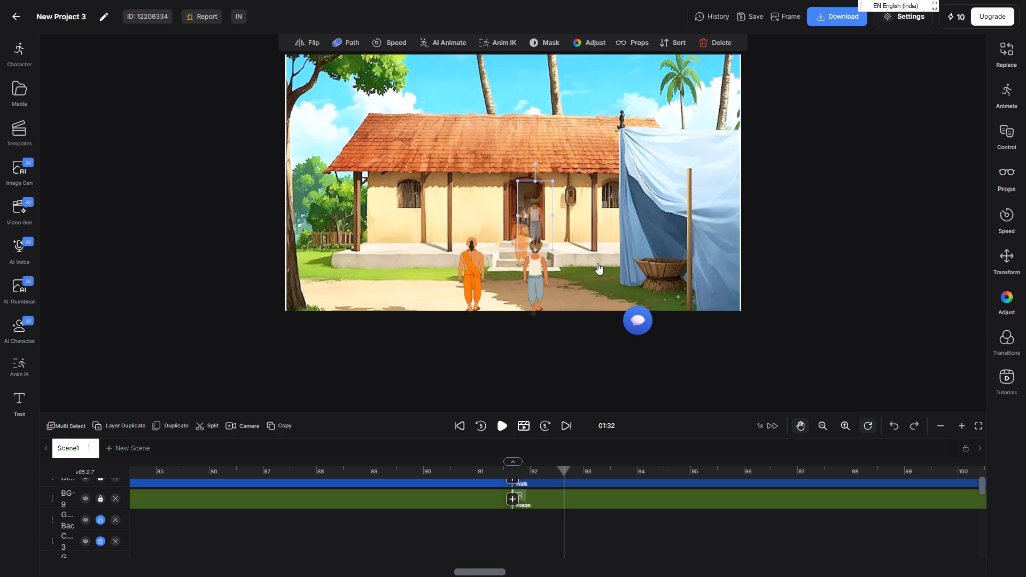
drag(553, 250, 549, 245)
click(540, 224)
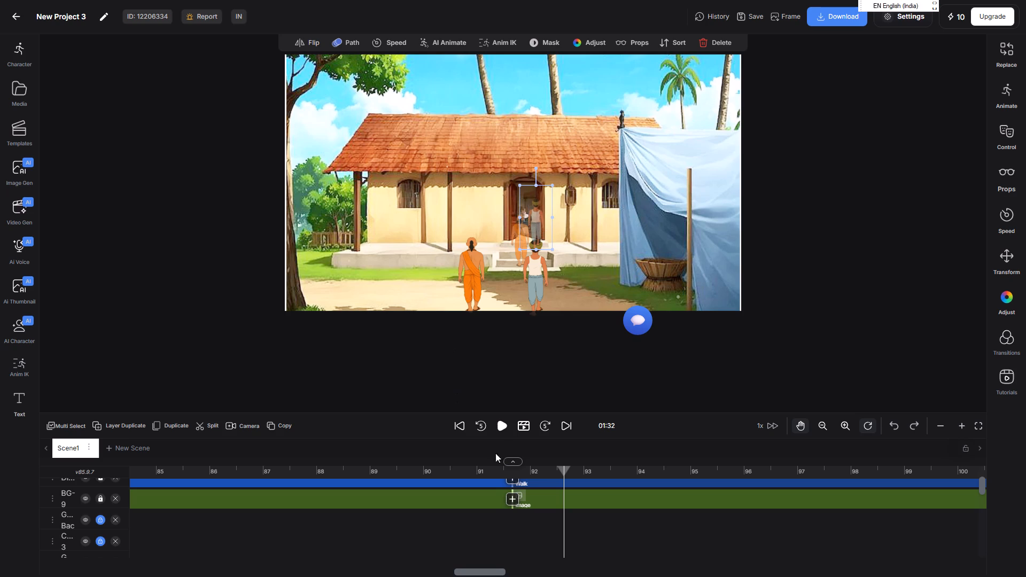
Play both characters' walks to the house and check how their clips end at the change to the bedroom scene.
click(501, 426)
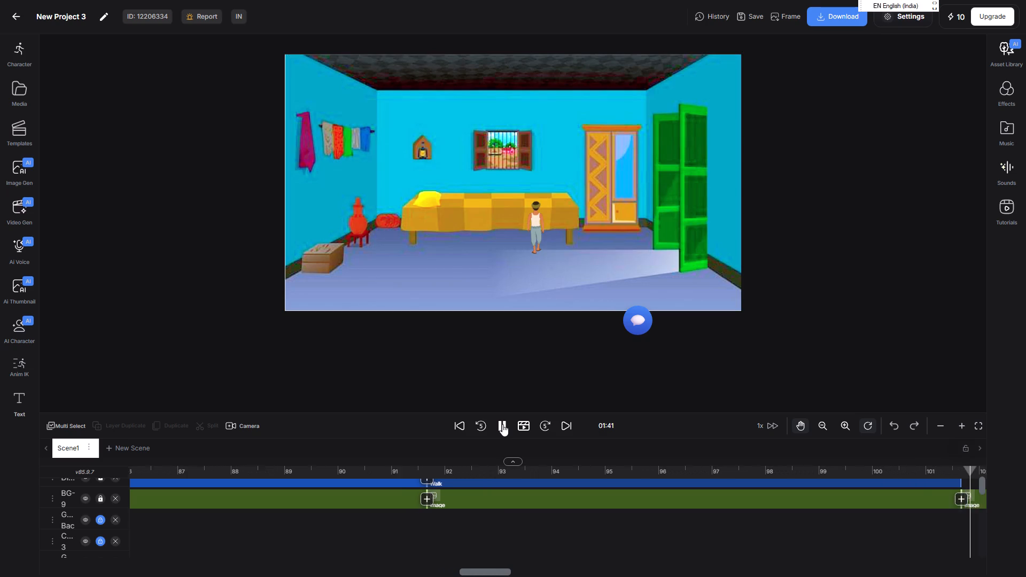
click(507, 428)
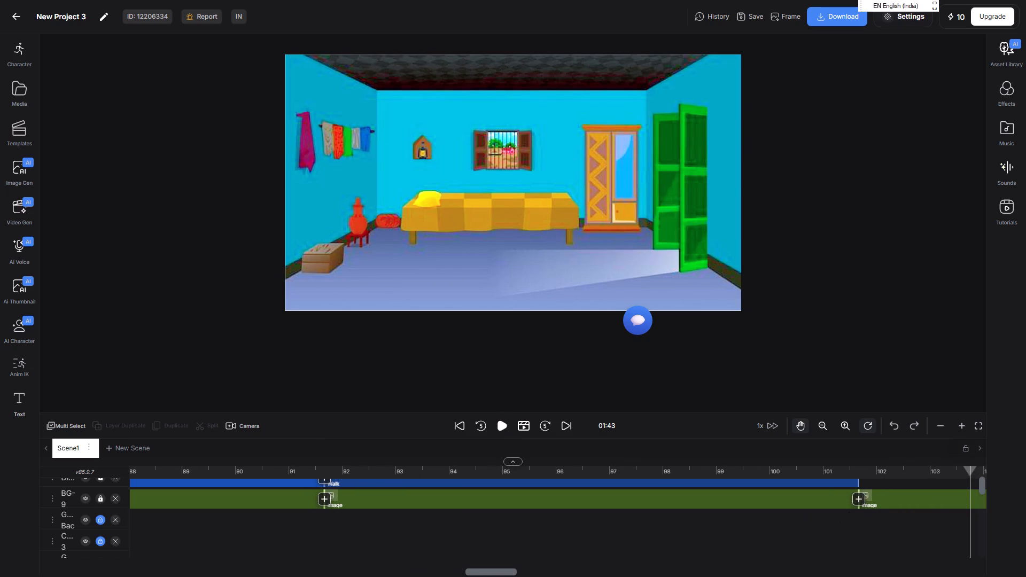
click(395, 473)
click(504, 423)
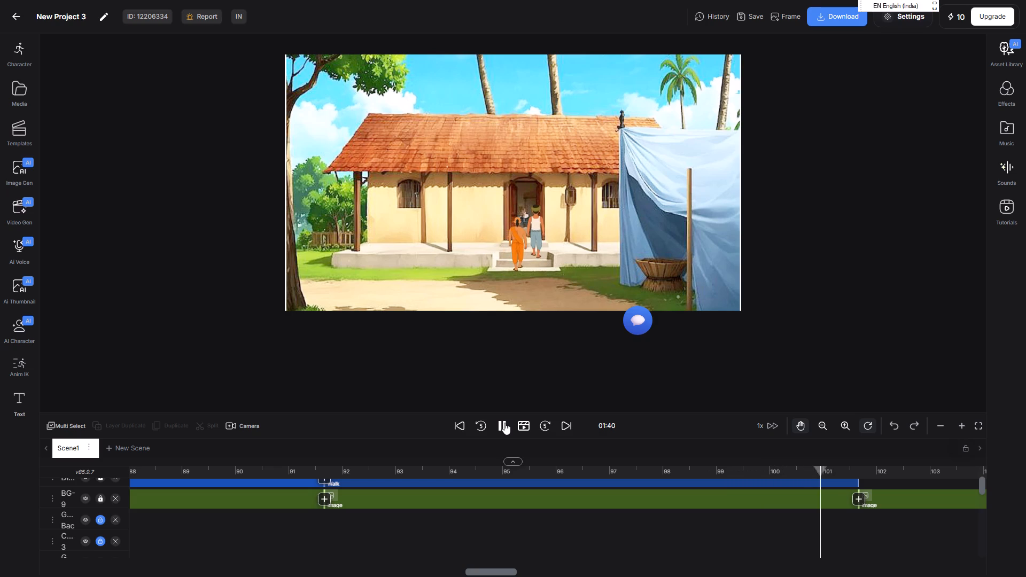
click(504, 423)
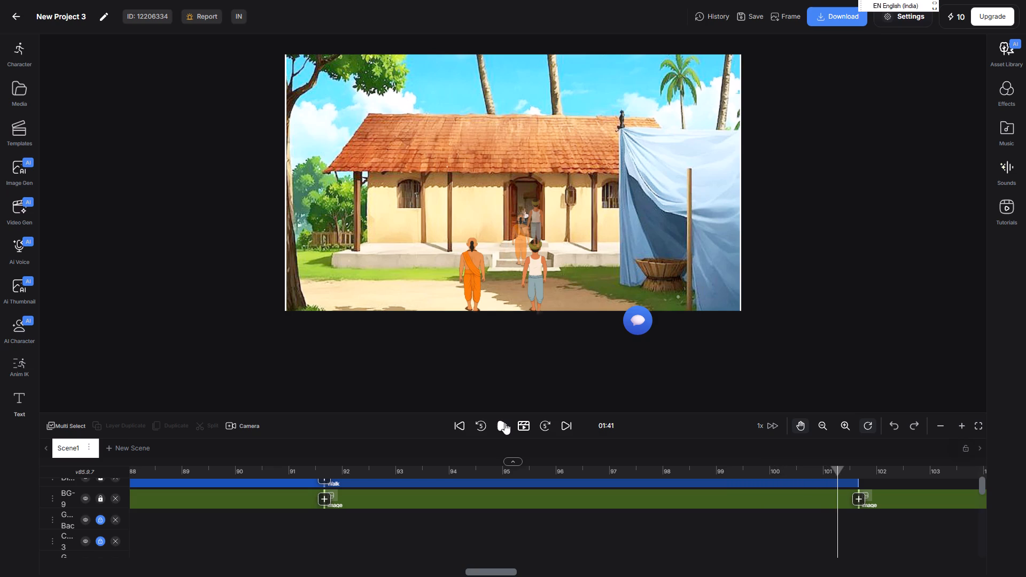
click(504, 423)
Trim the end of Dinanath's Walk clip to about 101.4 s, just before the bedroom scene, and play across the scene change.
click(901, 500)
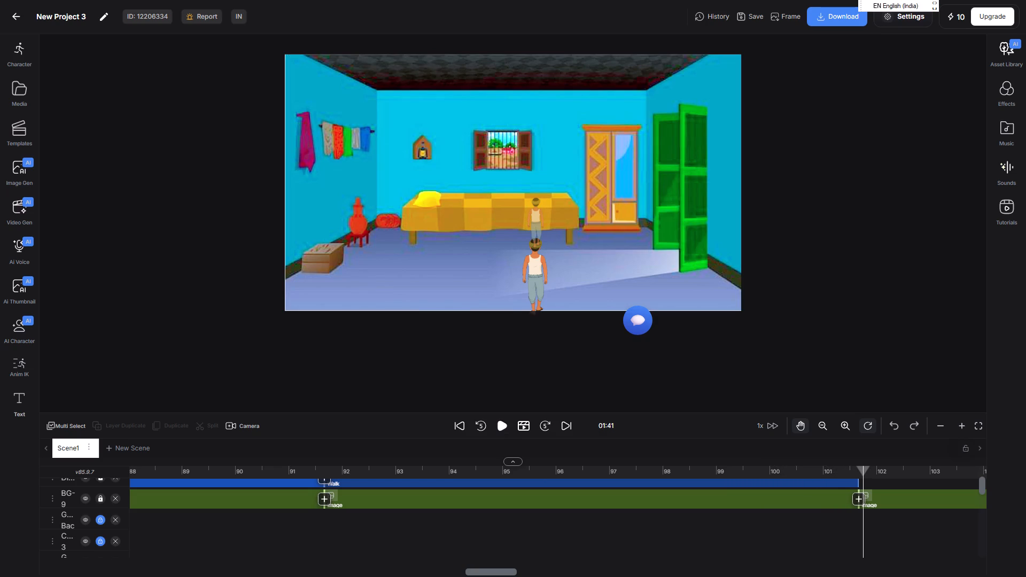
click(854, 485)
drag(855, 485, 849, 485)
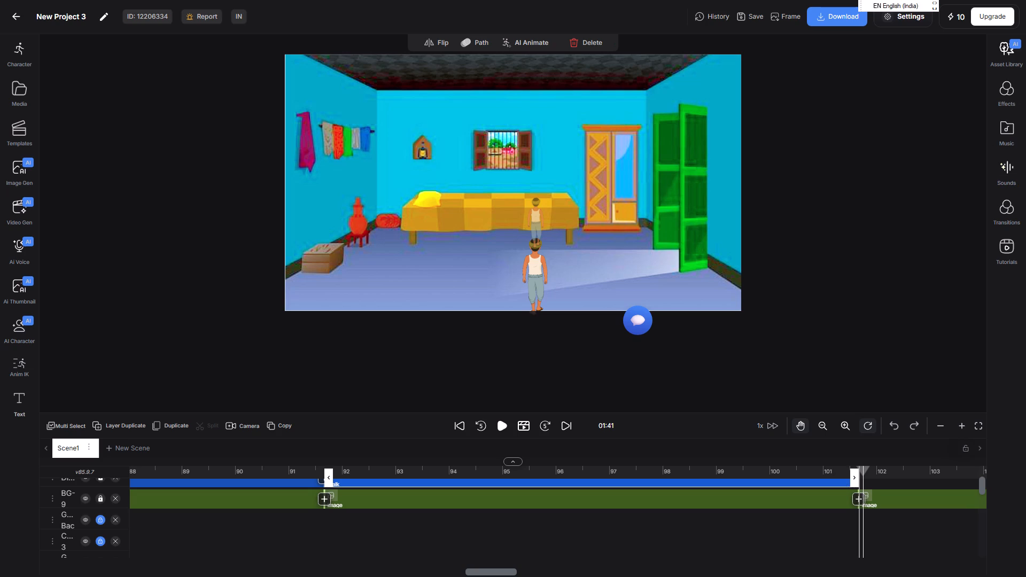
drag(849, 485, 844, 486)
click(788, 497)
click(792, 469)
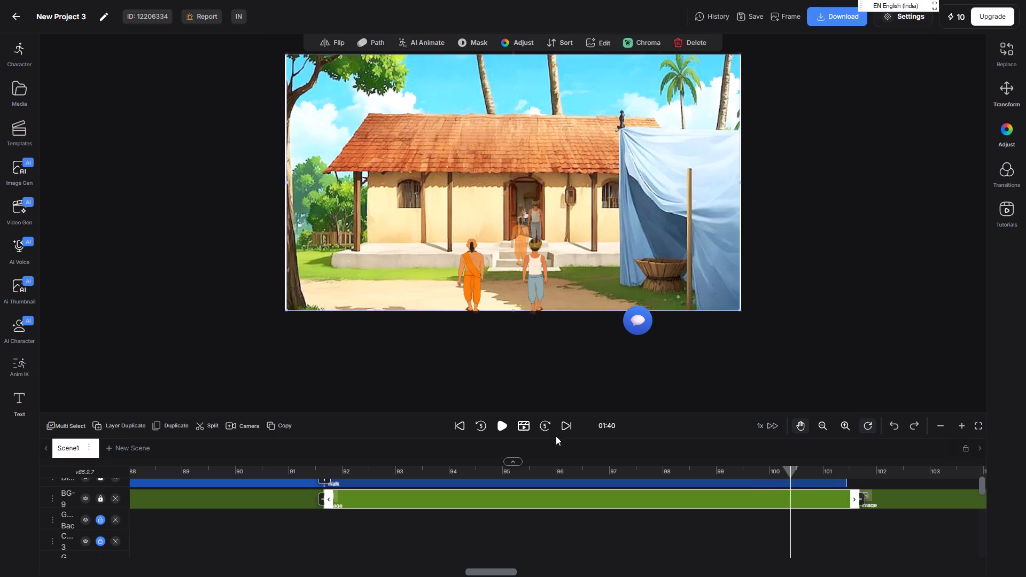
click(497, 419)
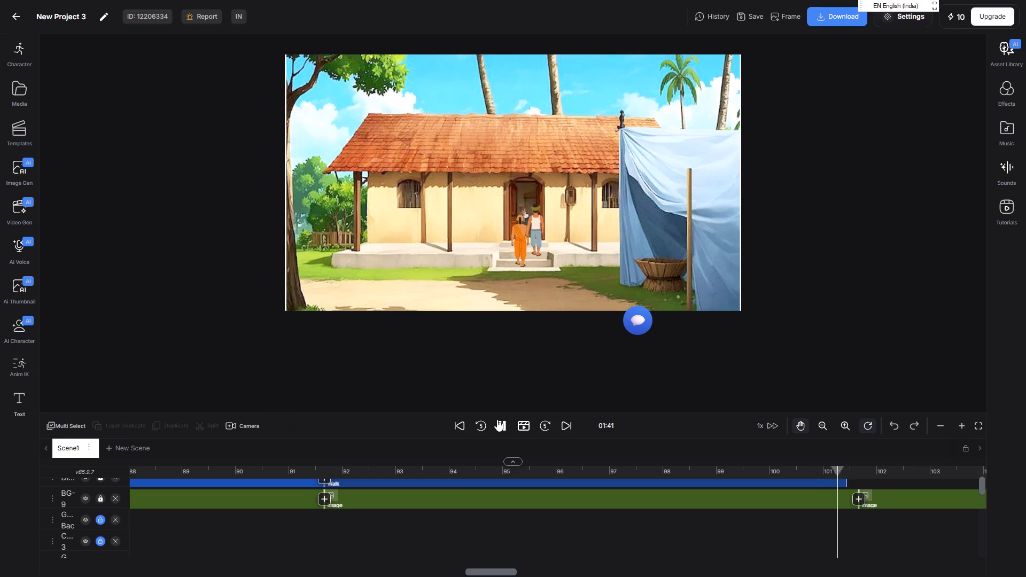
click(497, 419)
Move Birju's Walk clip to start at about 91.7 s and trim its end level with Dinanath's Walk clip.
scroll(670, 534, up, 2)
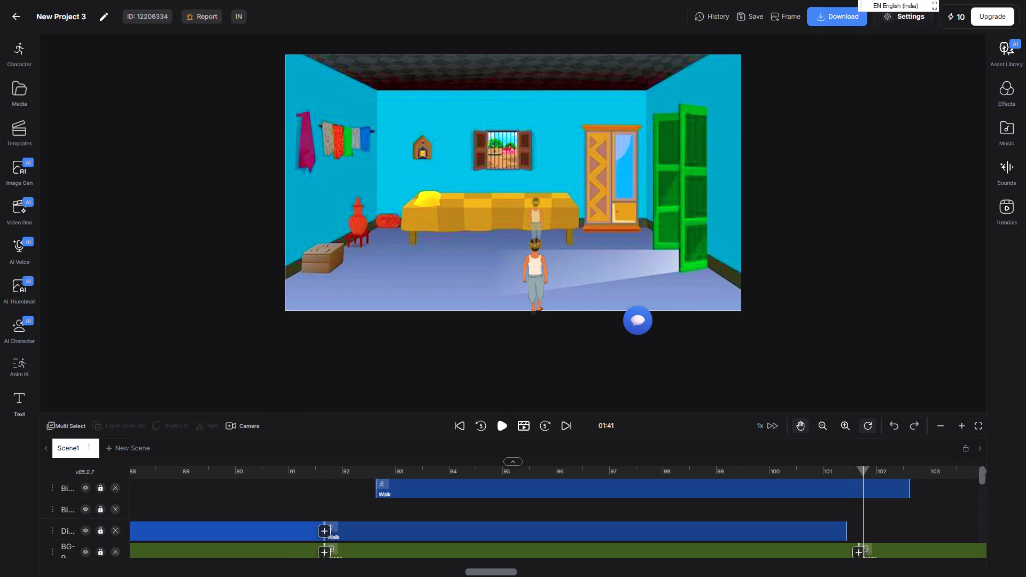
drag(719, 494, 667, 516)
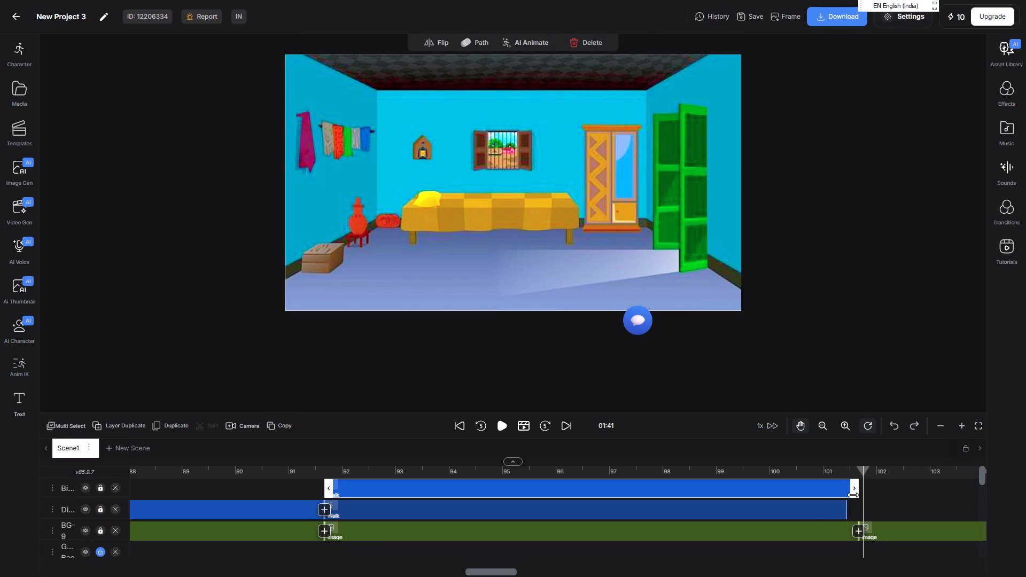
click(853, 495)
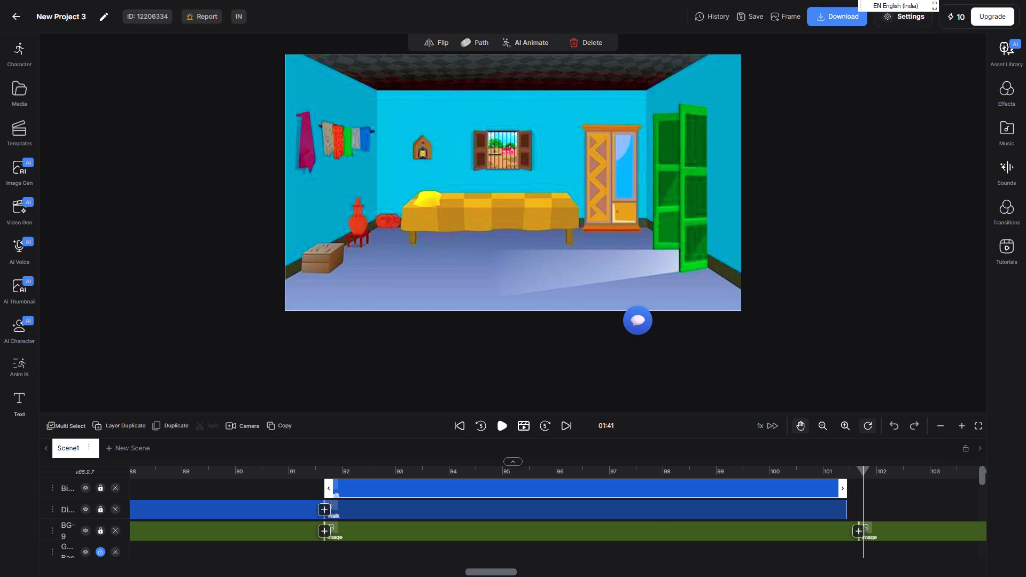
click(530, 488)
Play the aligned walks of Dinanath and Birju through the change to the bedroom scene.
click(496, 469)
click(504, 427)
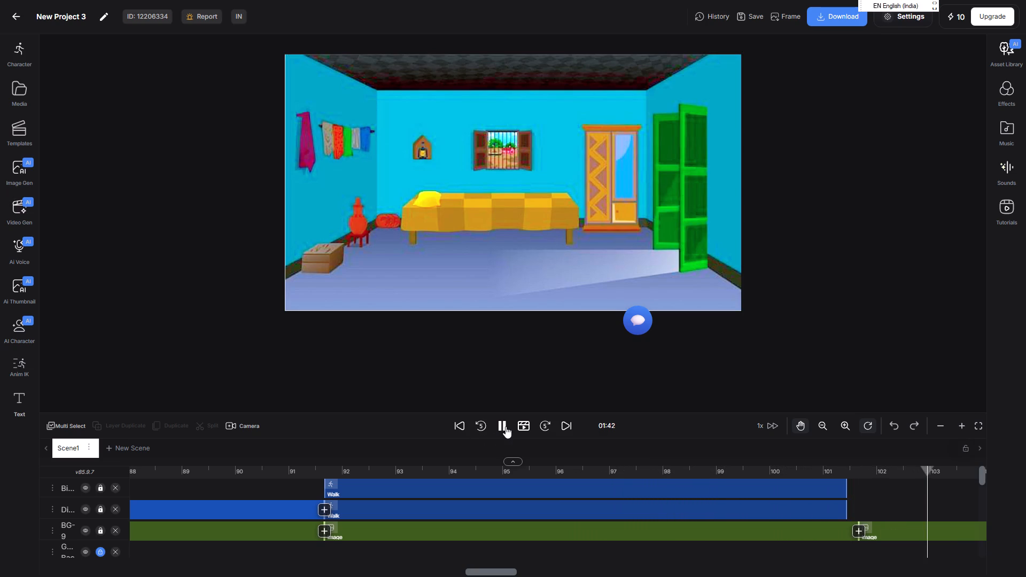
Stop the playback and place the playhead at the end of both Walk clips, at about 101.4 s.
click(506, 426)
drag(952, 472, 840, 489)
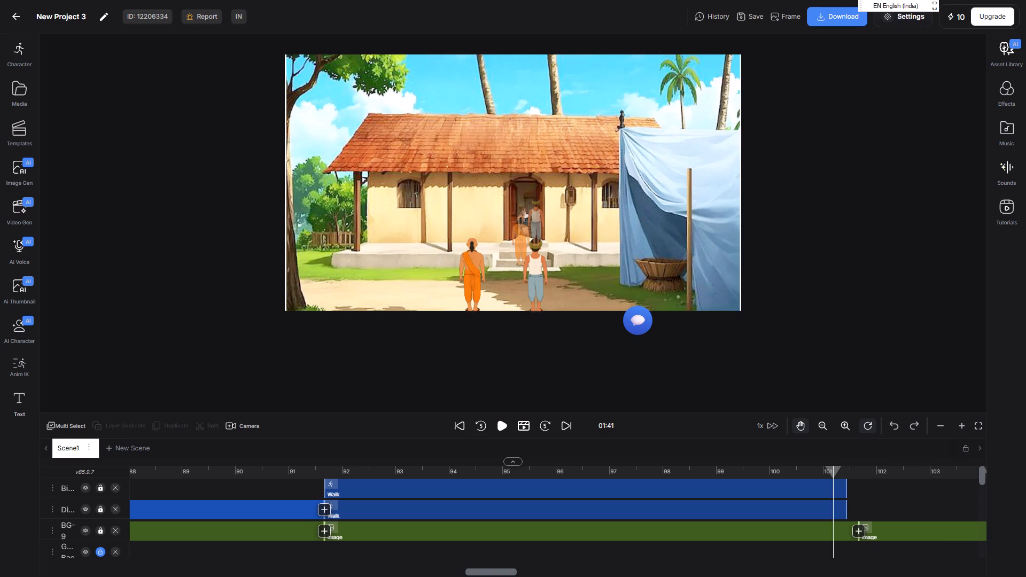
drag(840, 489, 845, 490)
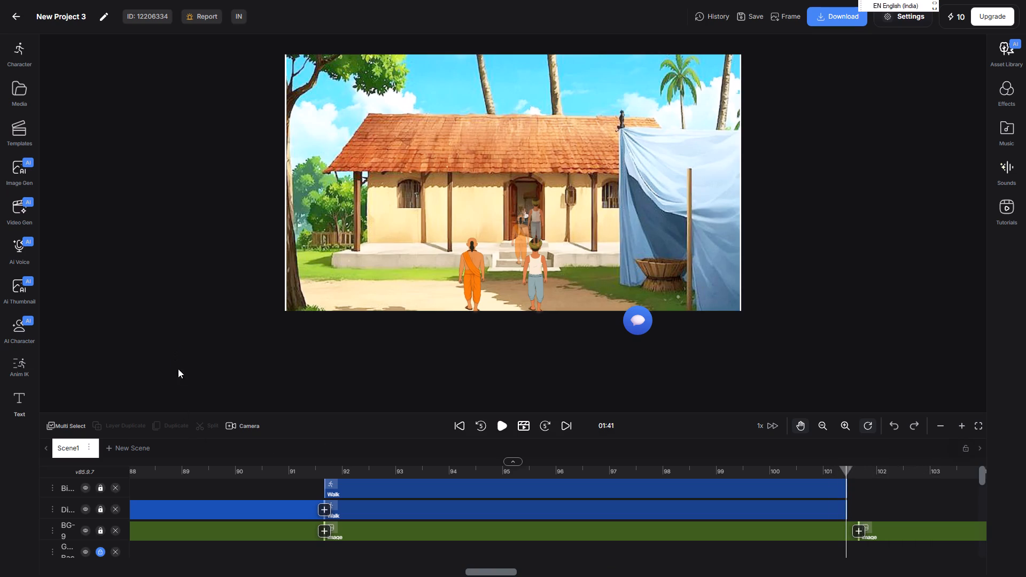
click(19, 50)
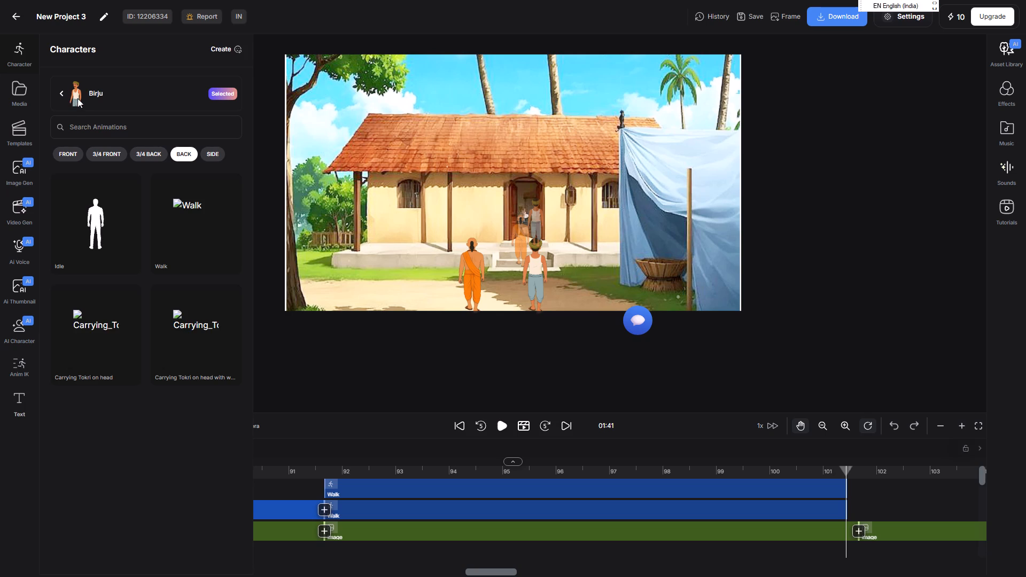
click(149, 152)
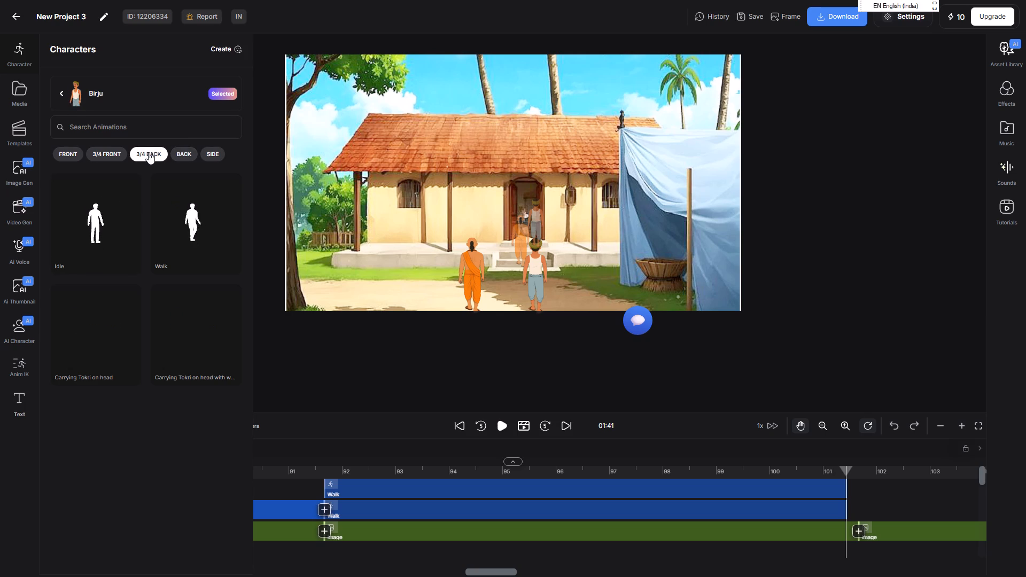
click(100, 157)
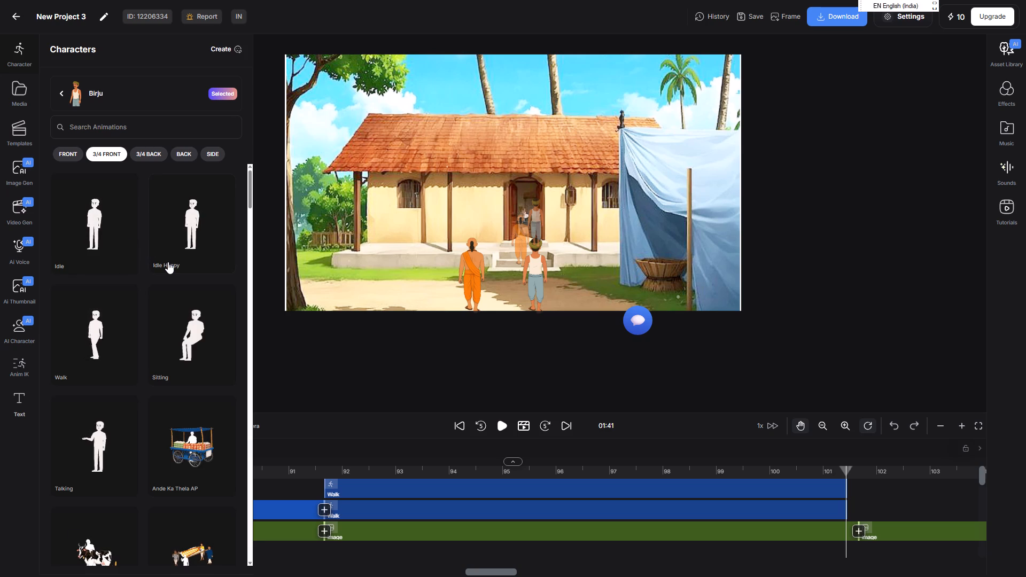
scroll(172, 274, down, 3)
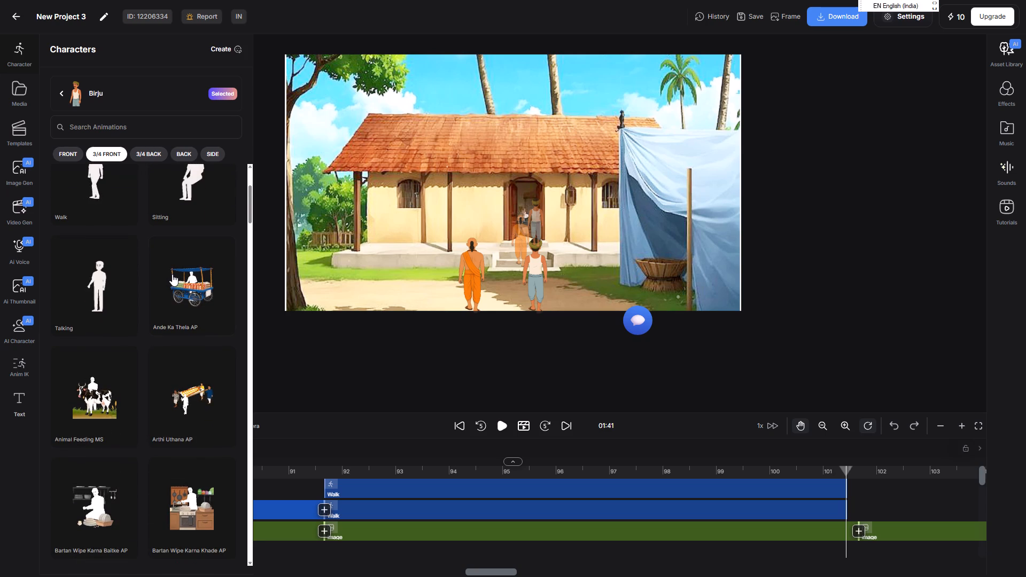
scroll(172, 274, down, 6)
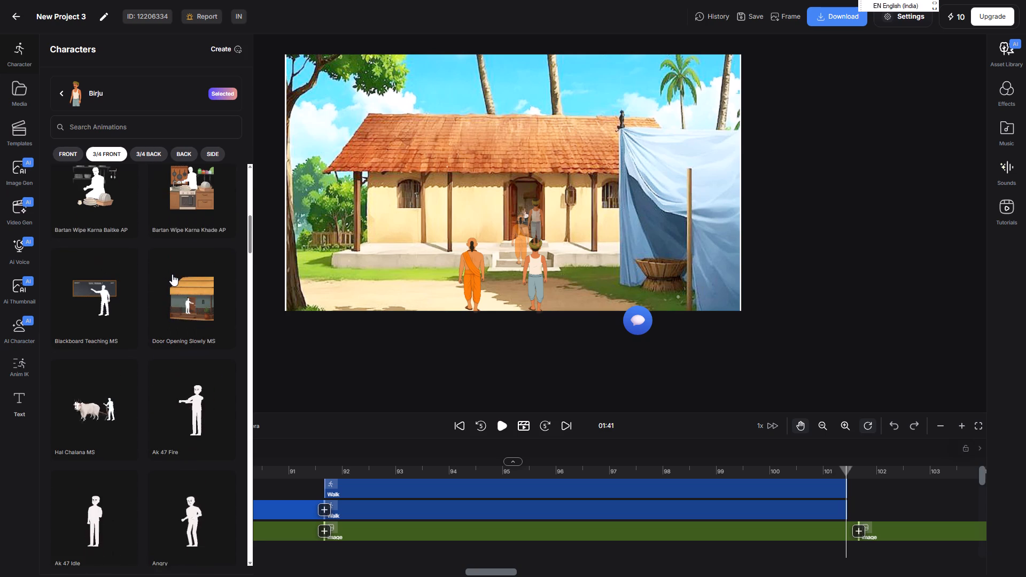
scroll(172, 274, down, 6)
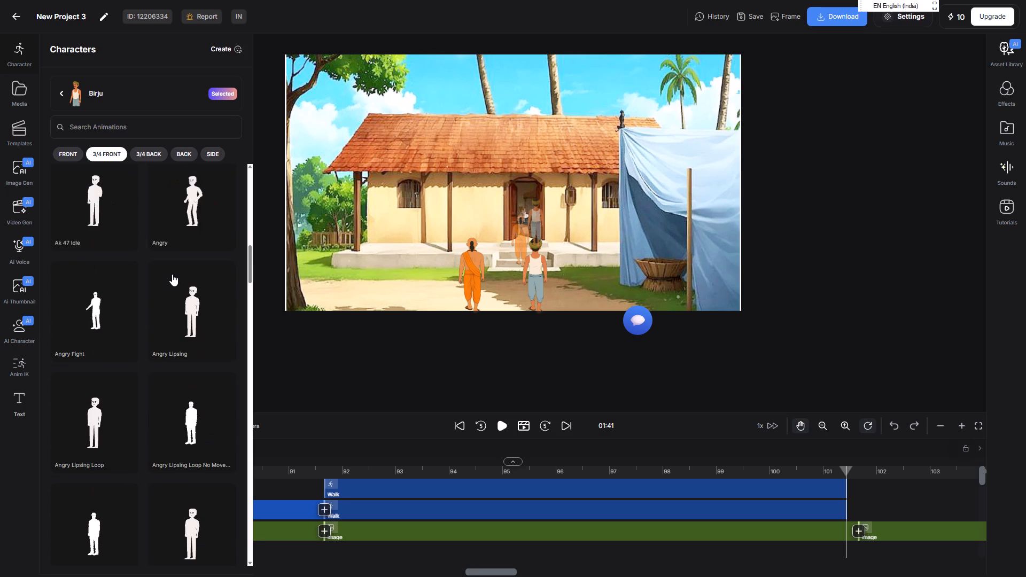
scroll(172, 274, down, 2)
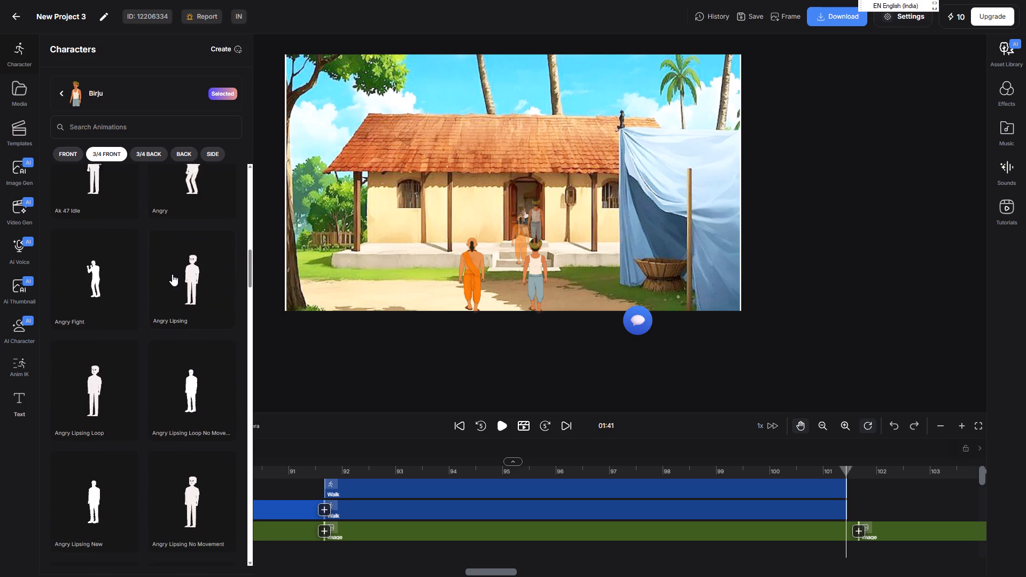
scroll(172, 274, down, 1)
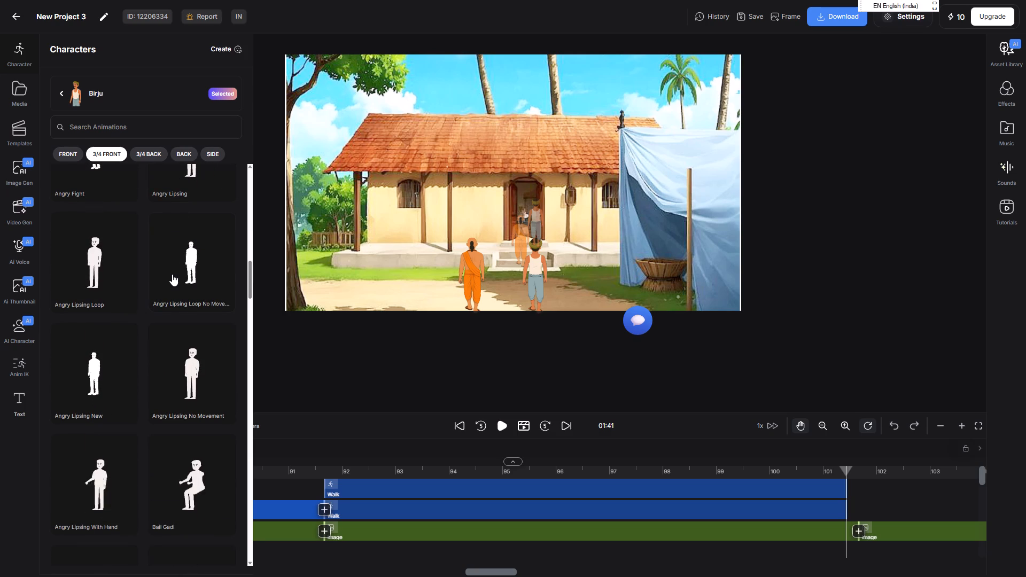
scroll(172, 274, down, 3)
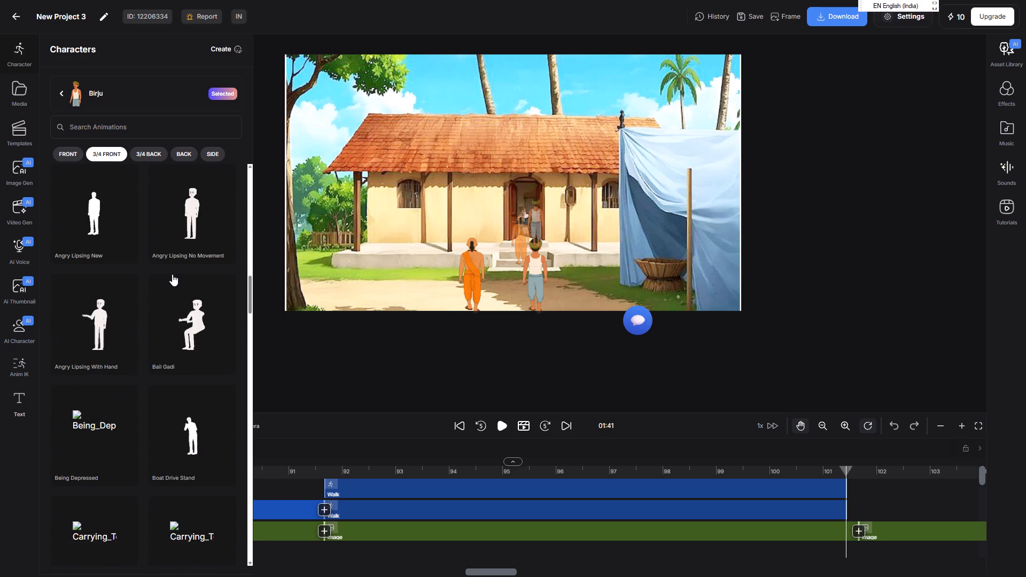
scroll(172, 274, down, 1)
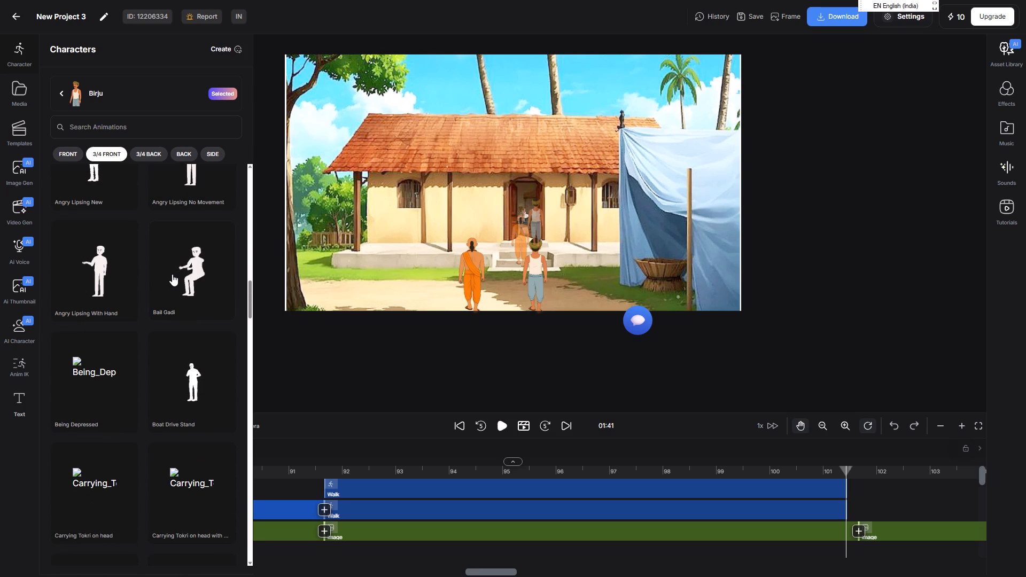
scroll(172, 274, down, 5)
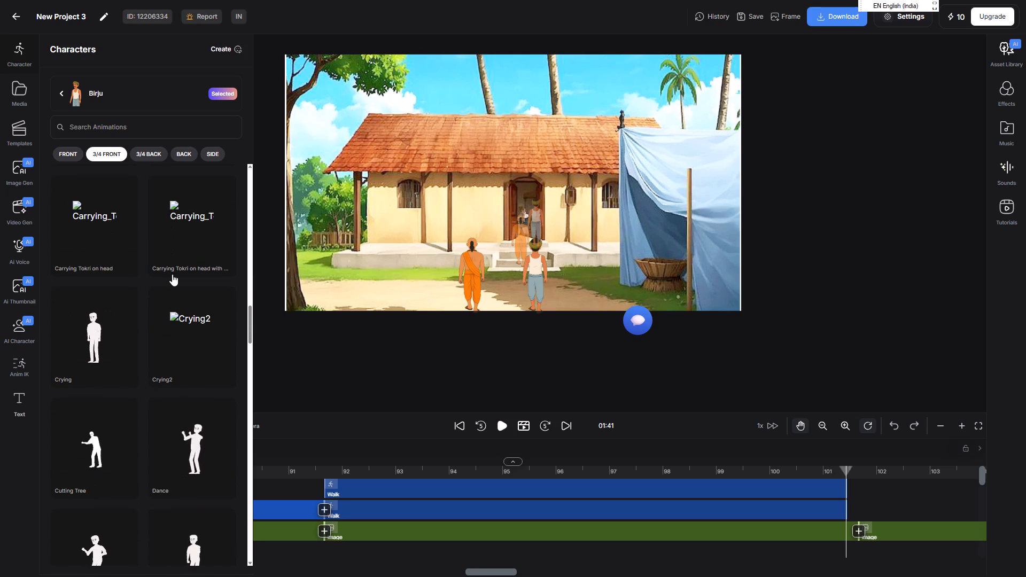
scroll(172, 274, down, 3)
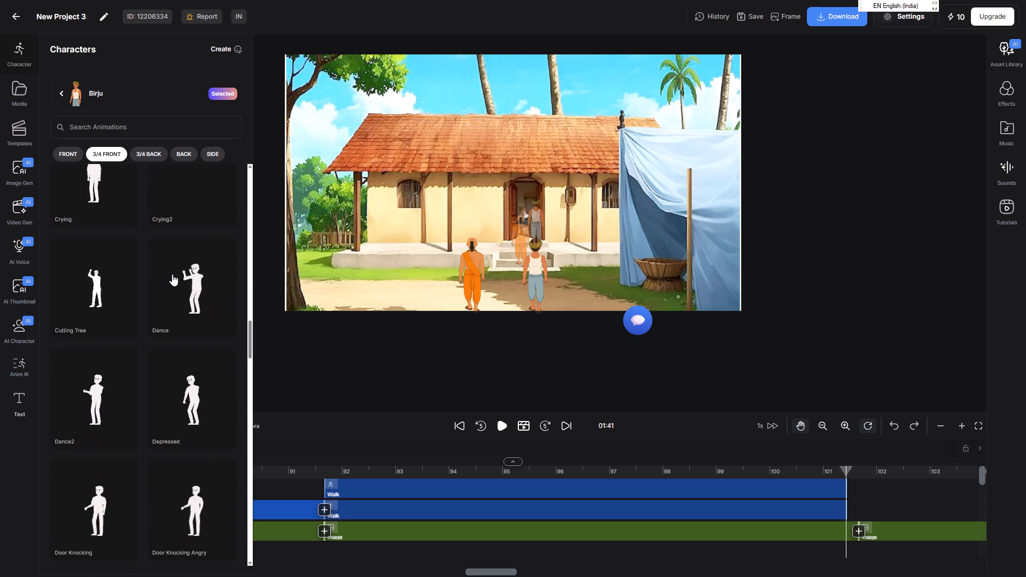